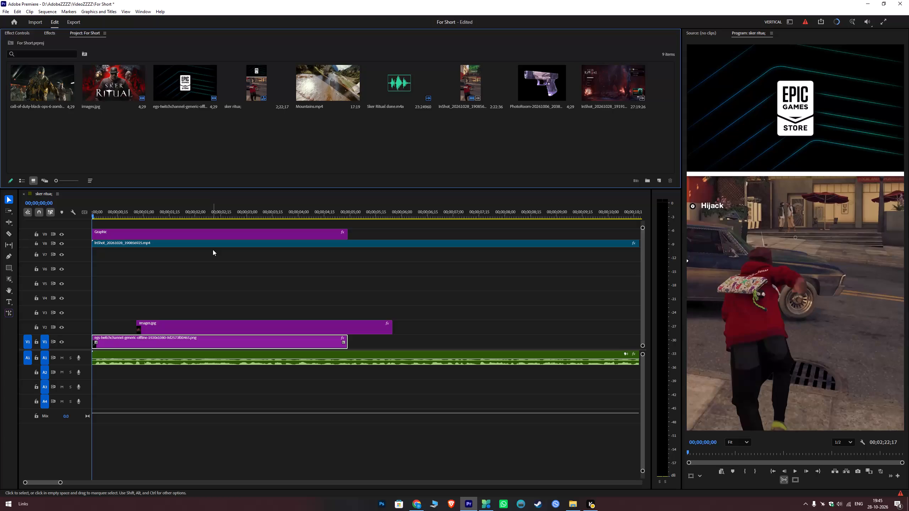
# Save the project.
pyautogui.hotkey('ctrl', 's')
# Play back the first second of the sequence to find where the images.jpg clip should come in.
pyautogui.moveTo(105, 208); pyautogui.dragTo(32, 219)
pyautogui.keyDown('alt'); pyautogui.scroll(5, 128, 278); pyautogui.keyUp('alt')
pyautogui.keyDown('alt'); pyautogui.scroll(-4, 132, 280); pyautogui.keyUp('alt')
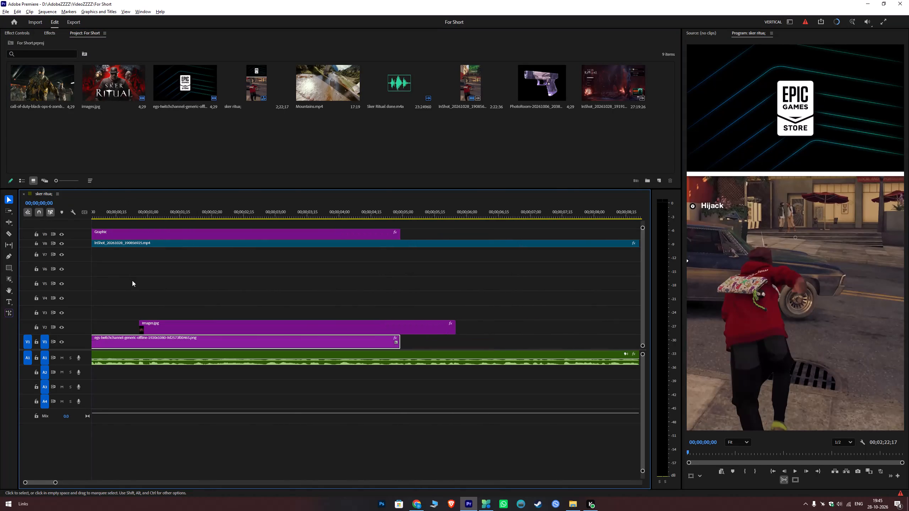
pyautogui.keyDown('alt'); pyautogui.scroll(-5, 132, 280); pyautogui.keyUp('alt')
pyautogui.press('space')
pyautogui.press('space')
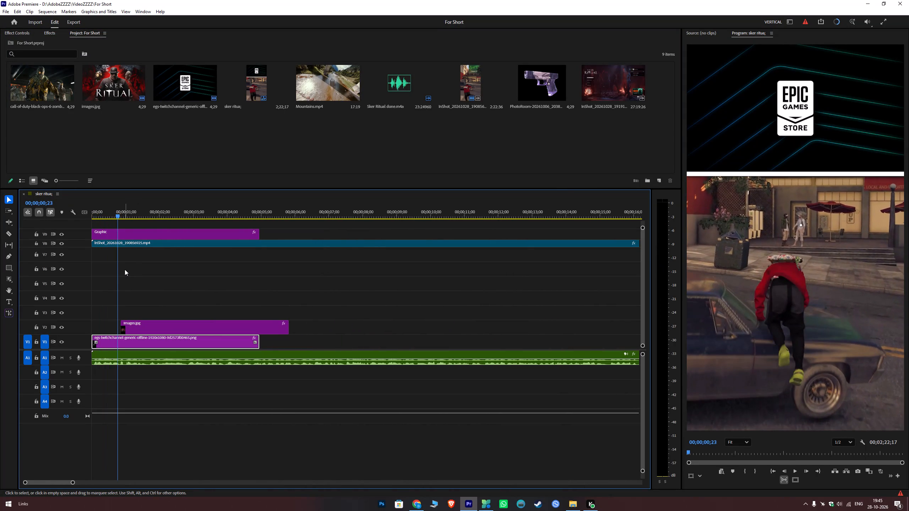
pyautogui.press('space')
pyautogui.press('space')
pyautogui.click(114, 210)
pyautogui.press('space')
pyautogui.press('space')
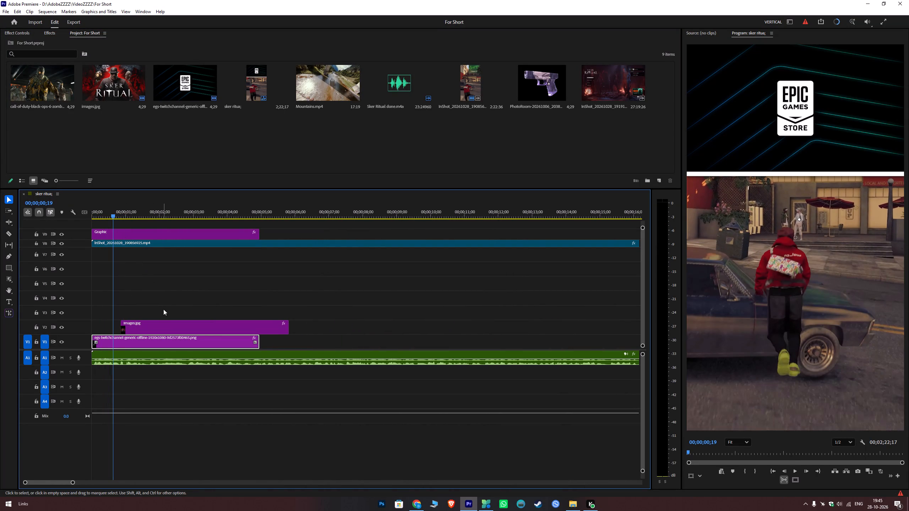
# Move the images.jpg clip on V2 so that it starts at 00;00;00;25.
pyautogui.click(172, 295)
pyautogui.keyDown('alt'); pyautogui.scroll(5, 168, 308); pyautogui.keyUp('alt')
pyautogui.scroll(4, 168, 312)
pyautogui.press('space')
pyautogui.press('space')
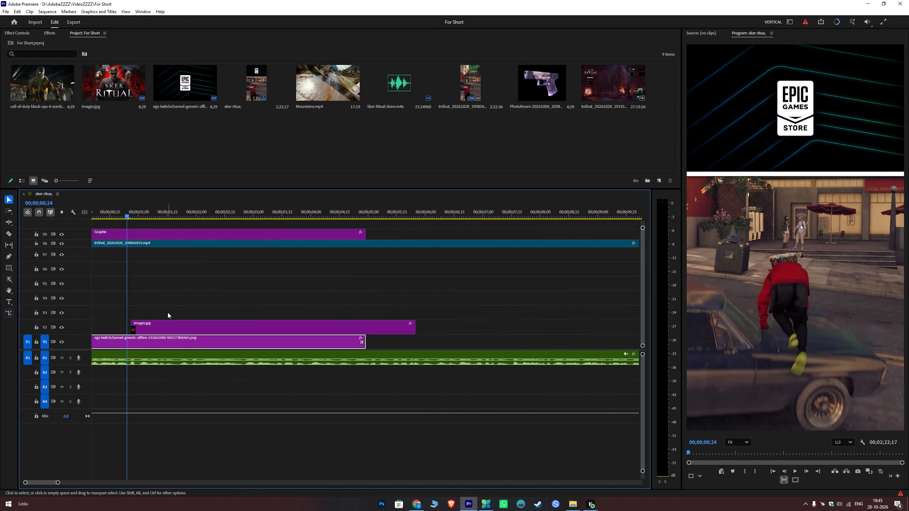
pyautogui.press('Right')
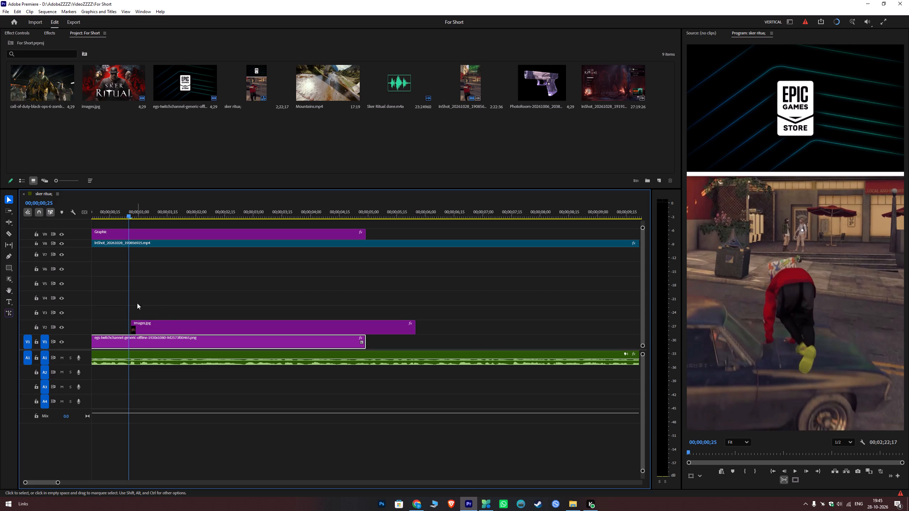
pyautogui.click(145, 328)
# Apply the Slide in + Slide Out preset from the Smiley Preset folder to images.jpg and preview it.
pyautogui.click(52, 31)
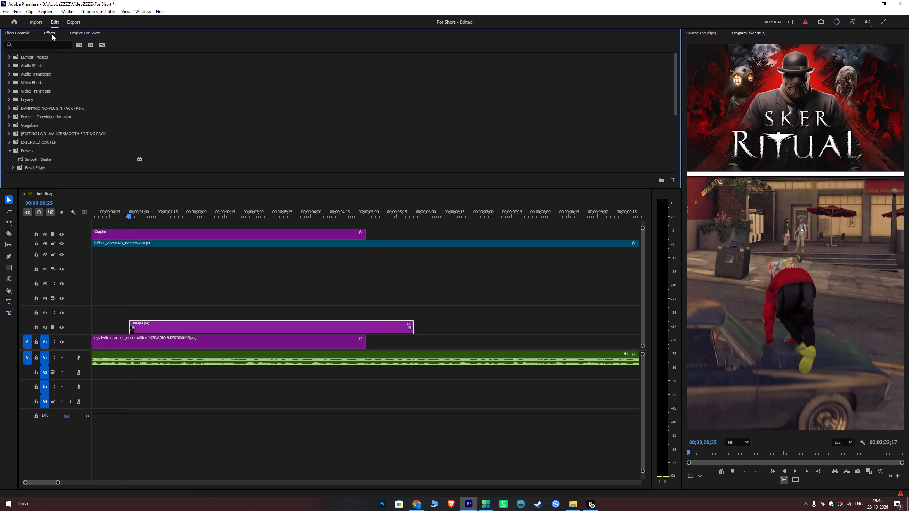
pyautogui.scroll(-14, 67, 81)
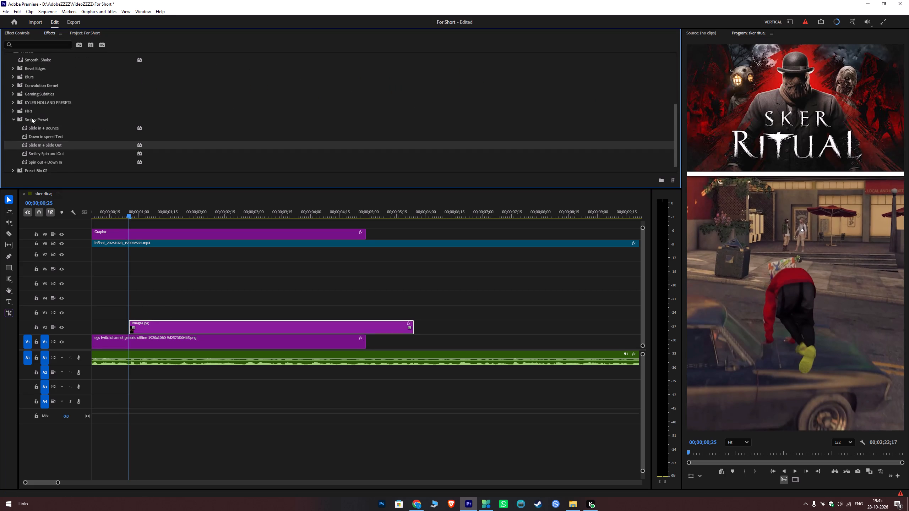
pyautogui.scroll(-3, 69, 161)
pyautogui.moveTo(50, 134); pyautogui.dragTo(152, 324)
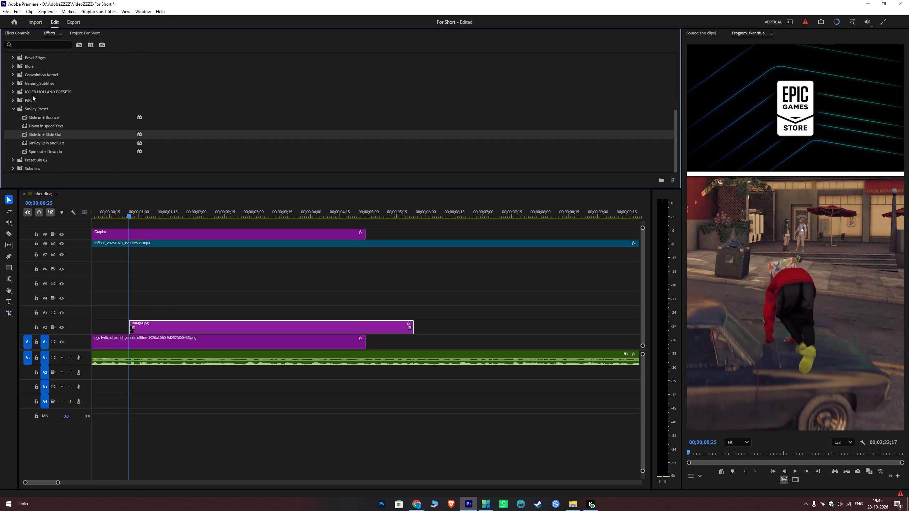
pyautogui.press('space')
pyautogui.press('space')
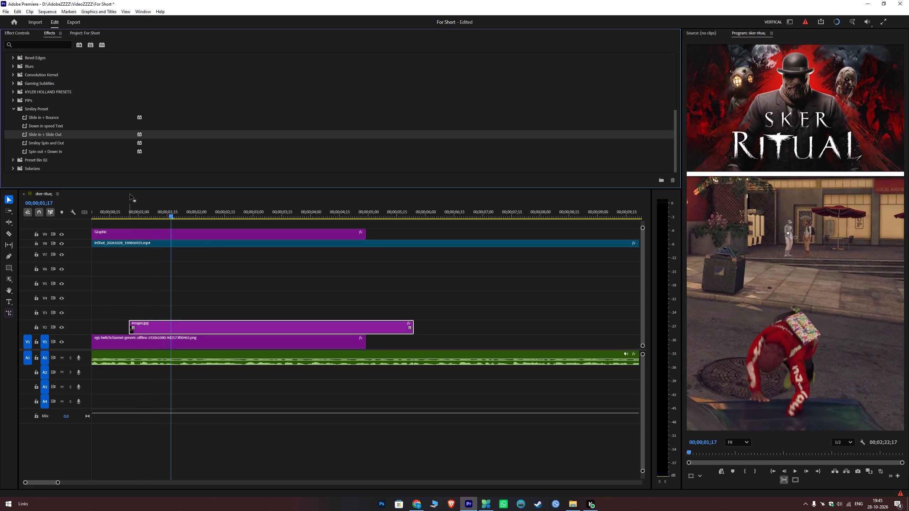
pyautogui.click(120, 213)
pyautogui.press('space')
pyautogui.press('space')
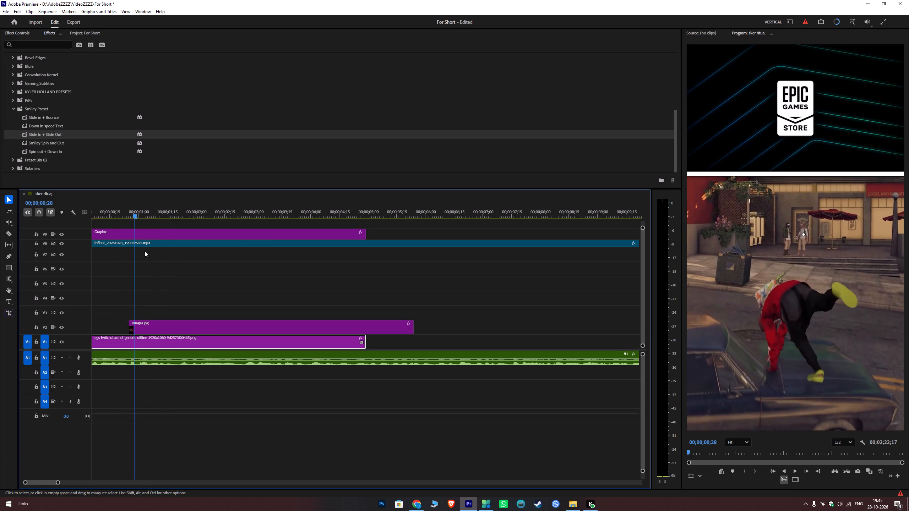
# Move the ending Position keyframe of the first Transform effect on images.jpg earlier, to about 00;00;01;15.
pyautogui.click(187, 327)
pyautogui.click(21, 31)
pyautogui.scroll(-10, 261, 111)
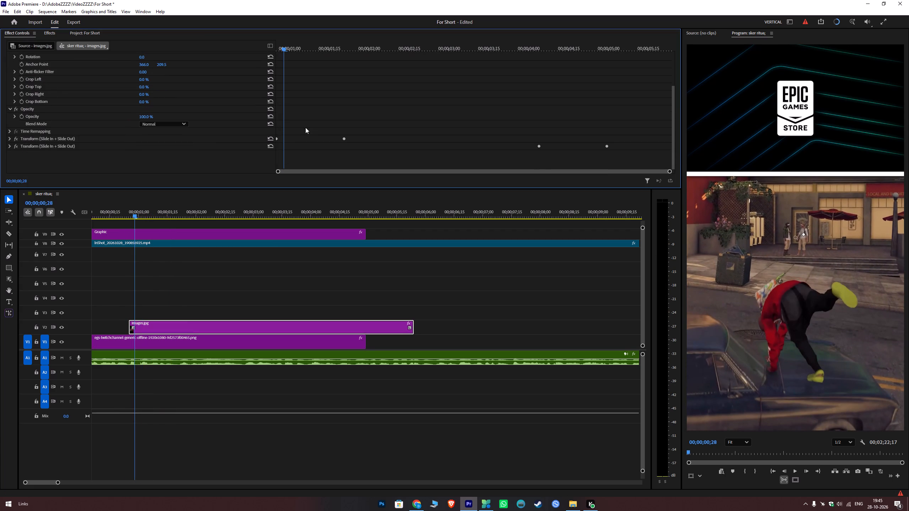
pyautogui.click(9, 139)
pyautogui.scroll(-6, 347, 141)
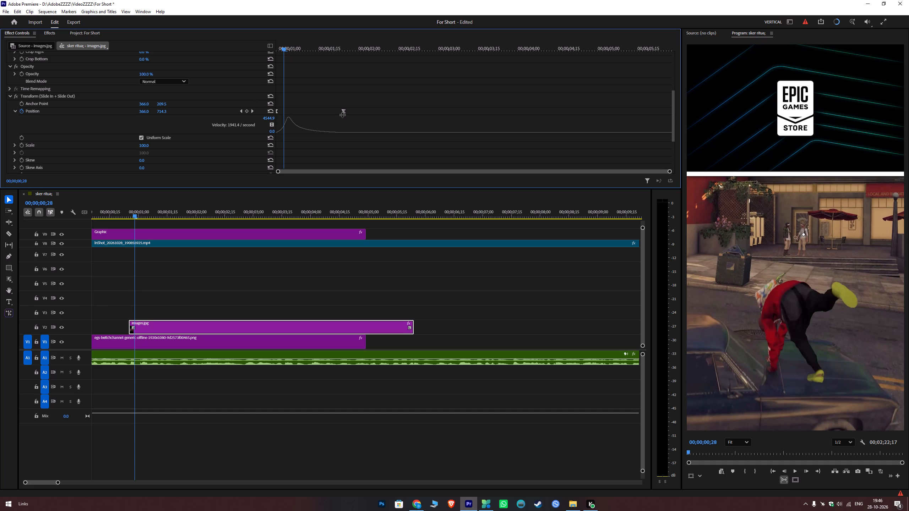
pyautogui.moveTo(342, 112); pyautogui.dragTo(328, 116)
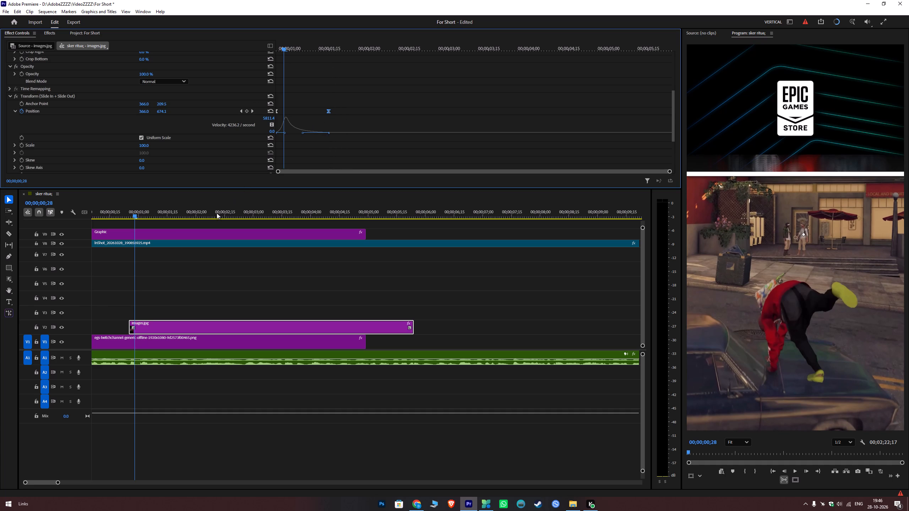
# Play back the images.jpg slide-in and the seconds after it to check the timing against the audio.
pyautogui.click(118, 214)
pyautogui.press('space')
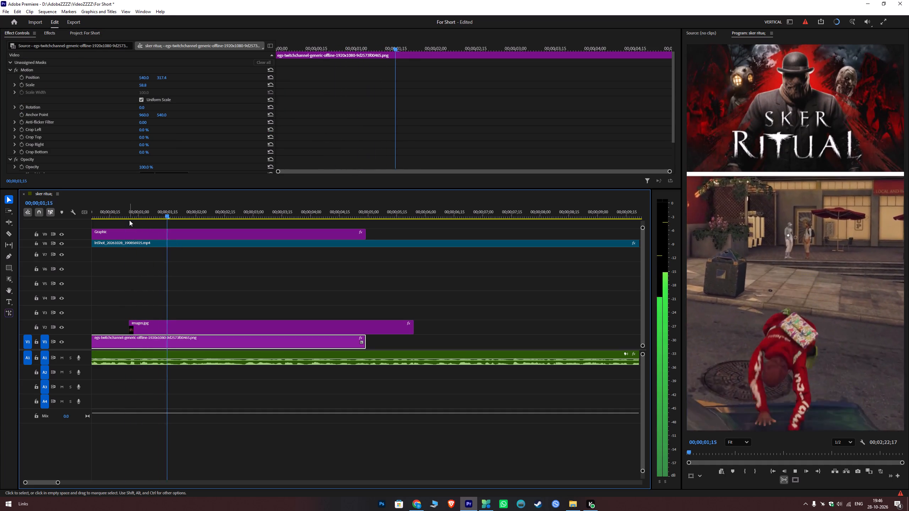
pyautogui.press('space')
pyautogui.press('space')
pyautogui.press('space')
pyautogui.press('space')
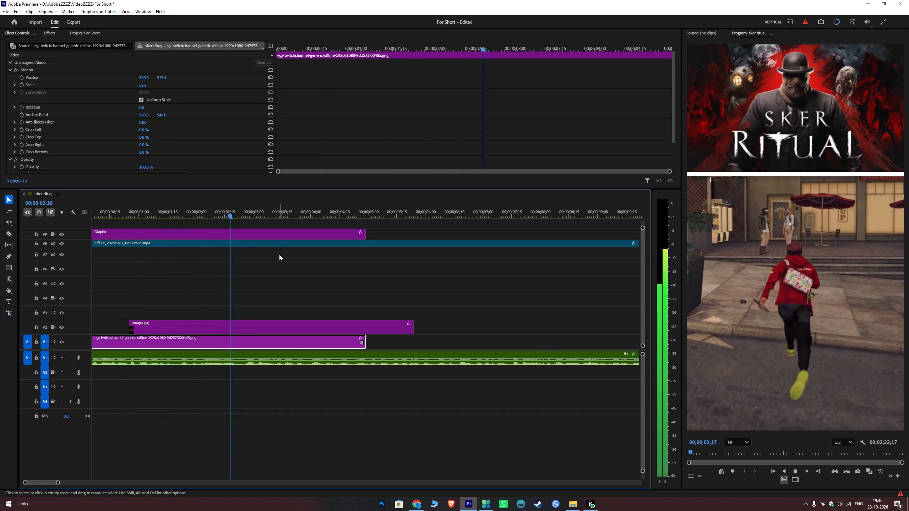
pyautogui.press('space')
pyautogui.click(153, 215)
pyautogui.press('space')
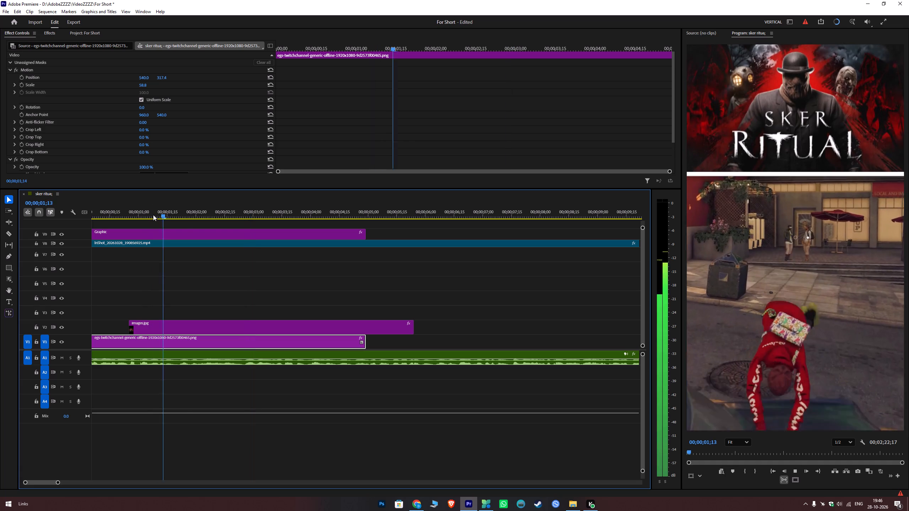
pyautogui.press('space')
pyautogui.press('space')
pyautogui.press('space')
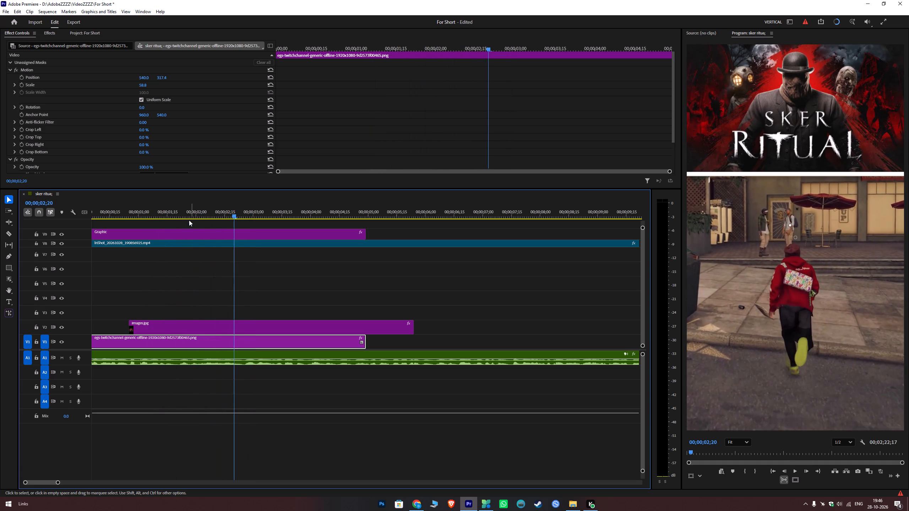
# Cut the images.jpg clip at 00;00;02;21, delete the part after the cut, and play back the opening.
pyautogui.click(188, 216)
pyautogui.press('space')
pyautogui.press('space')
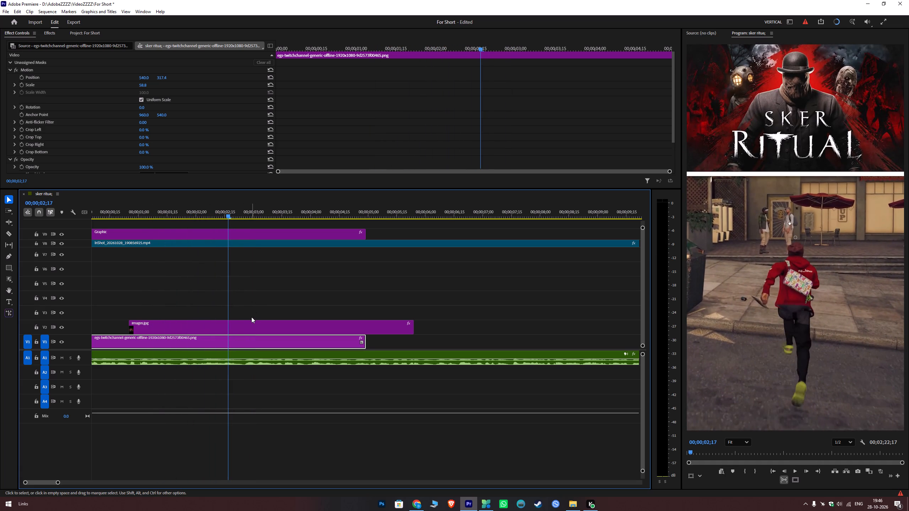
pyautogui.press('space')
pyautogui.press('space')
pyautogui.press('c')
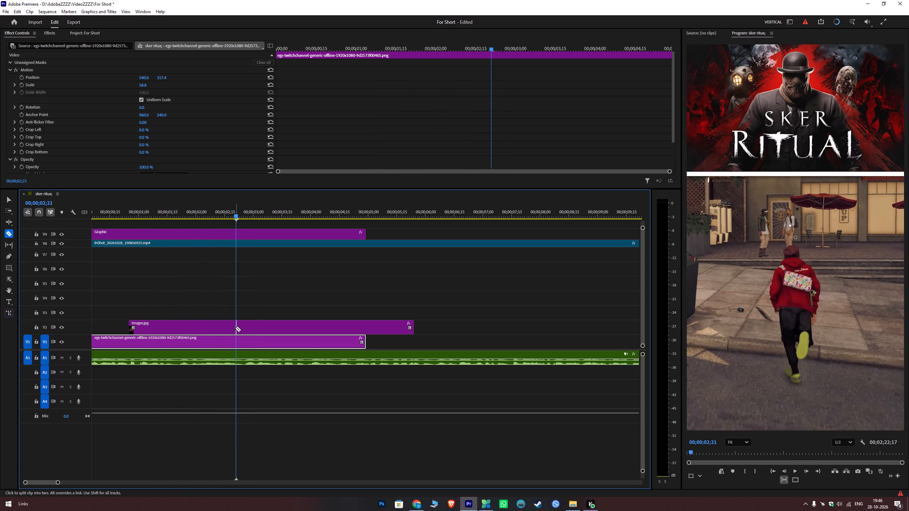
pyautogui.click(235, 328)
pyautogui.press('v')
pyautogui.click(253, 328)
pyautogui.press('BackSpace')
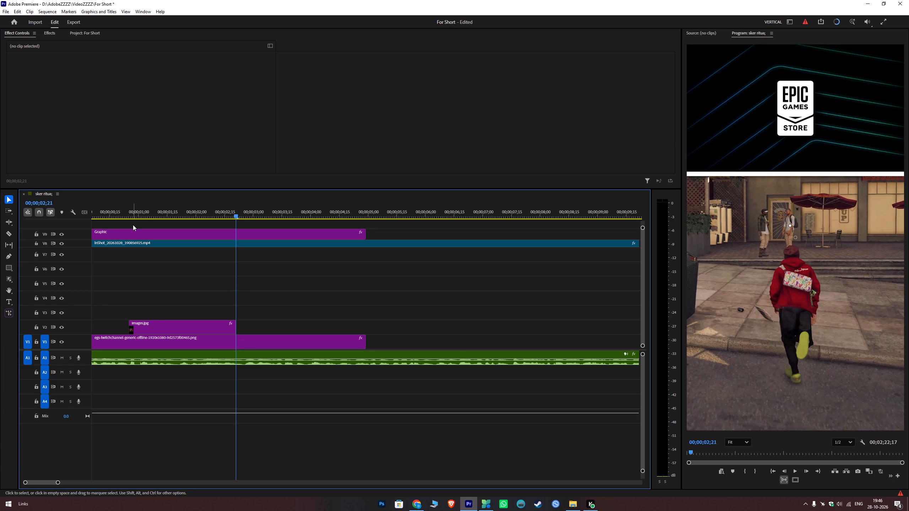
pyautogui.moveTo(99, 213); pyautogui.dragTo(0, 239)
pyautogui.press('space')
pyautogui.press('space')
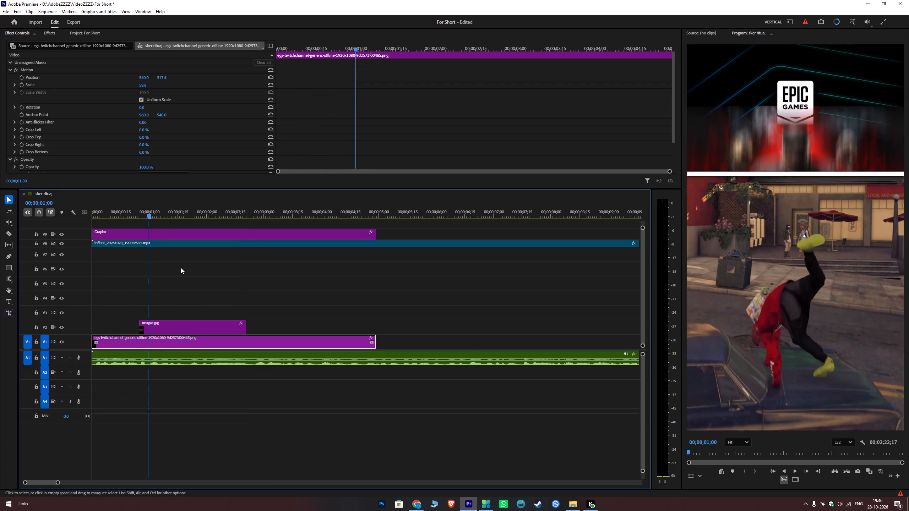
pyautogui.press('space')
pyautogui.press('space')
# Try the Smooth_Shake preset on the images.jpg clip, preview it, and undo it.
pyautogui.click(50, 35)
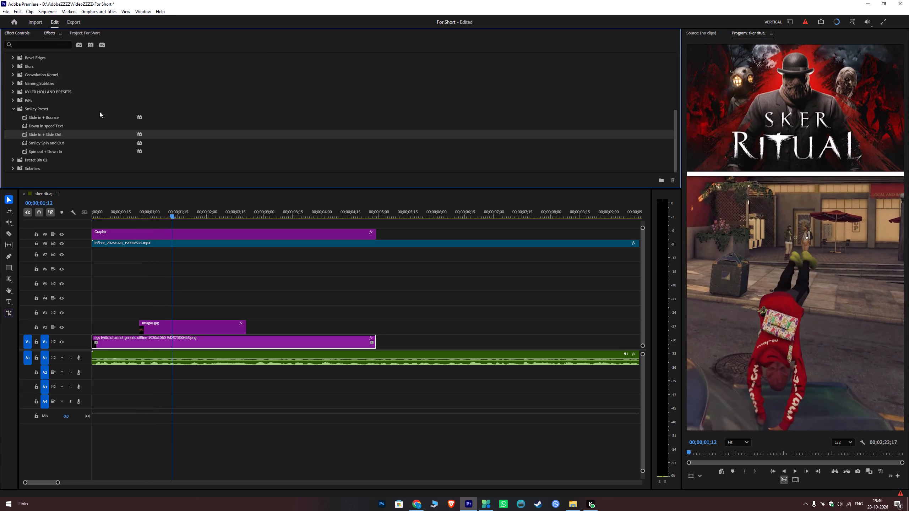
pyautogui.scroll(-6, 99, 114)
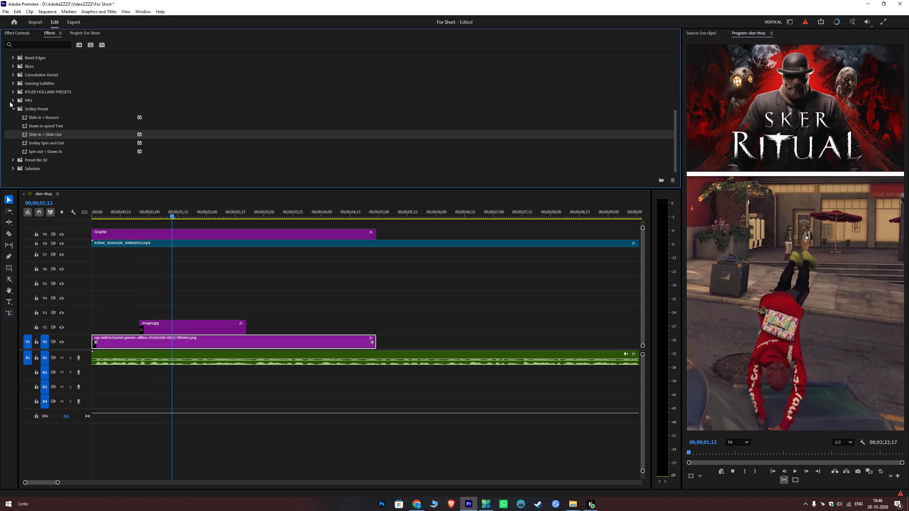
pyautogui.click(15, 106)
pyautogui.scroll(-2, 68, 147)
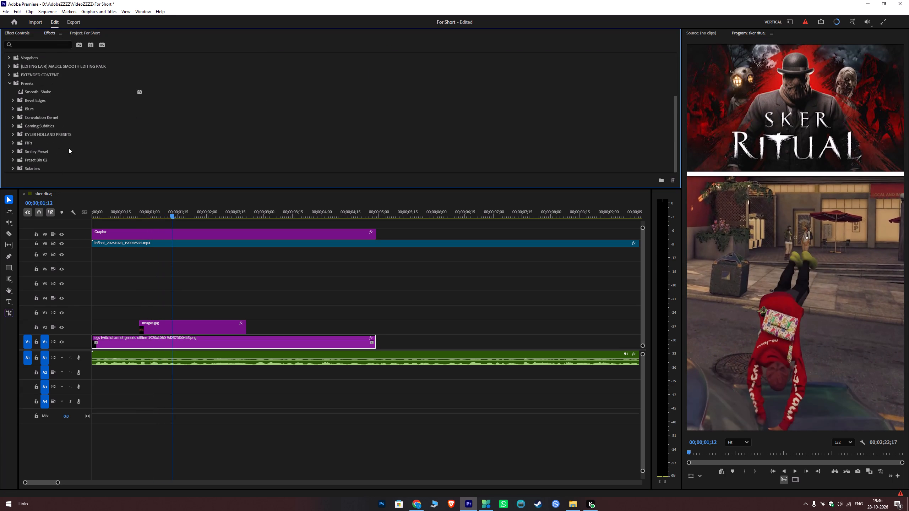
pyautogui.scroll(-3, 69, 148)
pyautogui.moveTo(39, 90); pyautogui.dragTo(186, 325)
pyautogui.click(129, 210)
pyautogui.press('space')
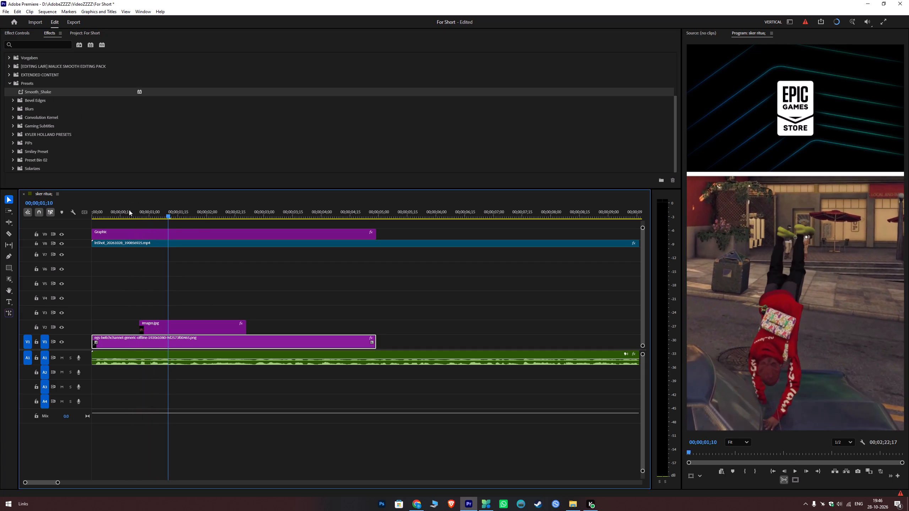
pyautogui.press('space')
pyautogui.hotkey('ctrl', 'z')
# Nest the images.jpg clip on V2 as a sequence named "sker".
pyautogui.click(186, 328)
pyautogui.rightClick(186, 328)
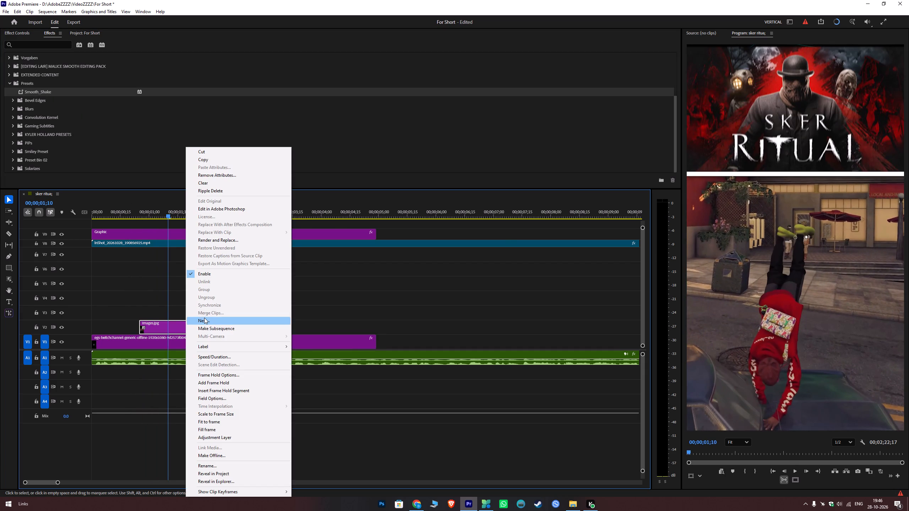
pyautogui.click(204, 318)
pyautogui.write('sker')
pyautogui.press('Return')
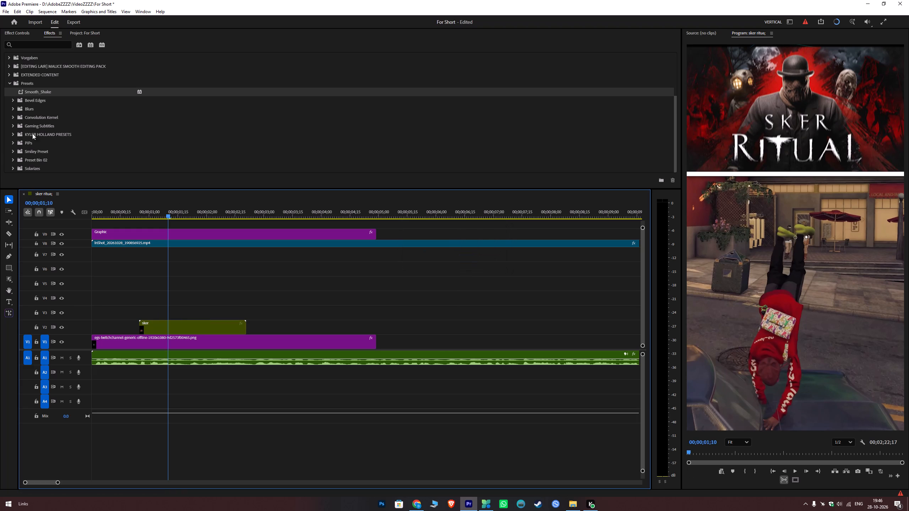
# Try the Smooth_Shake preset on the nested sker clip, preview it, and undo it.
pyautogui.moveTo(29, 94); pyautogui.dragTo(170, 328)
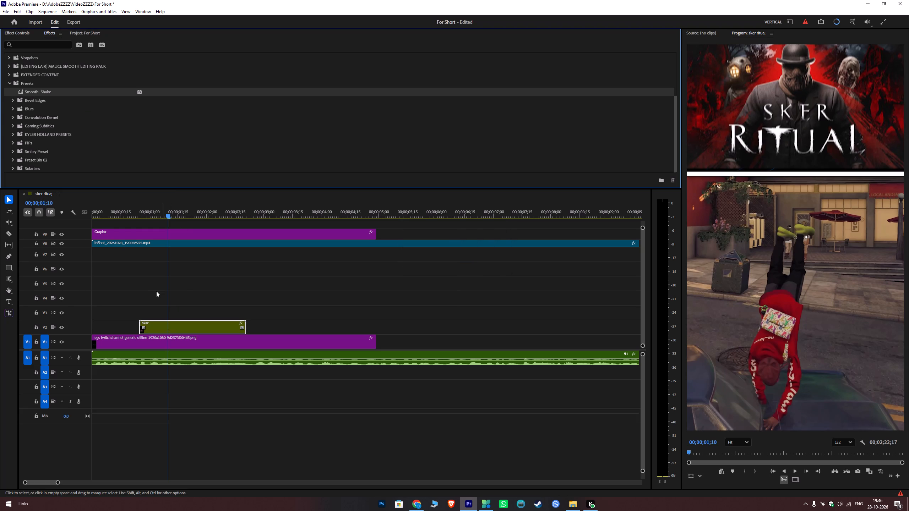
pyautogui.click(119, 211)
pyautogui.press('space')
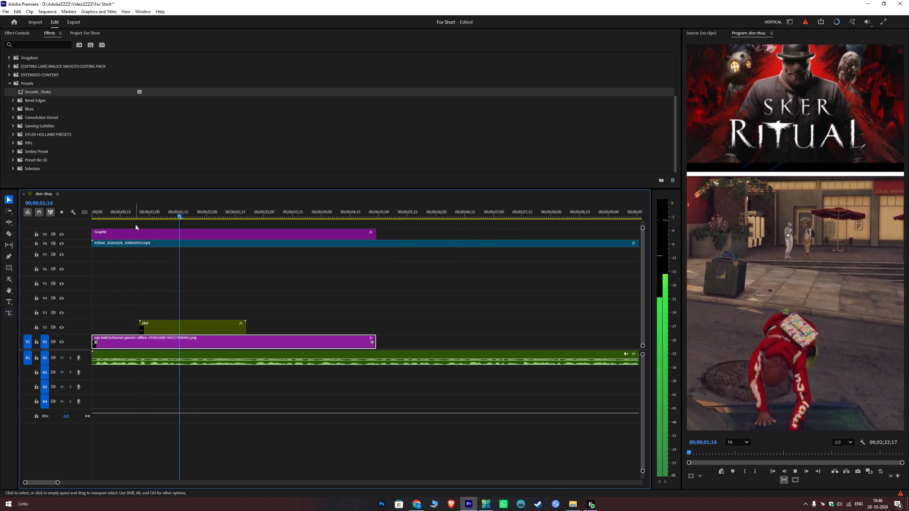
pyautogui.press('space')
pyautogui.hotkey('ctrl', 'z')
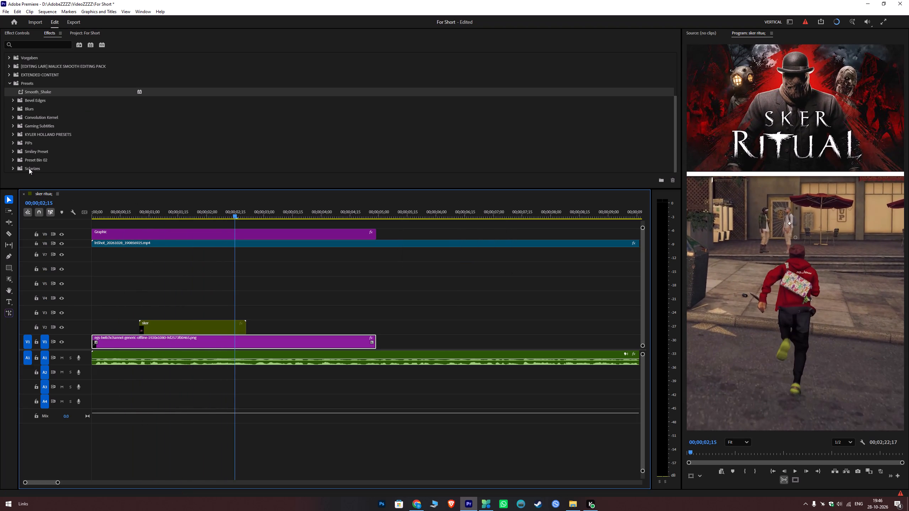
# Delete the Smooth_Shake preset from the Presets folder.
pyautogui.rightClick(30, 93)
pyautogui.click(53, 107)
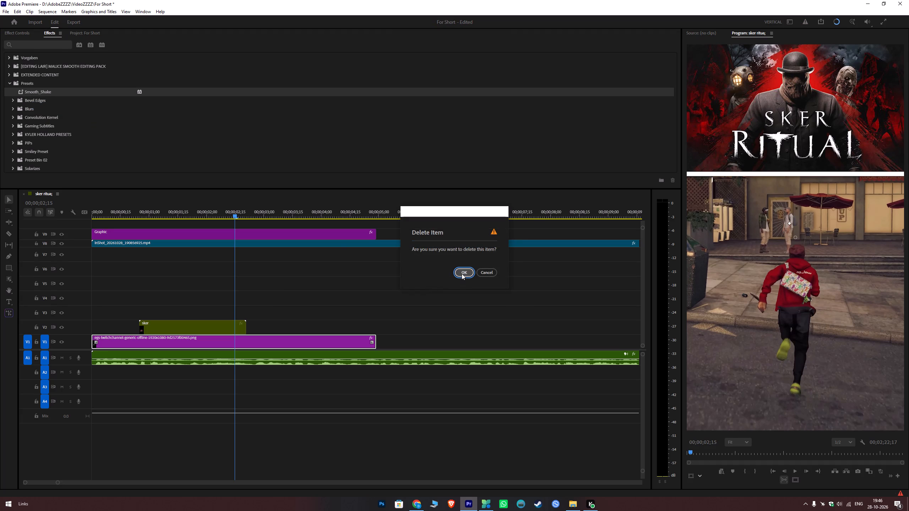
pyautogui.click(462, 274)
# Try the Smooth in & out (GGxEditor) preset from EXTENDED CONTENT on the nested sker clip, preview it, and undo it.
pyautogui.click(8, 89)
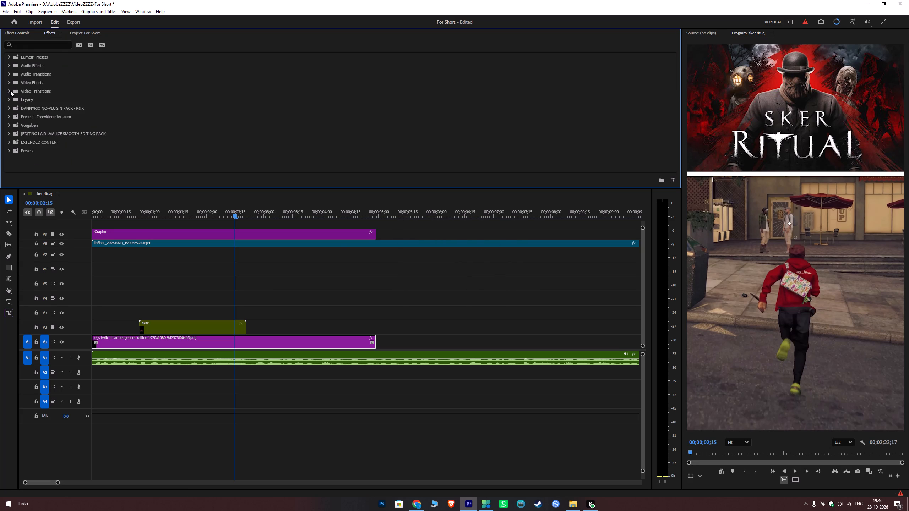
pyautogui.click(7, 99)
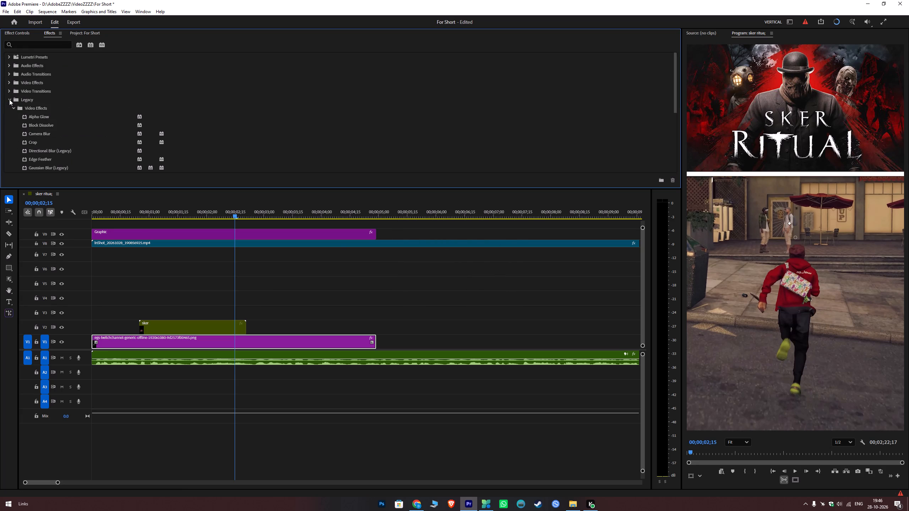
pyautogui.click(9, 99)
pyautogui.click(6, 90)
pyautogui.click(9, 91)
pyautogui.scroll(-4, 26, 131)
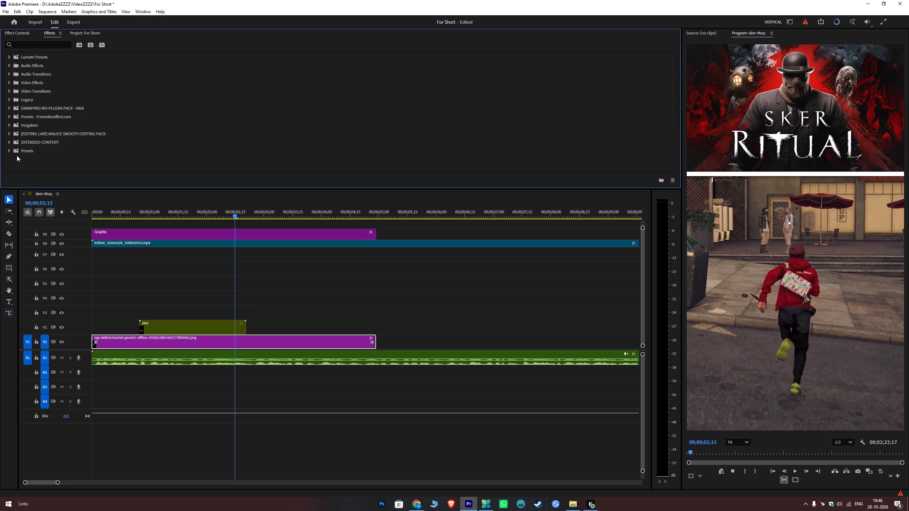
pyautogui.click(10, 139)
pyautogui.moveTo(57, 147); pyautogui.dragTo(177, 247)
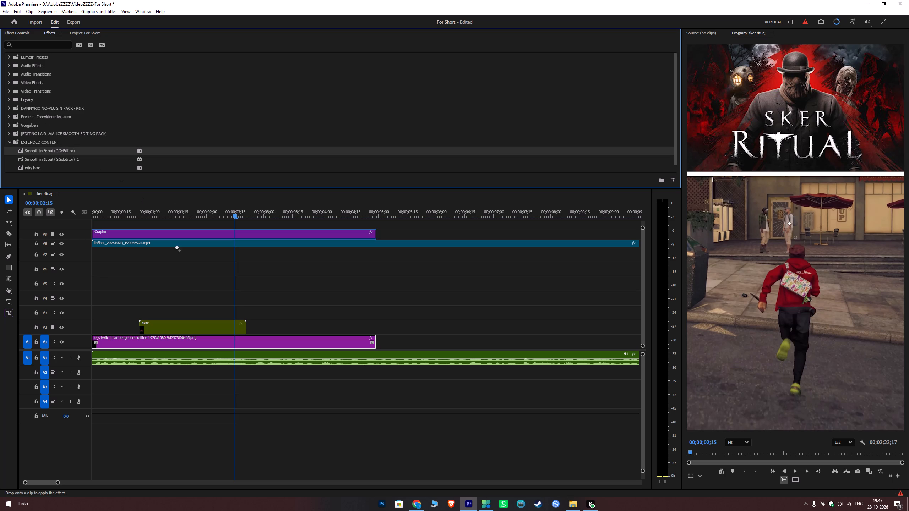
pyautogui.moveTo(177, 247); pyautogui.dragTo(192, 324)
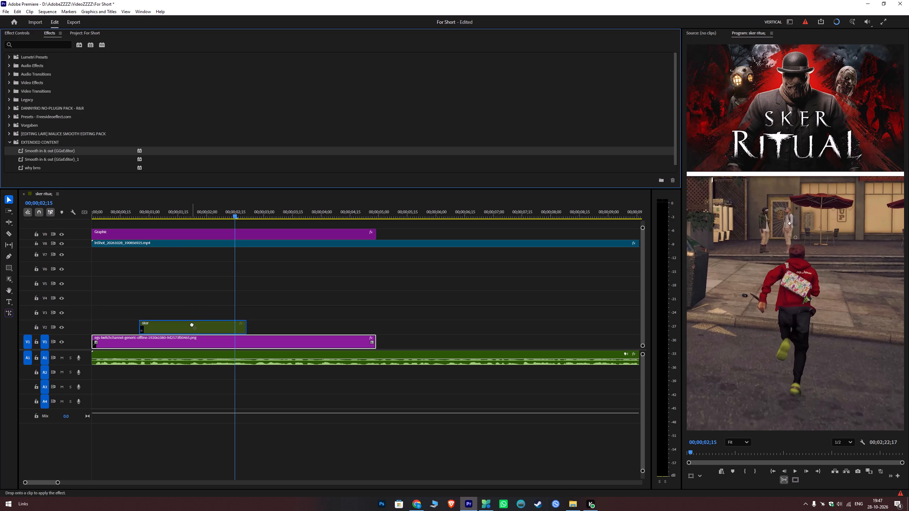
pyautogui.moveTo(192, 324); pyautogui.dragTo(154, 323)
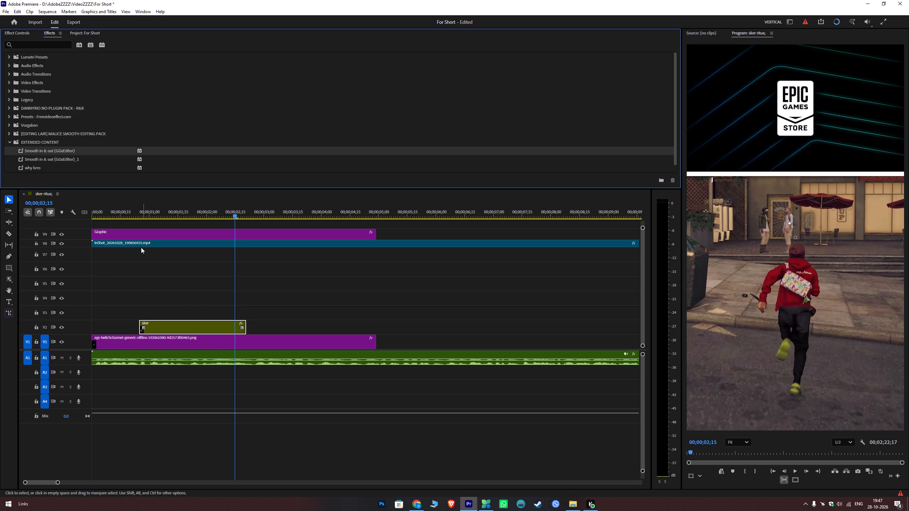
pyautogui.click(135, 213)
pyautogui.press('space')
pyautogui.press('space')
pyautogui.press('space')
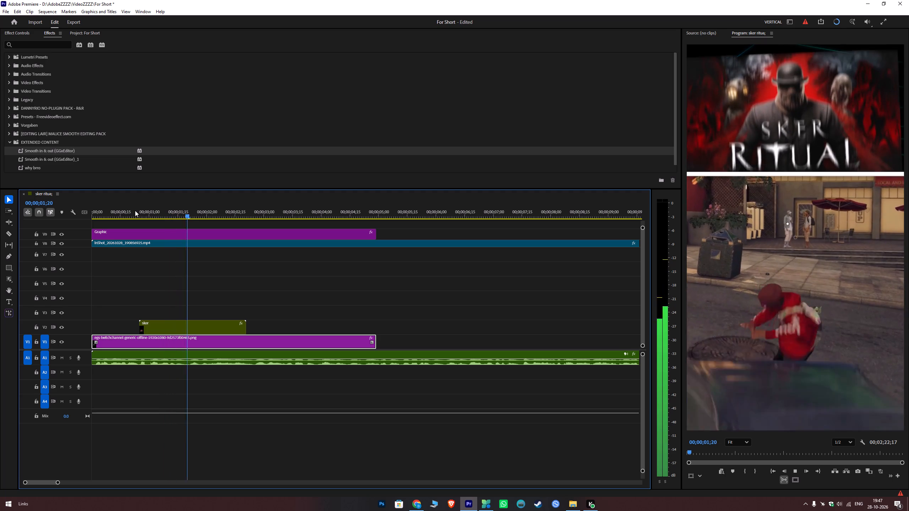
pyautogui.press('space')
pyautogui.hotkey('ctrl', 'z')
# Look through the EXTENDED CONTENT, Malice editing pack, Vorgaben and Presets folders for a suitable shake preset.
pyautogui.scroll(-5, 36, 131)
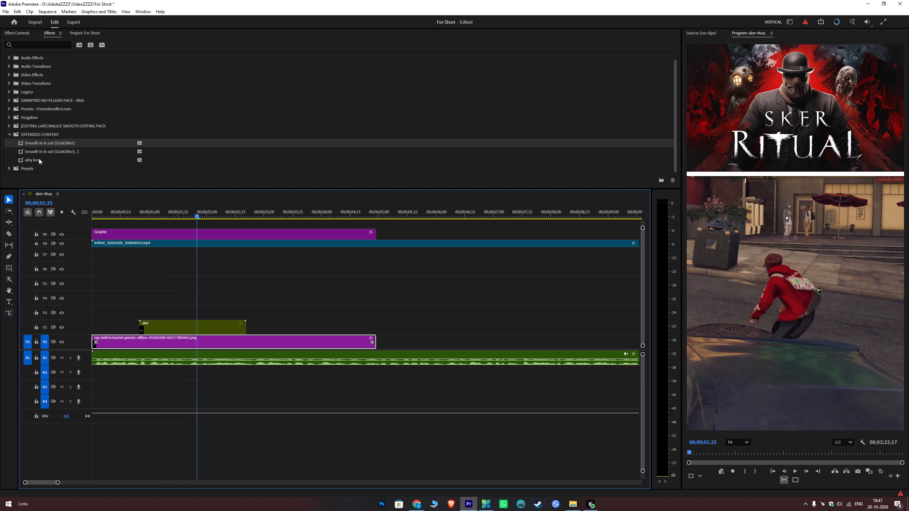
pyautogui.click(8, 133)
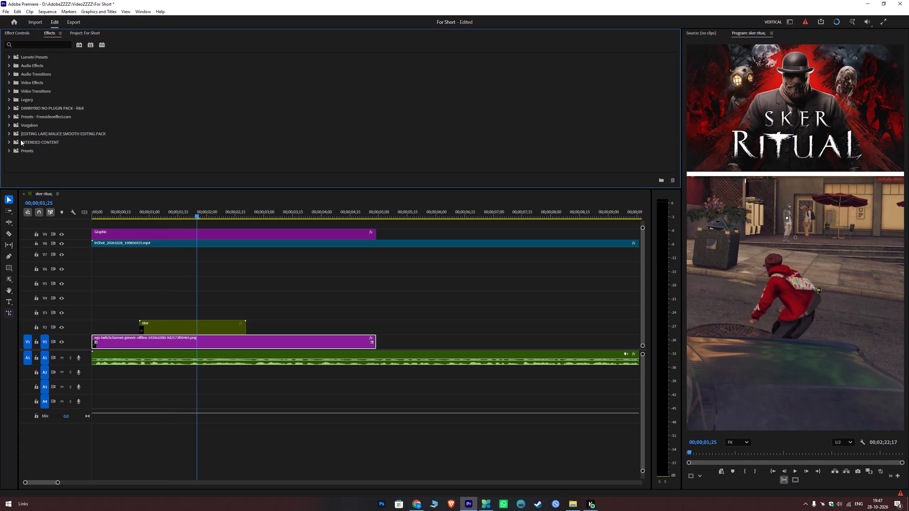
pyautogui.click(8, 133)
pyautogui.click(8, 135)
pyautogui.moveTo(6, 125); pyautogui.dragTo(11, 126)
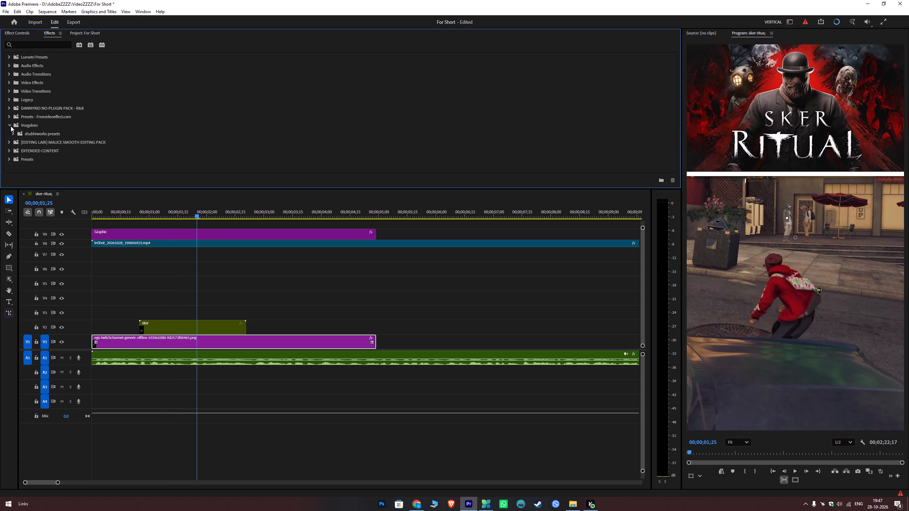
pyautogui.click(10, 125)
pyautogui.click(9, 152)
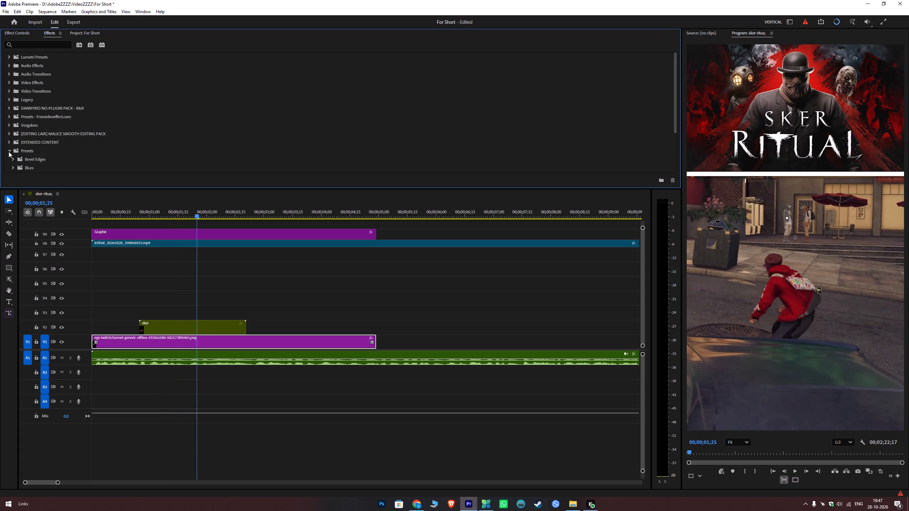
pyautogui.scroll(-13, 23, 150)
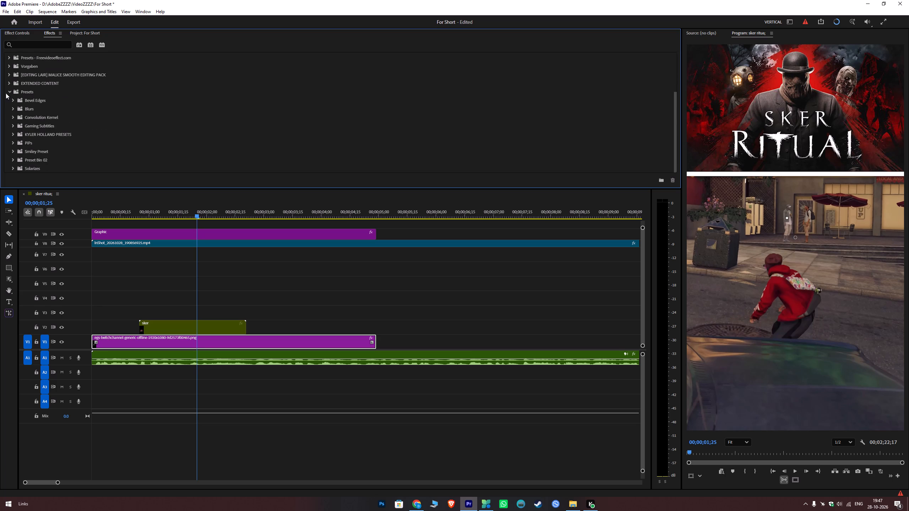
pyautogui.click(10, 90)
# Import the "Motion shake presets" preset file from the DOWNLOAD folder into the effects presets.
pyautogui.click(27, 150)
pyautogui.rightClick(27, 150)
pyautogui.click(51, 171)
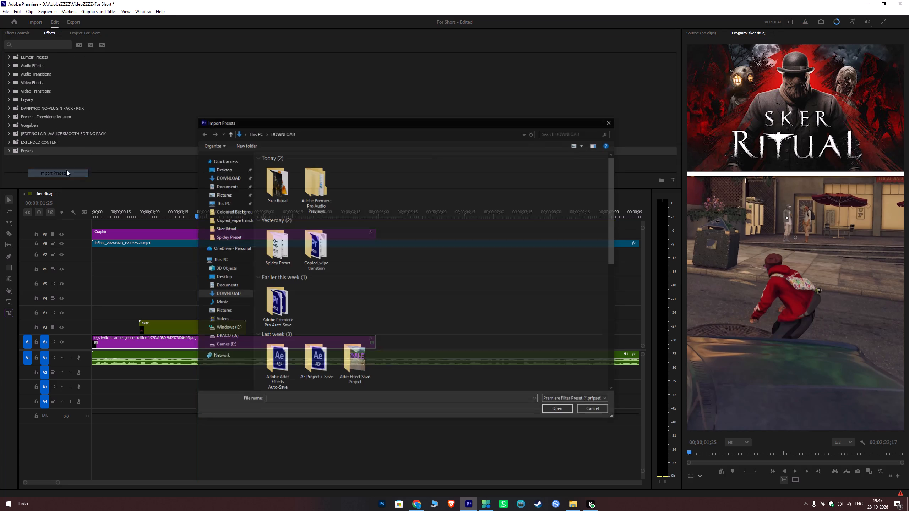
pyautogui.scroll(-6, 363, 227)
pyautogui.click(273, 257)
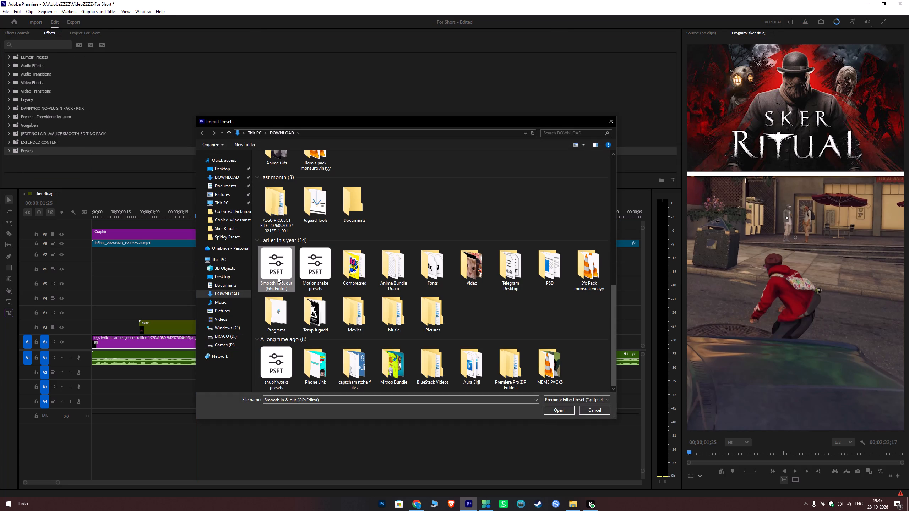
pyautogui.click(307, 260)
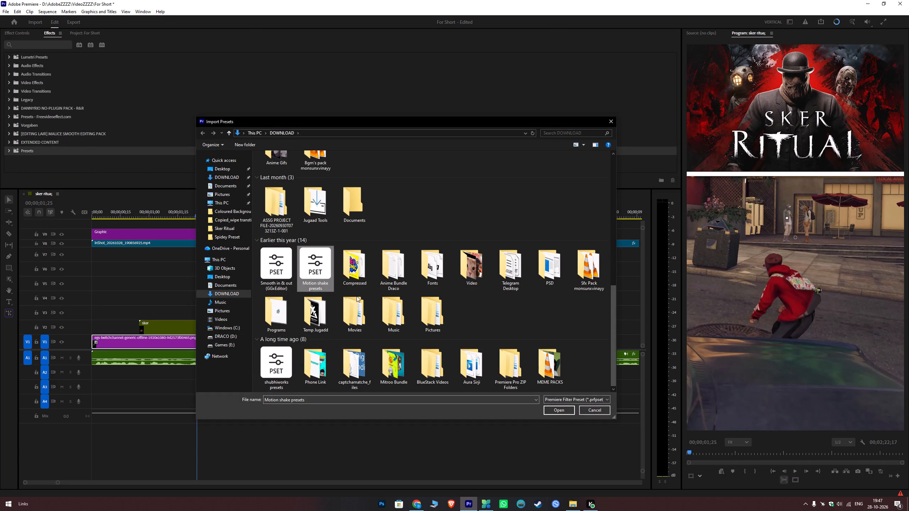
pyautogui.click(559, 407)
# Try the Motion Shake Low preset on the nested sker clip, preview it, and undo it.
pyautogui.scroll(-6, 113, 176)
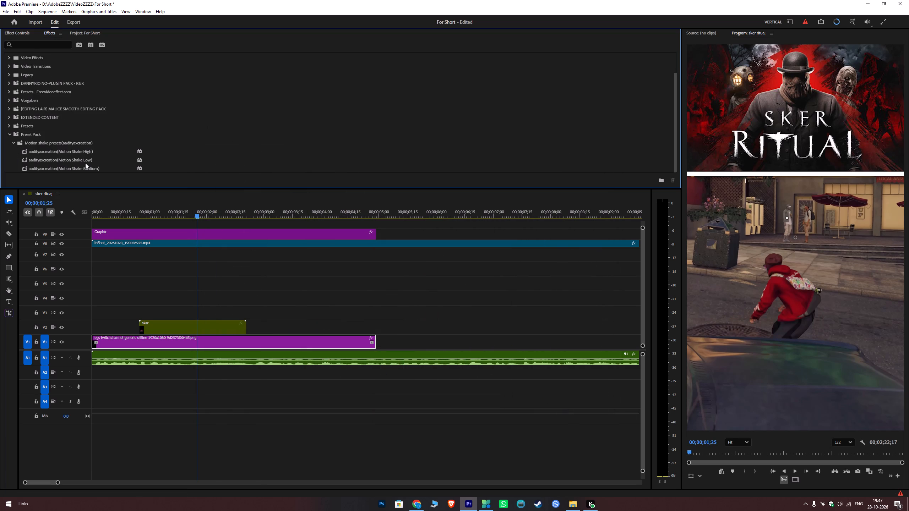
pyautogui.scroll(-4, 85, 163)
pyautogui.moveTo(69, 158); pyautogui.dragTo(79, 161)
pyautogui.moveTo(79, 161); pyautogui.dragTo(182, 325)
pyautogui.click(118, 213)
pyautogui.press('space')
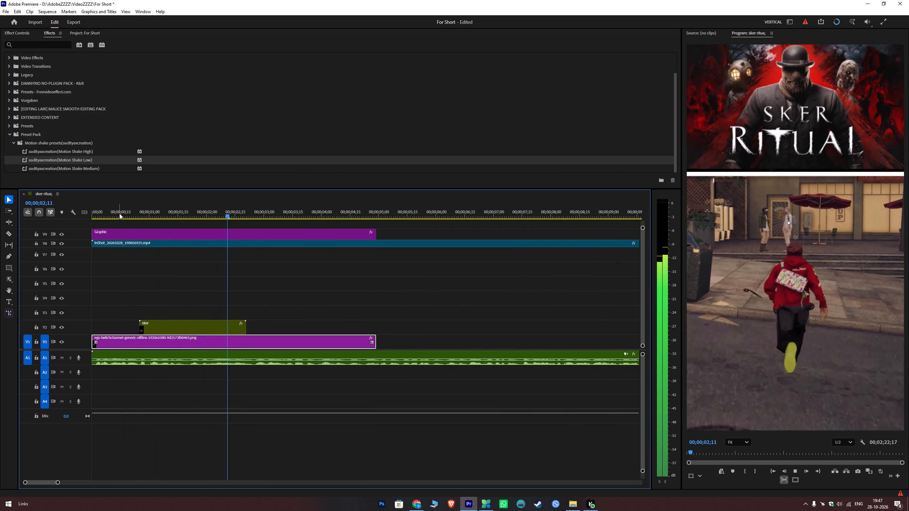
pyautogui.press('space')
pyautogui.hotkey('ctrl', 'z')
# Play the opening across the sker clip to review it without a shake preset.
pyautogui.click(125, 210)
pyautogui.press('space')
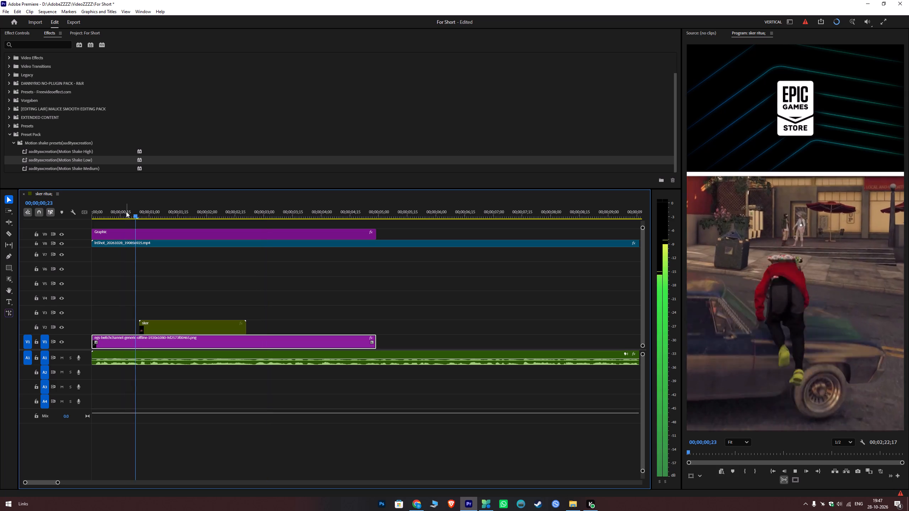
pyautogui.press('space')
pyautogui.press('space')
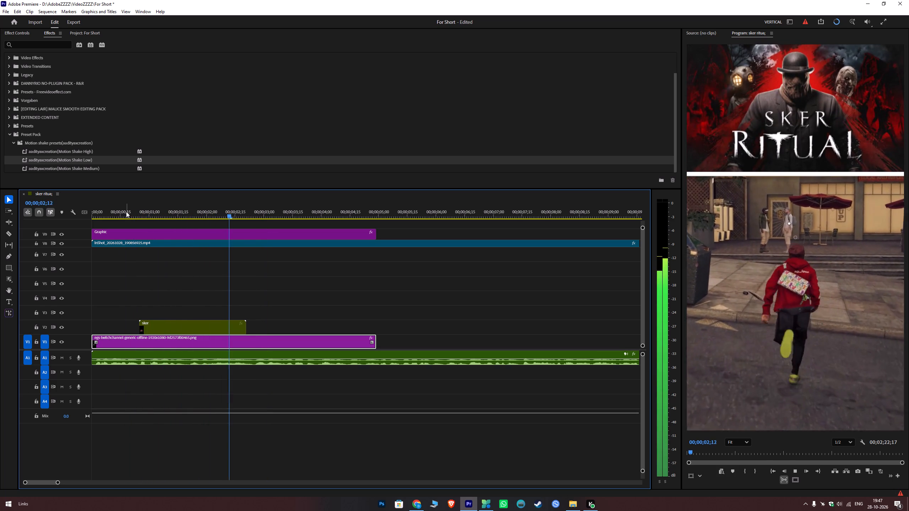
pyautogui.press('space')
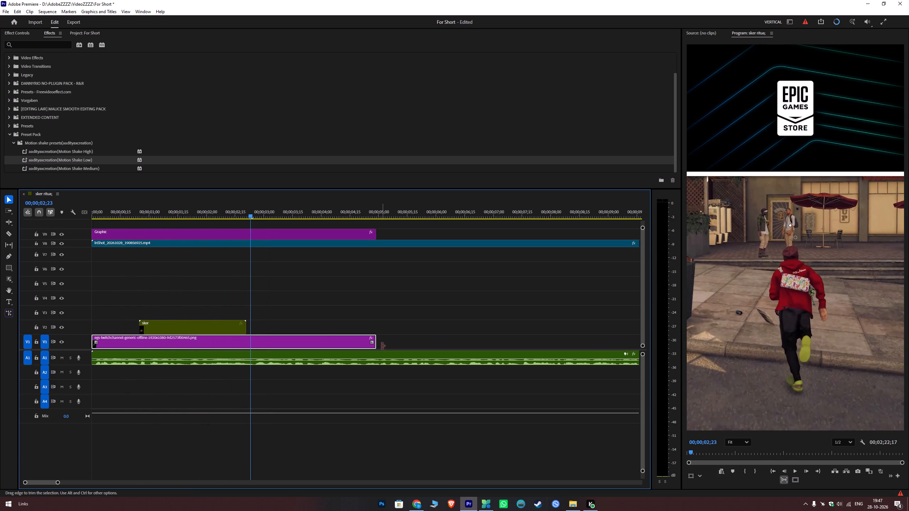
# Trim the end of the Epic Games Store image on V1 to about 00;00;02;06 and play back around the cut.
pyautogui.moveTo(376, 346); pyautogui.dragTo(220, 348)
pyautogui.click(207, 203)
pyautogui.press('space')
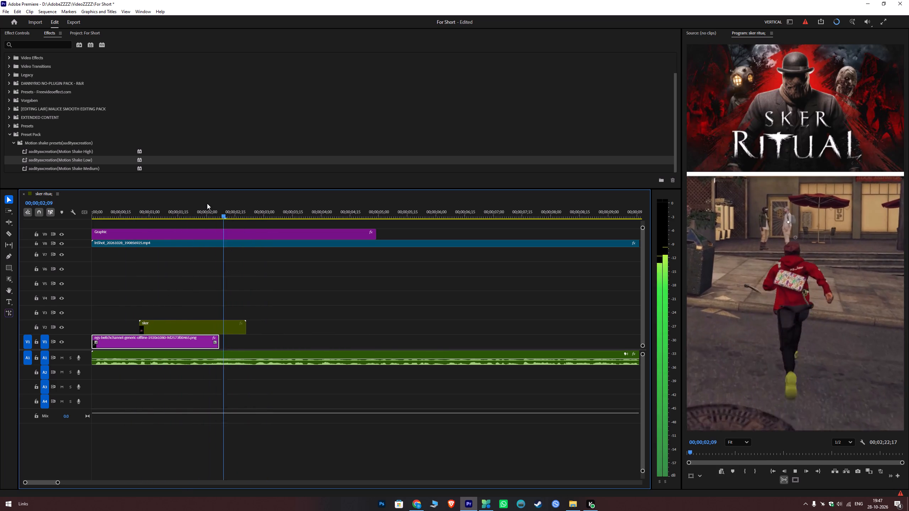
pyautogui.press('space')
pyautogui.click(205, 207)
pyautogui.press('space')
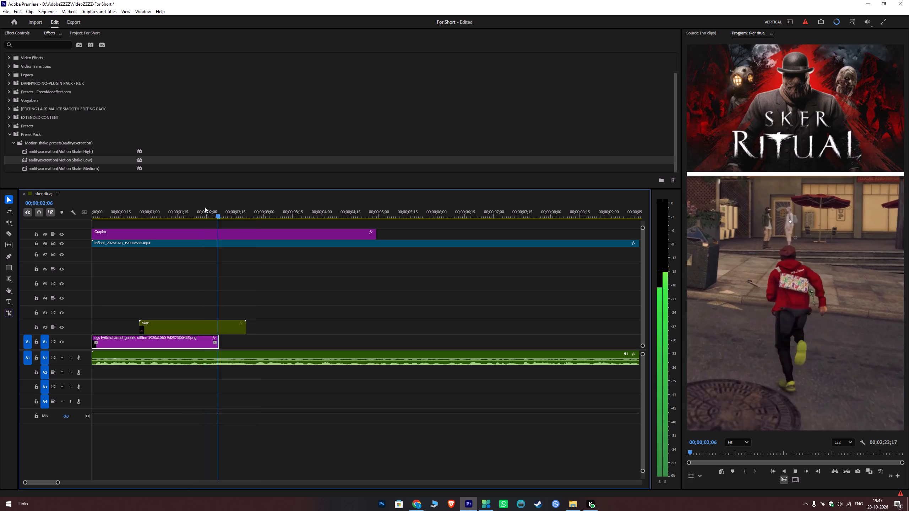
pyautogui.press('space')
# Open the nested sker sequence in its own timeline and play it.
pyautogui.click(76, 33)
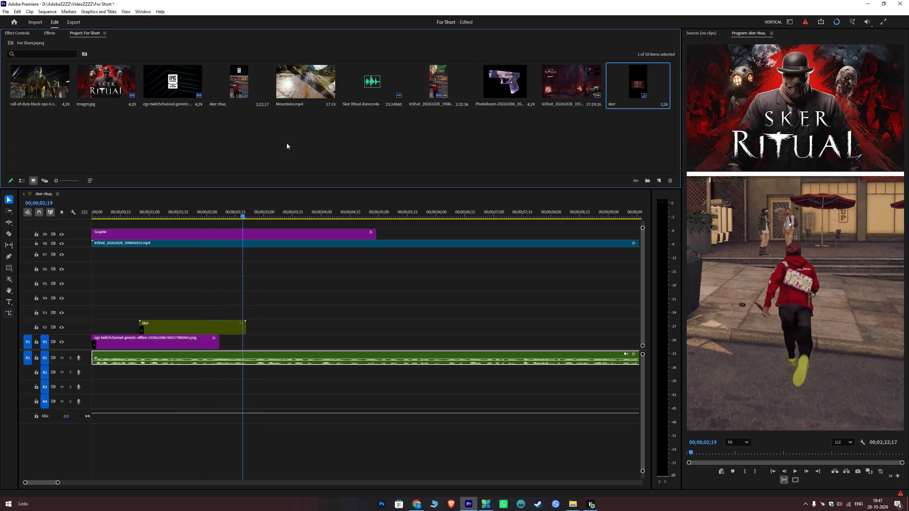
pyautogui.doubleClick(628, 91)
pyautogui.press('space')
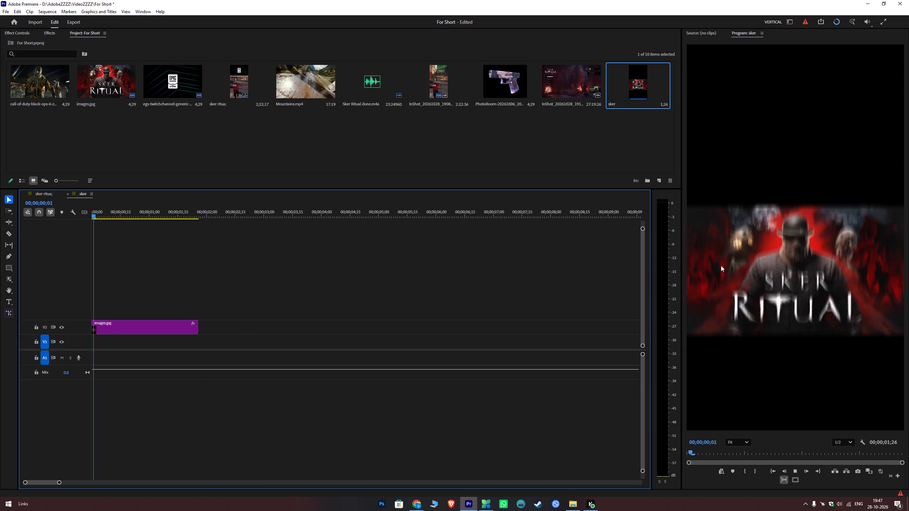
pyautogui.press('space')
# Scrub through the gameplay clip InShot_20261028_191918877.mp4 in the Source Monitor, mark an In point at about 00:08:15, and play from there.
pyautogui.doubleClick(582, 89)
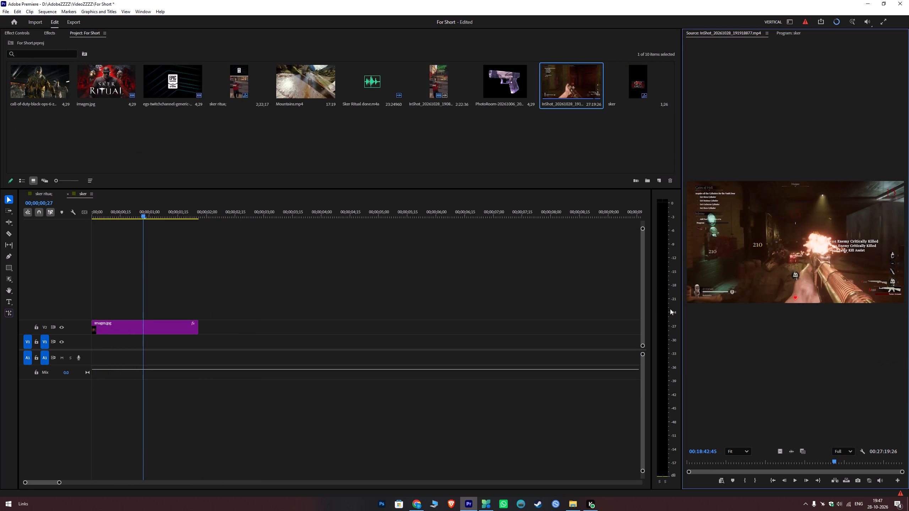
pyautogui.press('space')
pyautogui.moveTo(704, 461); pyautogui.dragTo(734, 465)
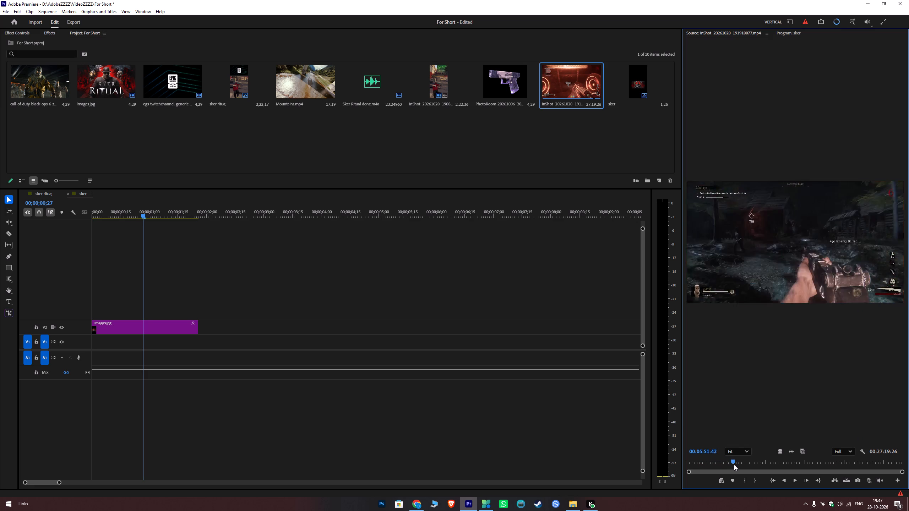
pyautogui.moveTo(734, 465); pyautogui.dragTo(734, 465)
pyautogui.press('space')
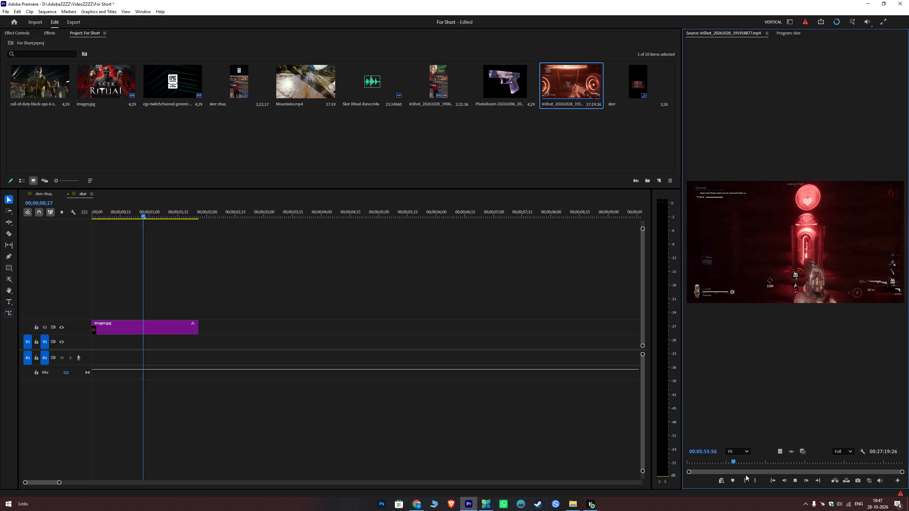
pyautogui.moveTo(737, 461); pyautogui.dragTo(757, 463)
pyautogui.press('space')
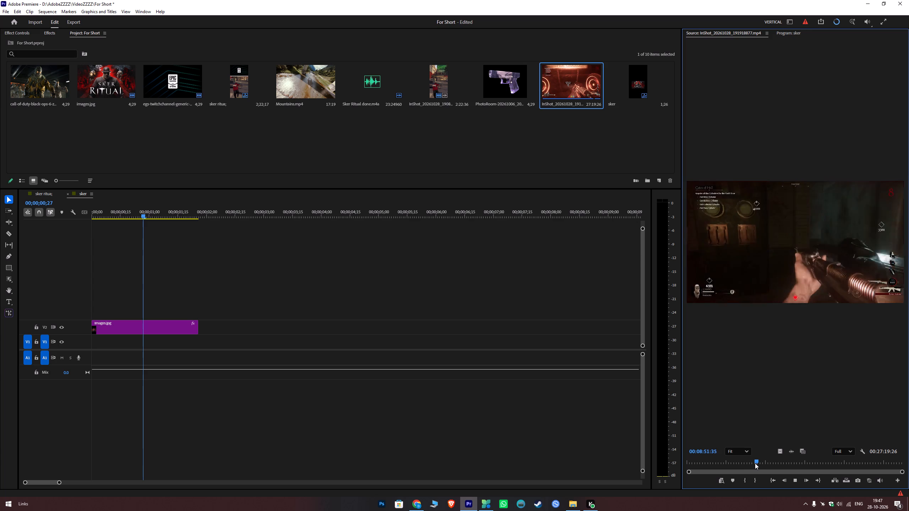
pyautogui.moveTo(755, 461); pyautogui.dragTo(751, 460)
pyautogui.write('i')
pyautogui.press('space')
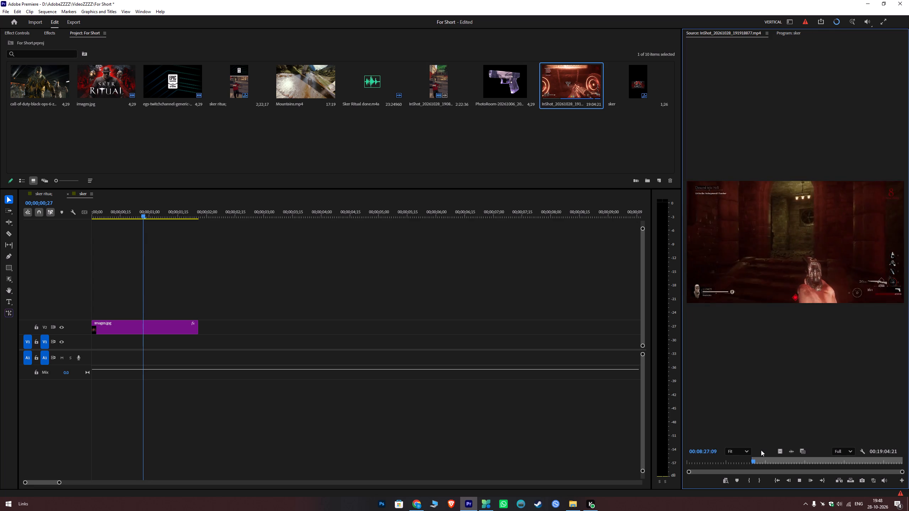
pyautogui.press('space')
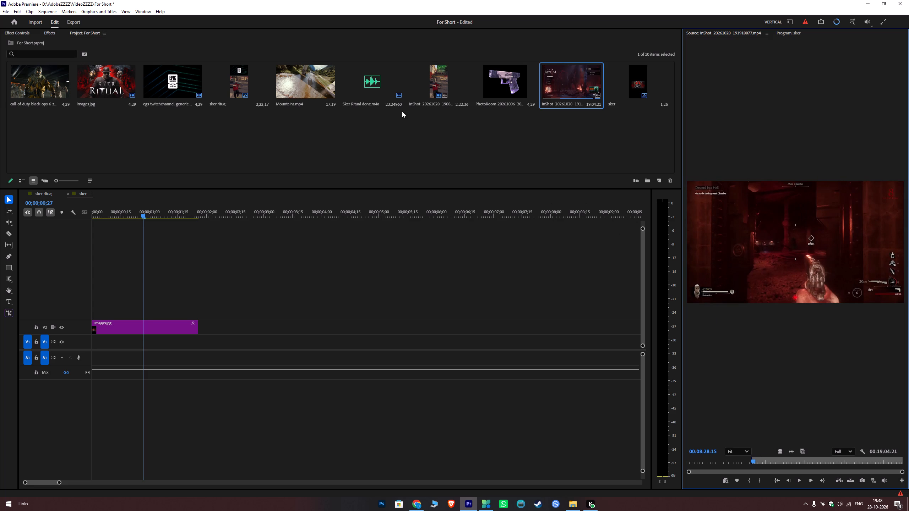
# Switch to the Editing workspace.
pyautogui.click(139, 14)
pyautogui.click(183, 23)
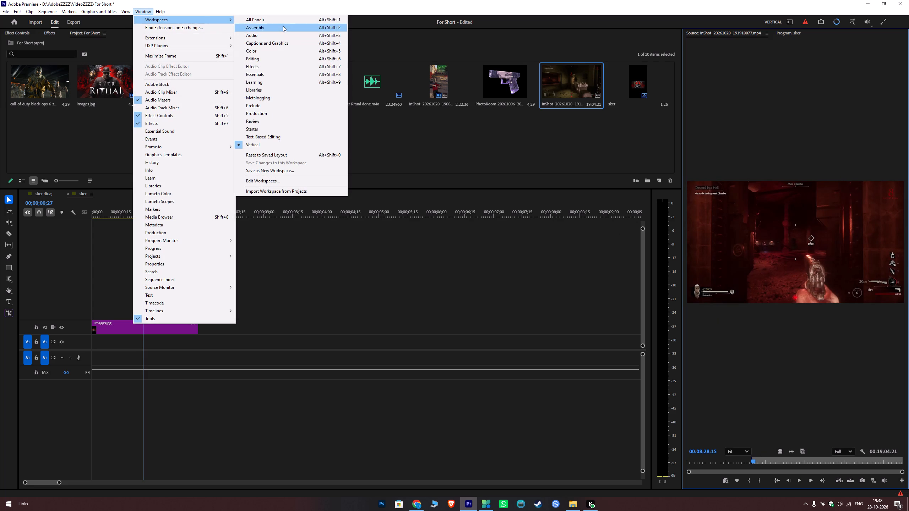
pyautogui.click(263, 59)
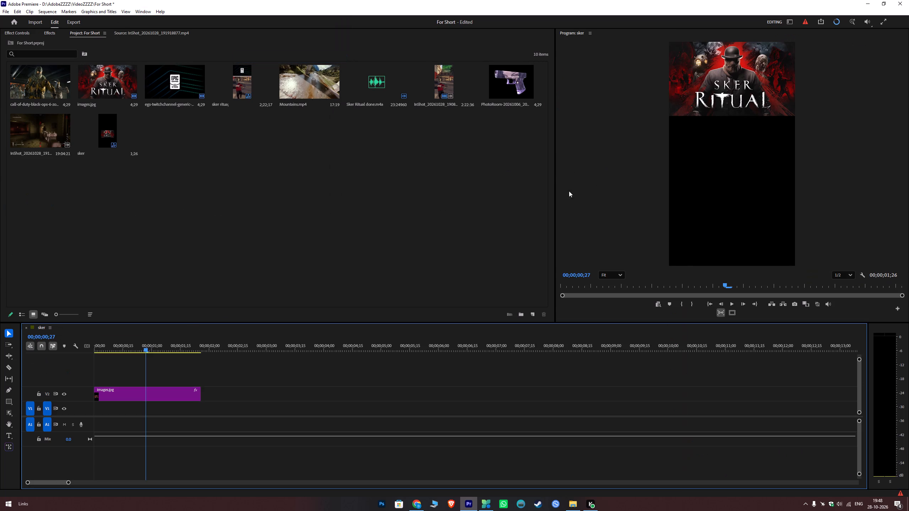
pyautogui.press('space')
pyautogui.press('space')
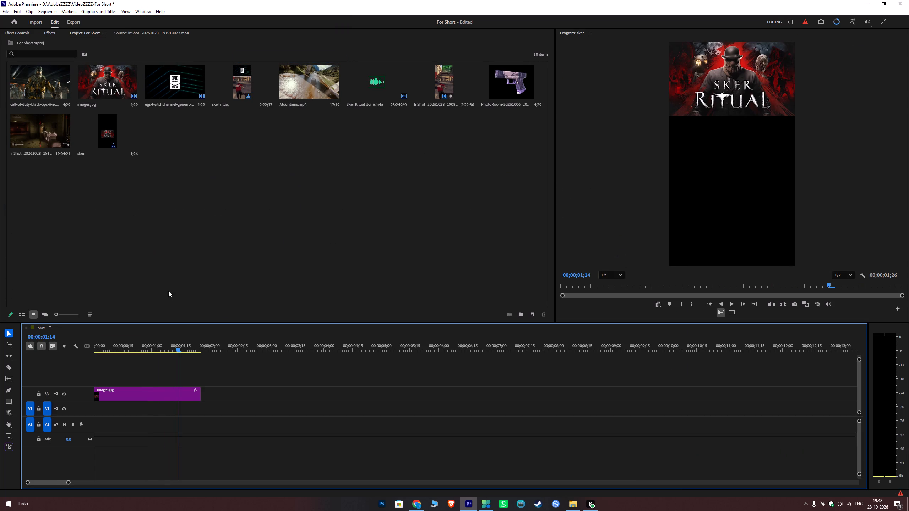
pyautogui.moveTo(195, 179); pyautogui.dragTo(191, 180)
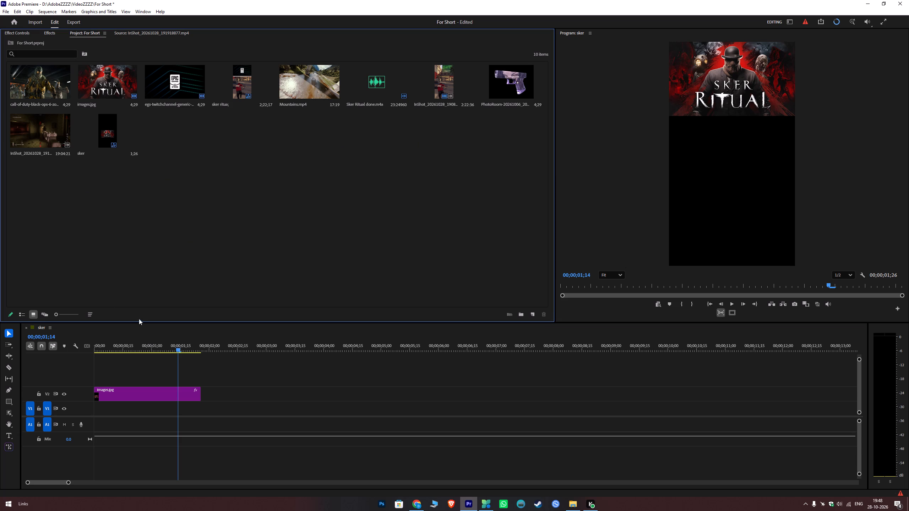
# Switch to the Vertical workspace and bring the main sker ritual sequence forward in the timeline.
pyautogui.click(141, 13)
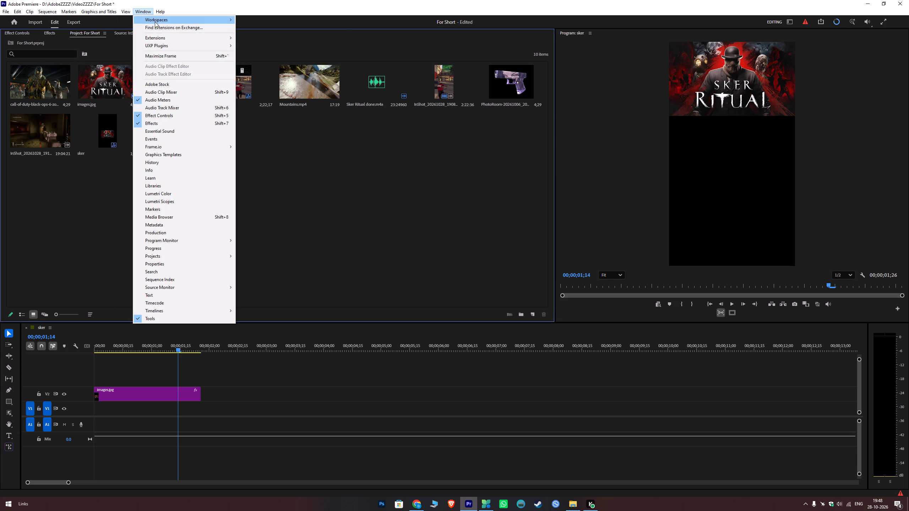
pyautogui.click(155, 21)
pyautogui.click(257, 144)
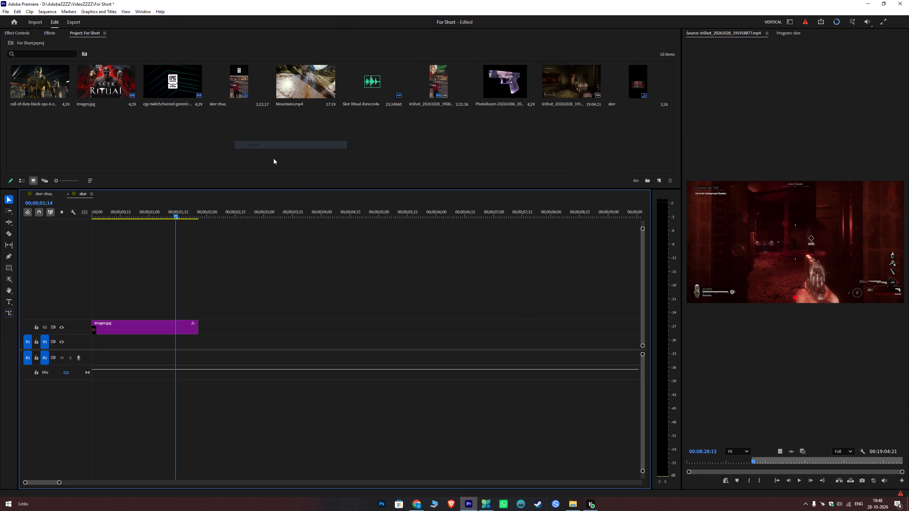
pyautogui.click(50, 195)
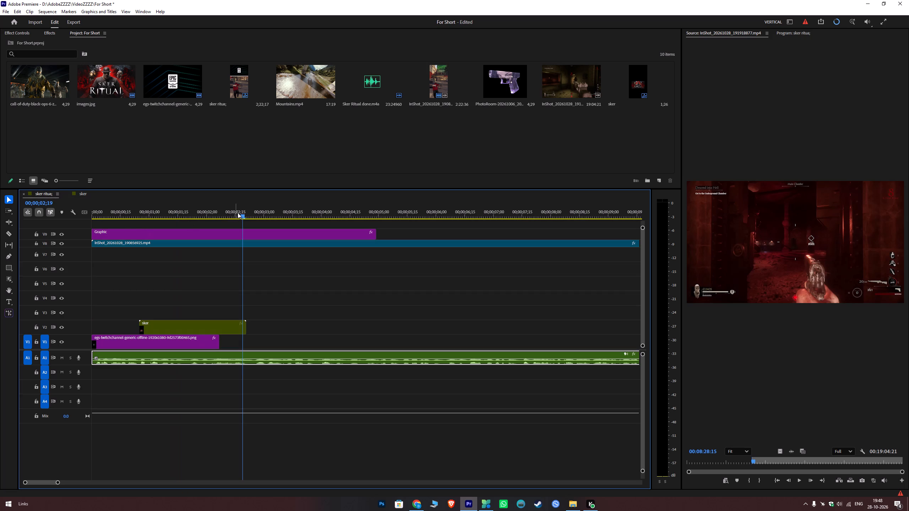
# Play the gameplay clip in the Source Monitor, step back frame by frame, and mark an In point at 00:08:35:02.
pyautogui.click(745, 388)
pyautogui.press('space')
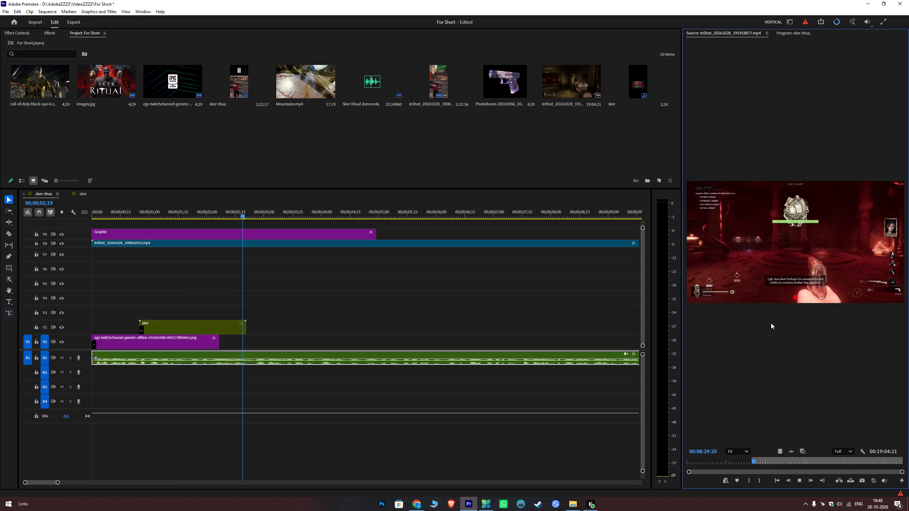
pyautogui.press('space')
pyautogui.click(754, 460)
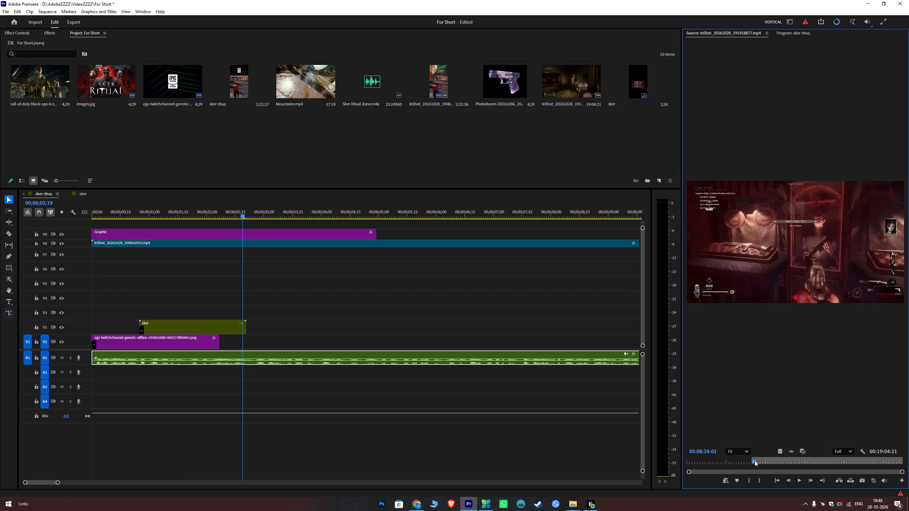
pyautogui.press('space')
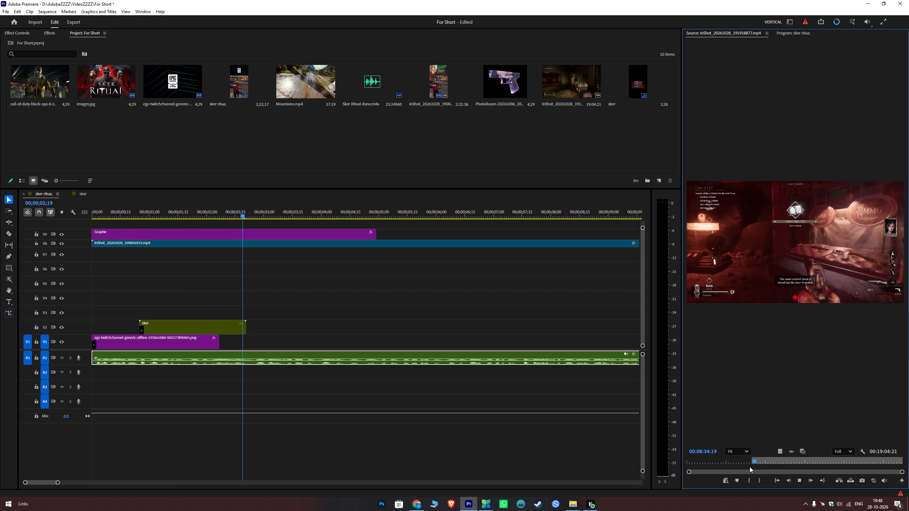
pyautogui.press('space')
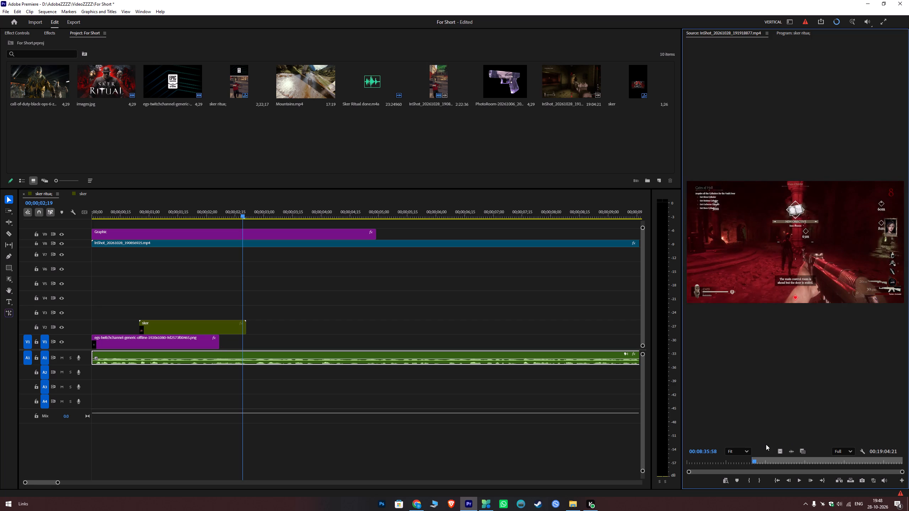
pyautogui.press('Left')
pyautogui.press('Left')
pyautogui.press('Left')
pyautogui.press('Left')
pyautogui.press('Left')
pyautogui.press('Left')
pyautogui.press('Left')
pyautogui.press('Left')
pyautogui.press('Left')
pyautogui.press('Left')
pyautogui.press('Left')
pyautogui.press('Left')
pyautogui.press('Left')
pyautogui.press('Left')
pyautogui.press('Left')
pyautogui.press('Left')
pyautogui.press('Left')
pyautogui.press('Left')
pyautogui.press('Left')
pyautogui.press('Left')
pyautogui.press('Left')
pyautogui.press('Left')
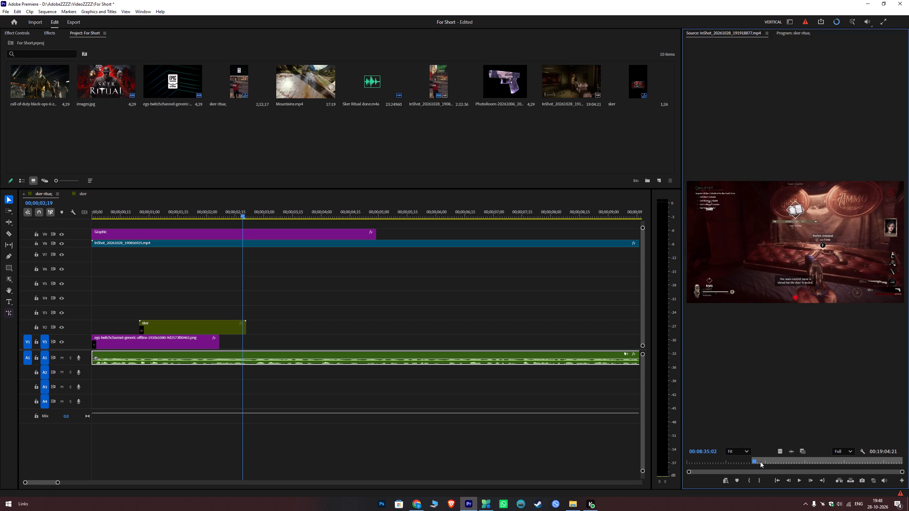
pyautogui.press('i')
# Add only the video of the marked gameplay clip on V3 starting at 00;00;02;19, and play back across the cut.
pyautogui.moveTo(780, 452); pyautogui.dragTo(302, 304)
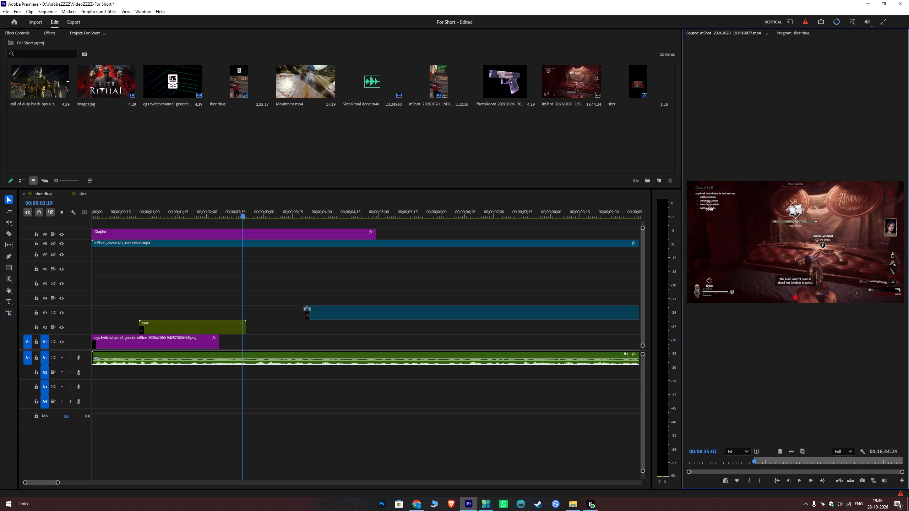
pyautogui.moveTo(302, 304); pyautogui.dragTo(243, 293)
pyautogui.click(213, 214)
pyautogui.press('space')
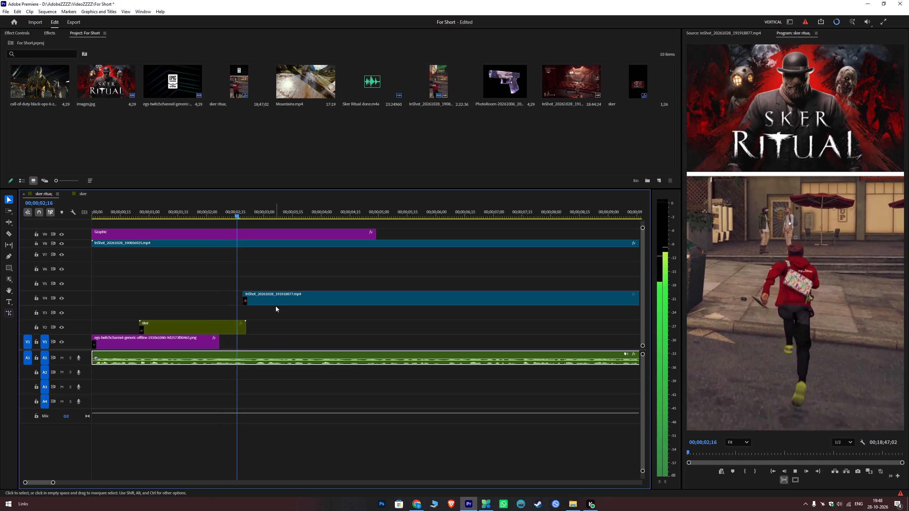
pyautogui.press('space')
pyautogui.moveTo(274, 300); pyautogui.dragTo(273, 308)
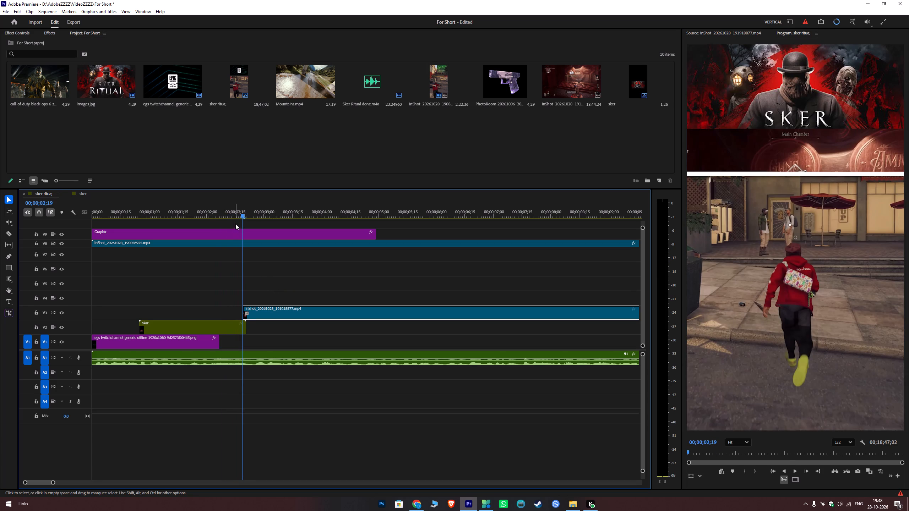
pyautogui.click(216, 211)
pyautogui.press('space')
pyautogui.press('space')
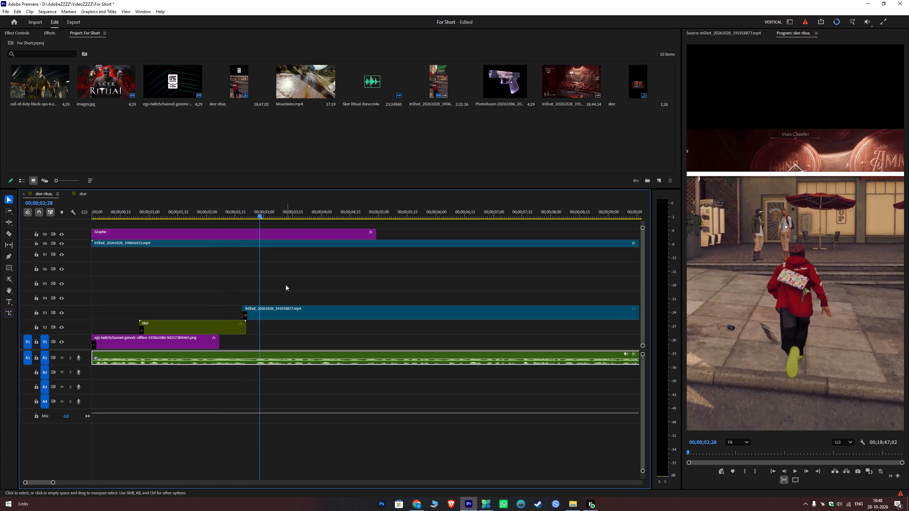
# Reposition the V3 gameplay clip and scale it to about 58 so it fills the area above the white divider.
pyautogui.click(283, 311)
pyautogui.click(21, 31)
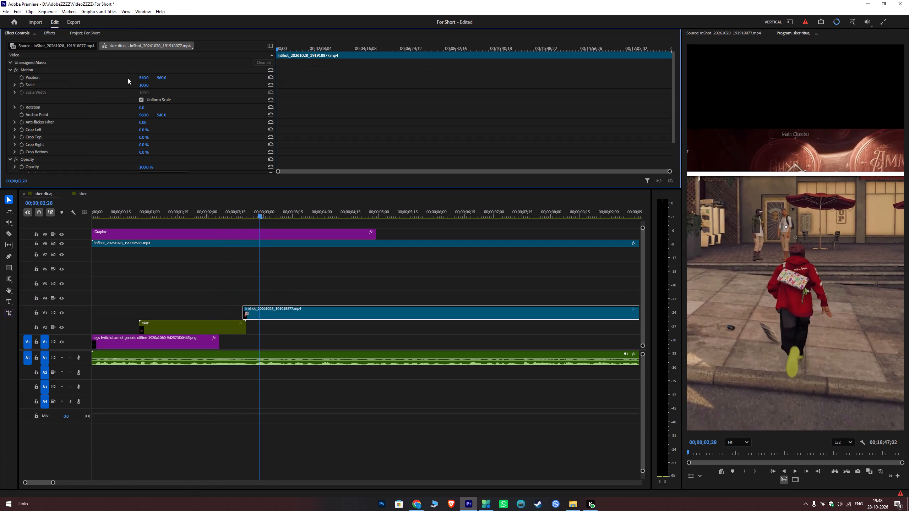
pyautogui.moveTo(165, 76); pyautogui.dragTo(166, 91)
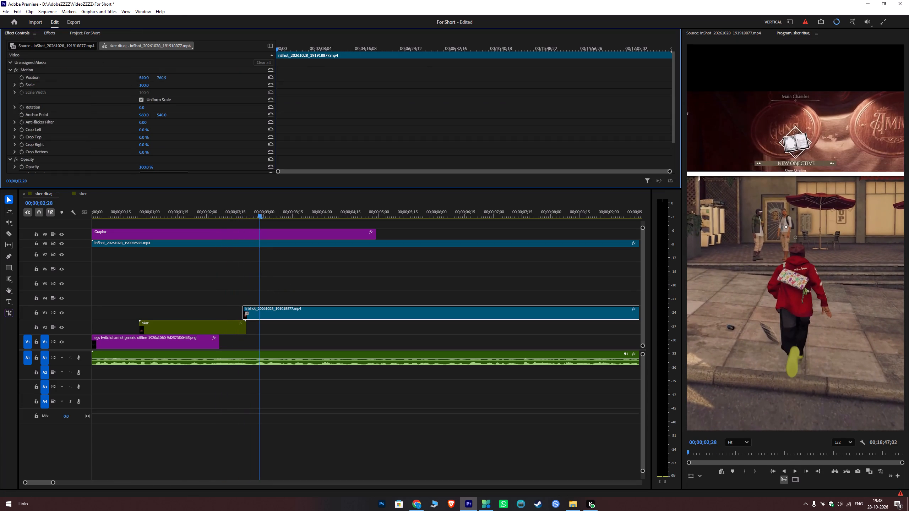
pyautogui.moveTo(166, 91); pyautogui.dragTo(43, 473)
pyautogui.keyDown('ctrl'); pyautogui.moveTo(144, 85); pyautogui.dragTo(213, 81); pyautogui.keyUp('ctrl')
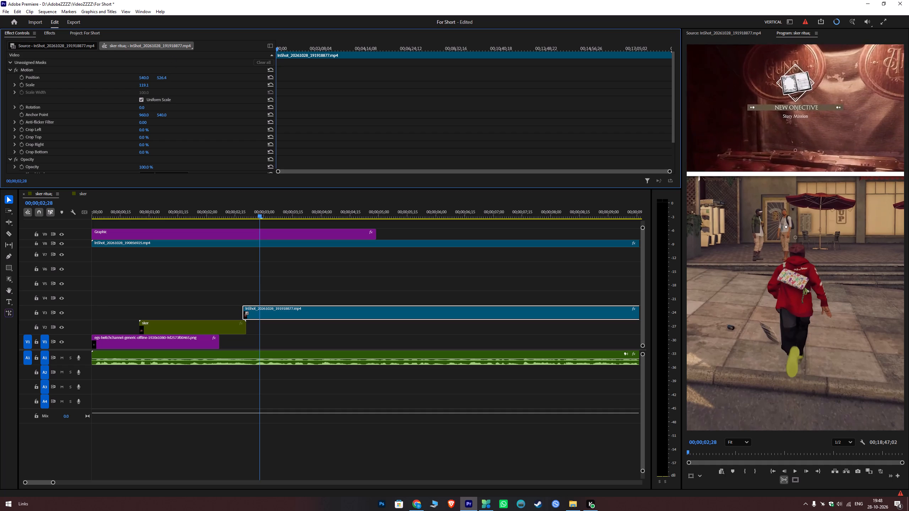
pyautogui.keyDown('ctrl'); pyautogui.moveTo(213, 81); pyautogui.dragTo(227, 95); pyautogui.keyUp('ctrl')
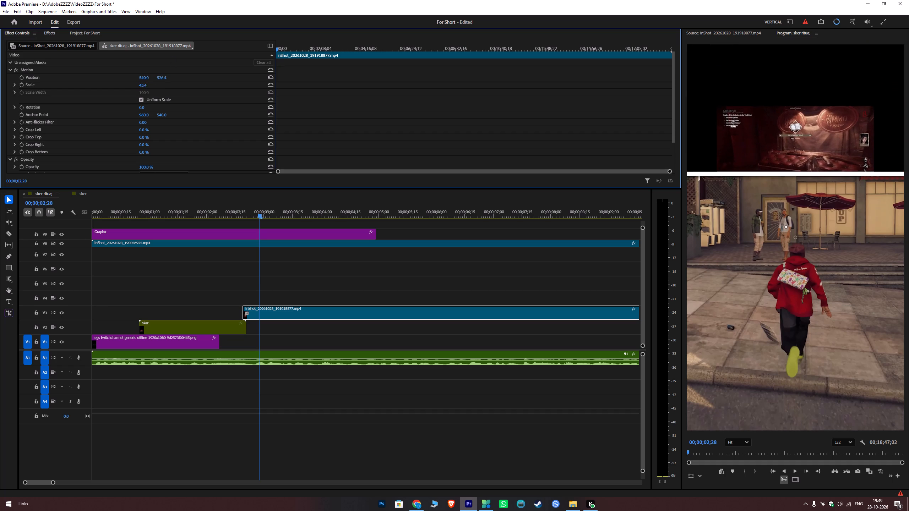
pyautogui.keyDown('ctrl'); pyautogui.moveTo(227, 95); pyautogui.dragTo(272, 96); pyautogui.keyUp('ctrl')
pyautogui.keyDown('ctrl'); pyautogui.moveTo(161, 78); pyautogui.dragTo(162, 333); pyautogui.keyUp('ctrl')
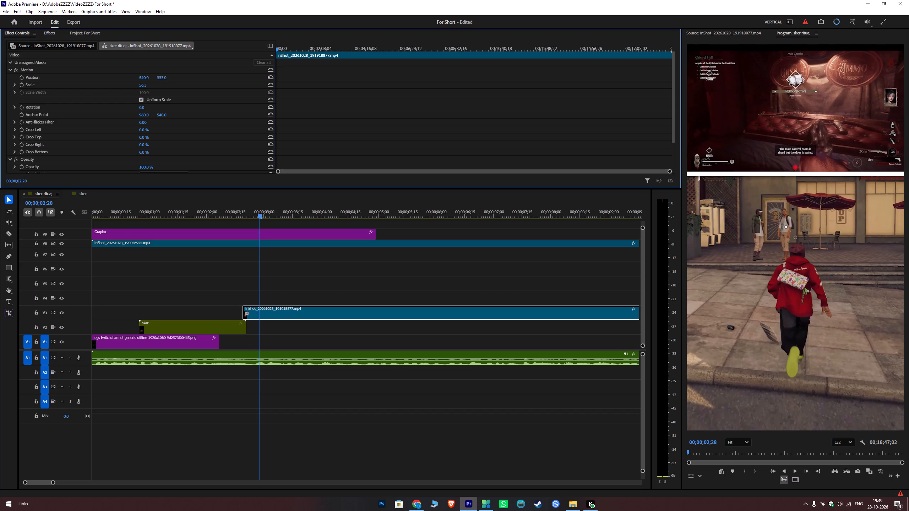
pyautogui.keyDown('ctrl'); pyautogui.moveTo(162, 333); pyautogui.dragTo(173, 371); pyautogui.keyUp('ctrl')
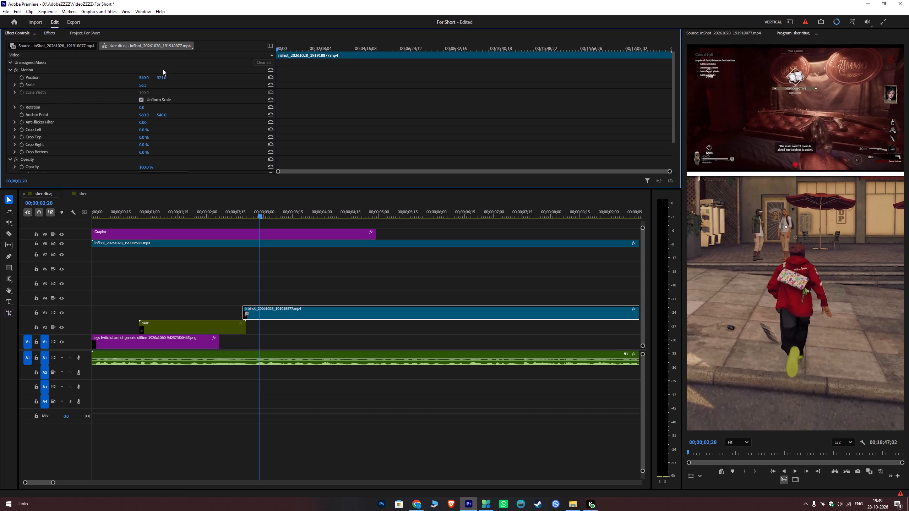
pyautogui.keyDown('ctrl'); pyautogui.moveTo(145, 86); pyautogui.dragTo(153, 87); pyautogui.keyUp('ctrl')
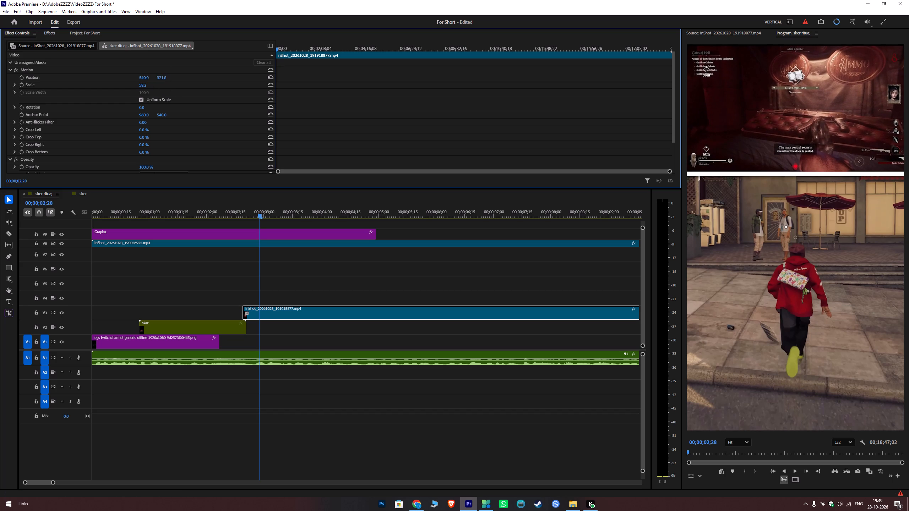
pyautogui.keyDown('ctrl'); pyautogui.moveTo(153, 87); pyautogui.dragTo(158, 88); pyautogui.keyUp('ctrl')
pyautogui.keyDown('ctrl'); pyautogui.moveTo(162, 77); pyautogui.dragTo(167, 109); pyautogui.keyUp('ctrl')
# Play back the opening through the title image and the gameplay clip to about 00;00;06;18 to review the timing.
pyautogui.click(211, 206)
pyautogui.press('space')
pyautogui.press('space')
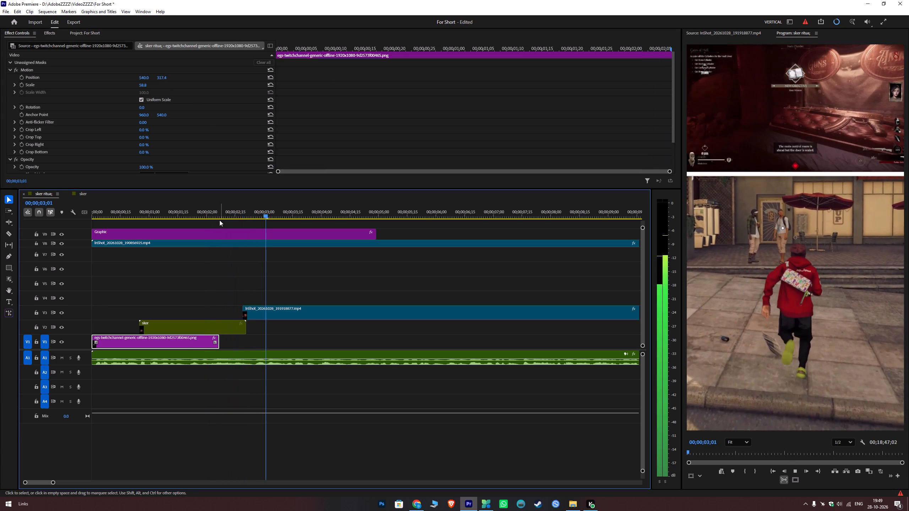
pyautogui.click(213, 219)
pyautogui.click(132, 212)
pyautogui.press('space')
pyautogui.click(201, 242)
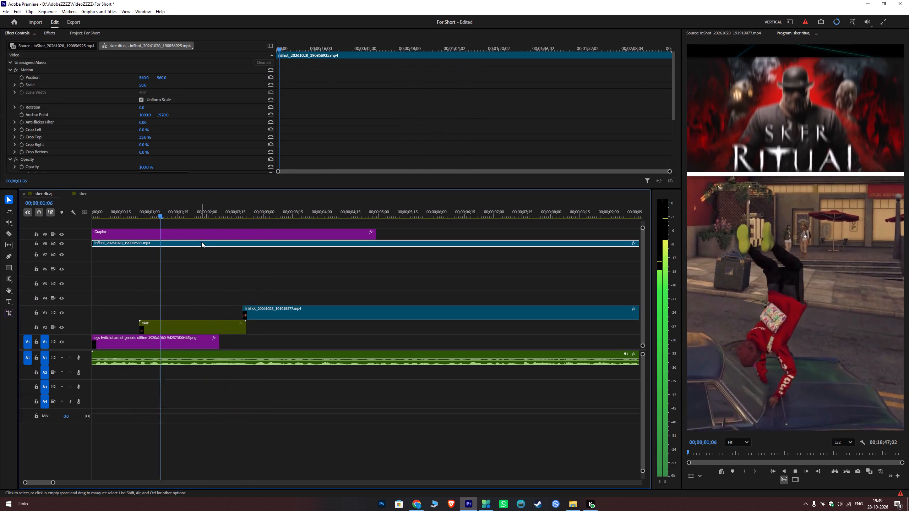
pyautogui.press('space')
pyautogui.click(123, 208)
pyautogui.press('space')
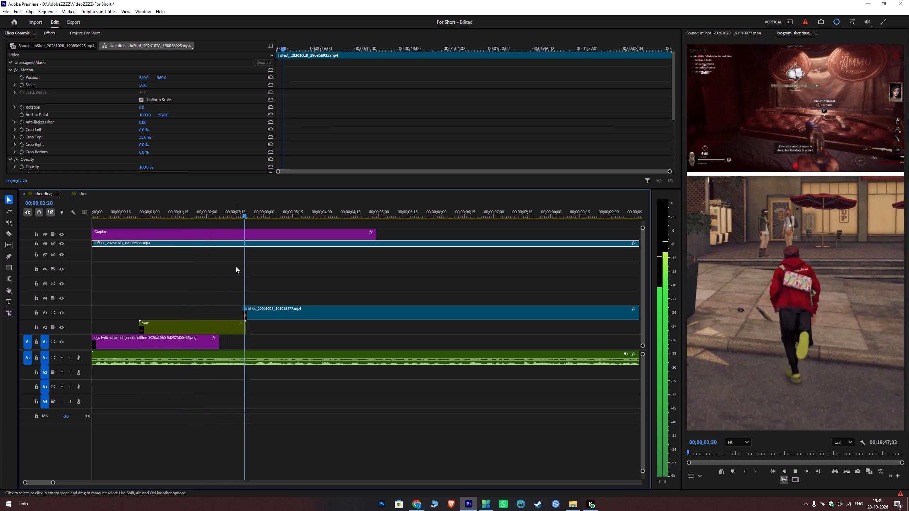
pyautogui.press('space')
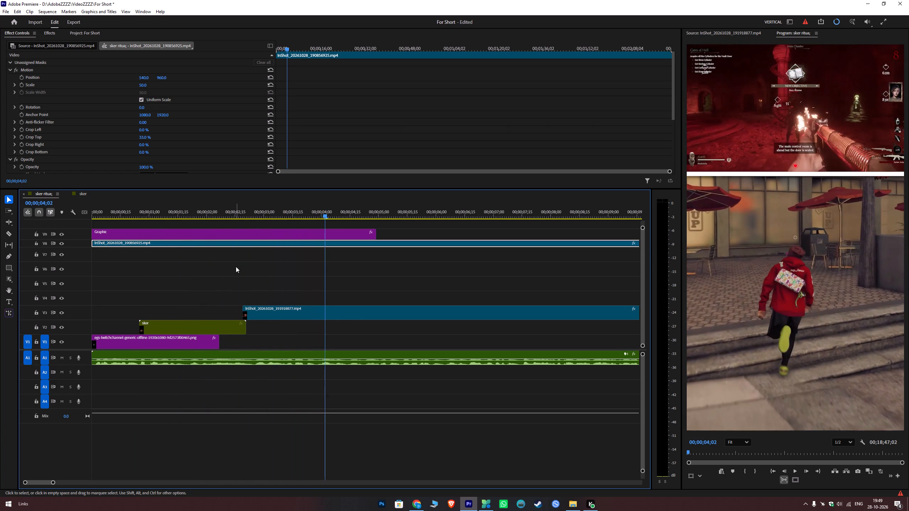
pyautogui.press('space')
pyautogui.press('space')
pyautogui.press('space')
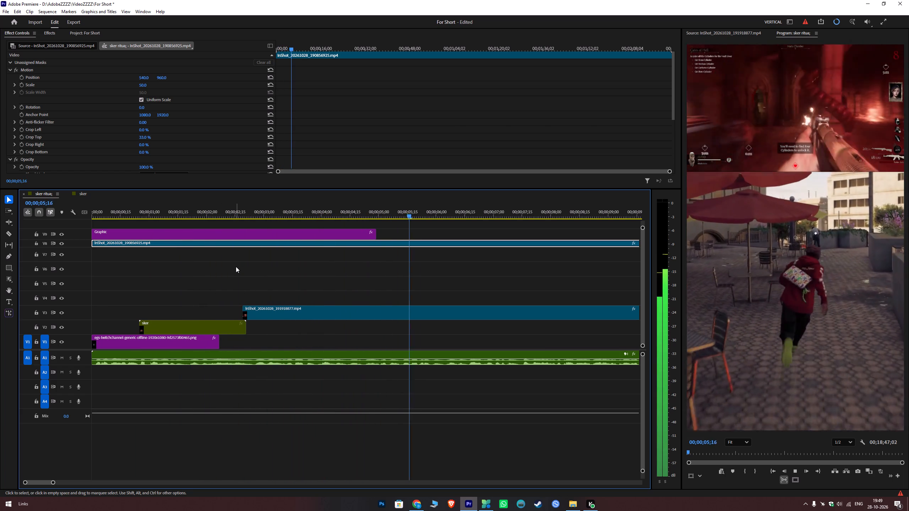
pyautogui.press('space')
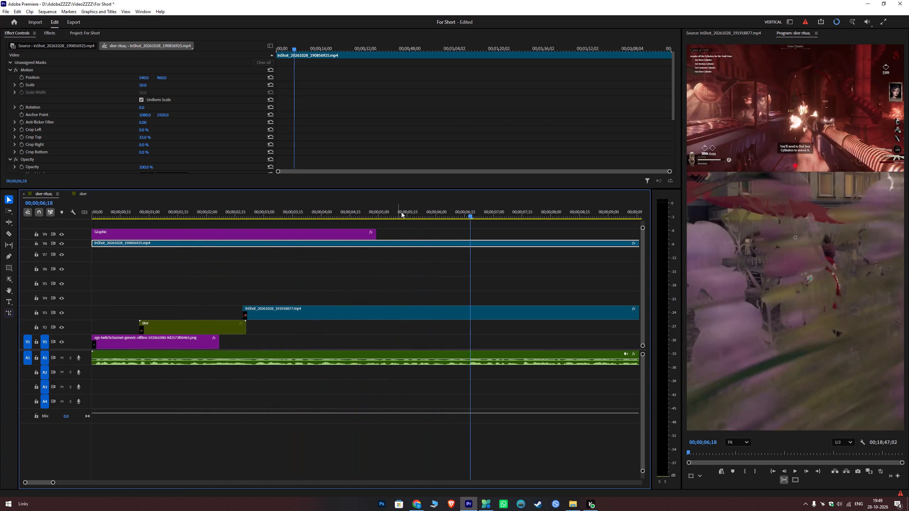
# Find the cue at 00;00;06;08 by playback and place the Call of Duty Black Ops 6 zombies image there on V4.
pyautogui.click(401, 212)
pyautogui.press('space')
pyautogui.press('space')
pyautogui.keyDown('alt'); pyautogui.scroll(-7, 461, 276); pyautogui.keyUp('alt')
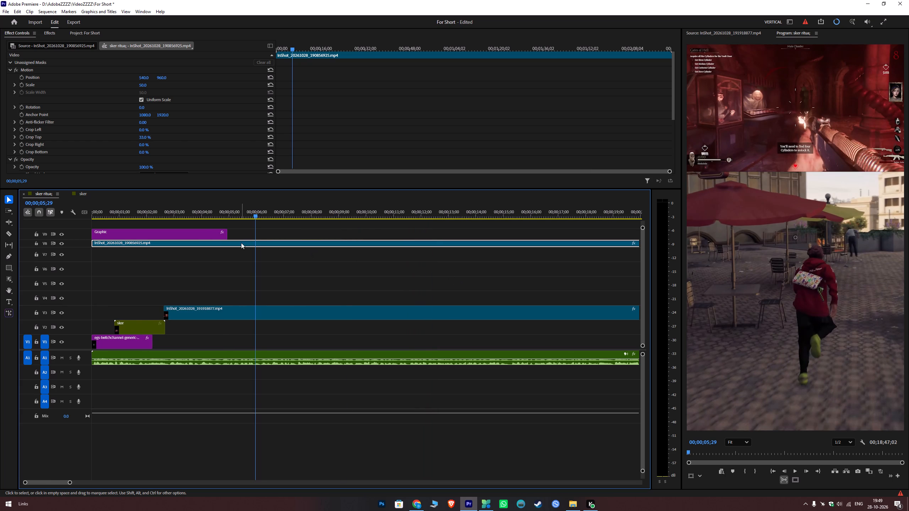
pyautogui.press('space')
pyautogui.press('space')
pyautogui.click(49, 35)
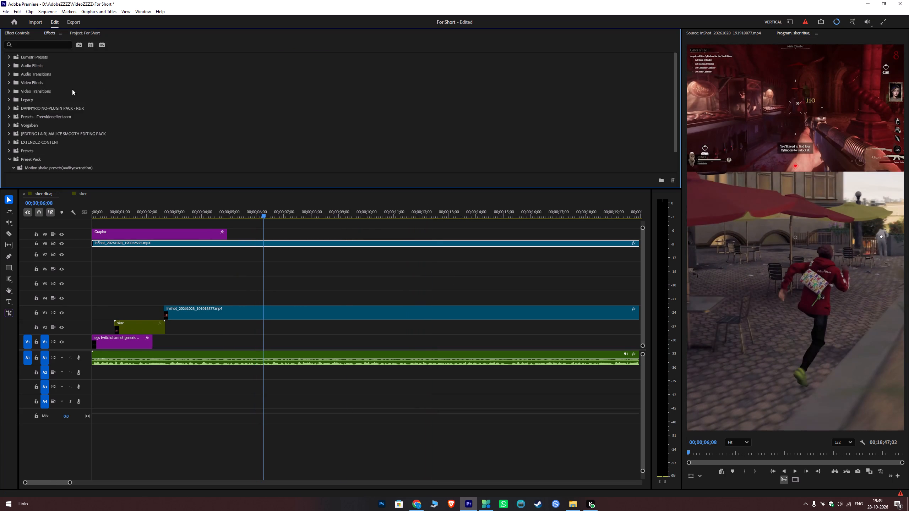
pyautogui.click(79, 34)
pyautogui.moveTo(47, 86); pyautogui.dragTo(95, 111)
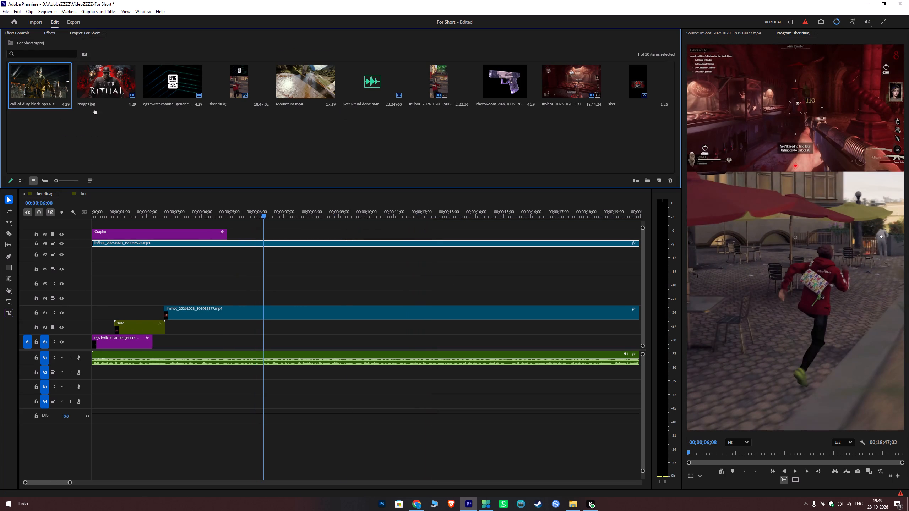
pyautogui.moveTo(95, 111); pyautogui.dragTo(266, 298)
pyautogui.click(277, 297)
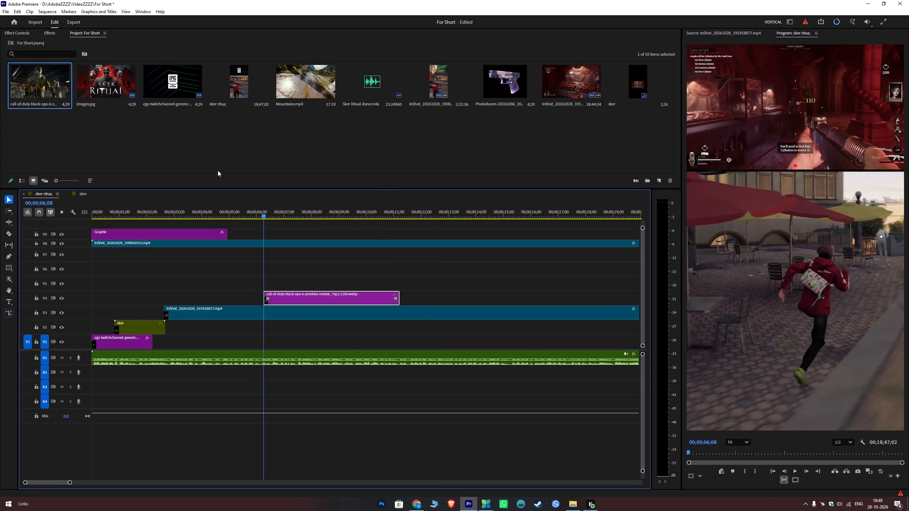
# Set the Call of Duty image's vertical position to 328 and its scale to 91 in the upper part of the frame.
pyautogui.moveTo(276, 213); pyautogui.dragTo(284, 220)
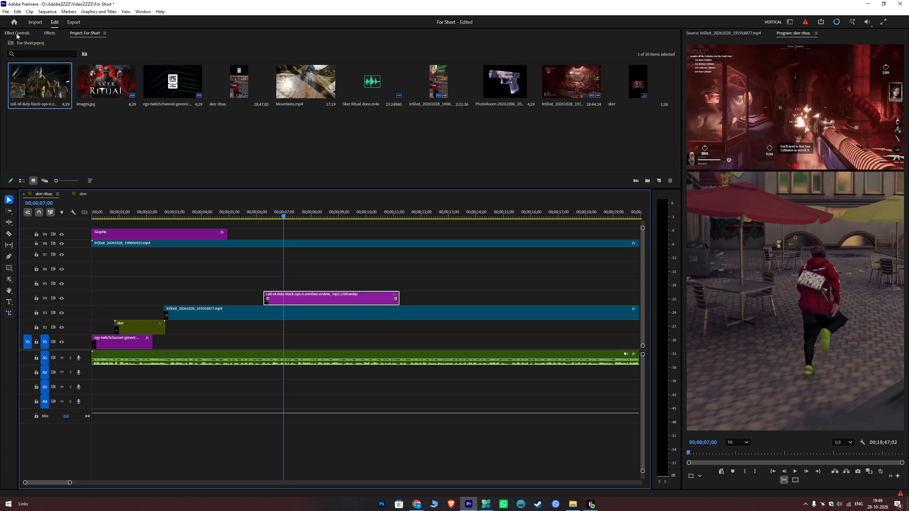
pyautogui.click(16, 33)
pyautogui.moveTo(162, 78); pyautogui.dragTo(221, 270)
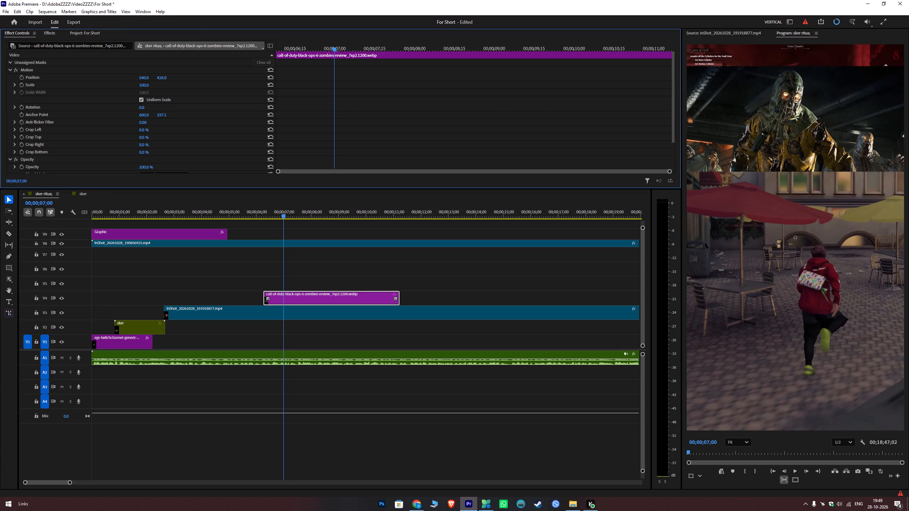
pyautogui.moveTo(221, 270); pyautogui.dragTo(236, 305)
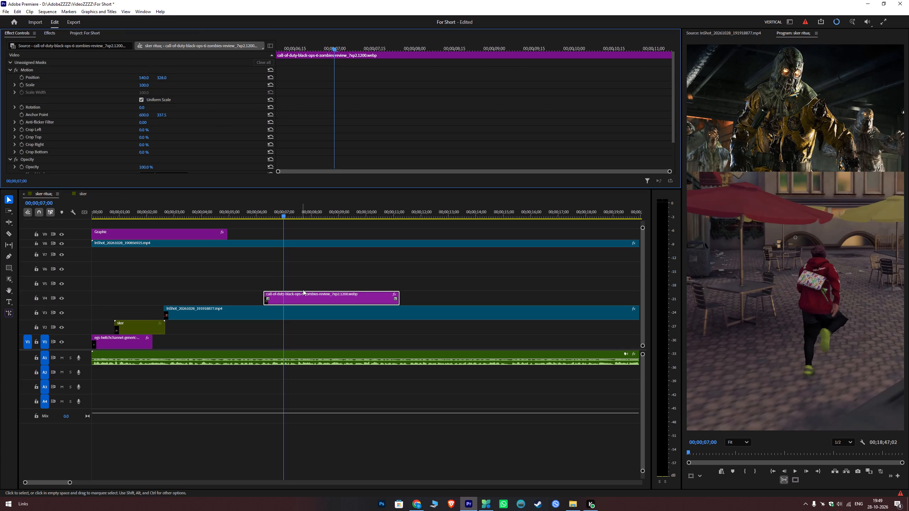
pyautogui.keyDown('ctrl'); pyautogui.moveTo(143, 85); pyautogui.dragTo(151, 189); pyautogui.keyUp('ctrl')
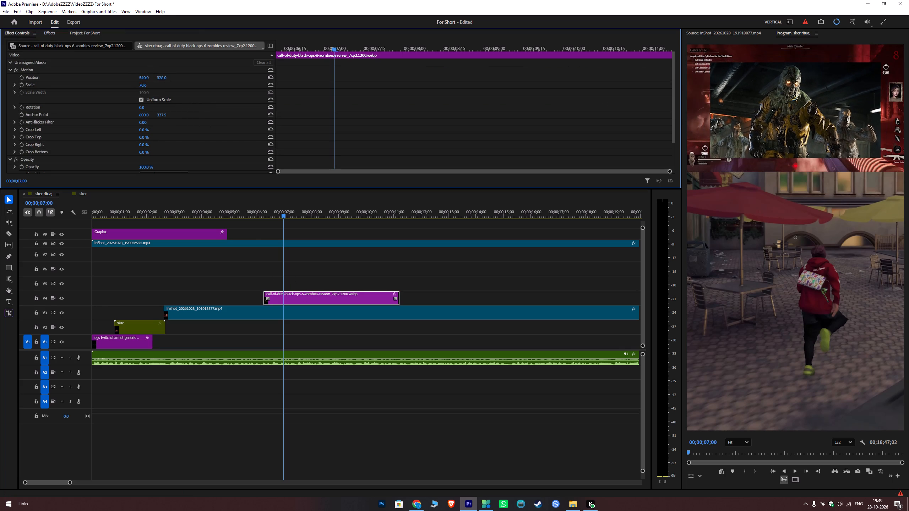
pyautogui.keyDown('ctrl'); pyautogui.moveTo(151, 189); pyautogui.dragTo(147, 122); pyautogui.keyUp('ctrl')
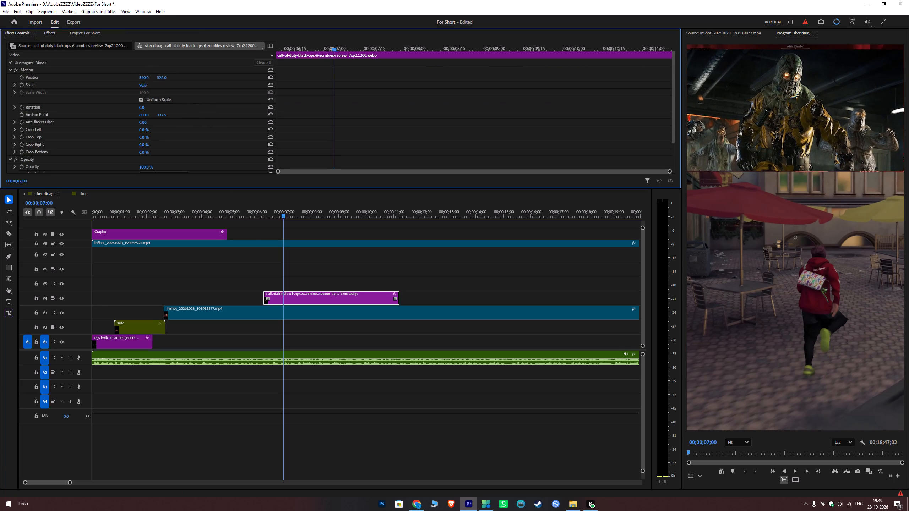
pyautogui.keyDown('ctrl'); pyautogui.moveTo(147, 122); pyautogui.dragTo(147, 119); pyautogui.keyUp('ctrl')
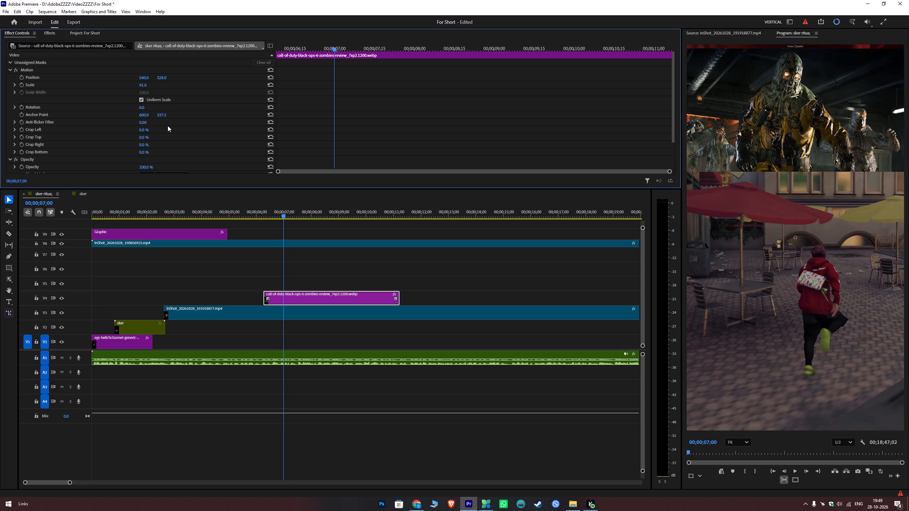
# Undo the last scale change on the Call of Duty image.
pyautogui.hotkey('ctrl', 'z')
# Extend the end of the white divider graphic on V9 to about 00;00;37.
pyautogui.scroll(-9, 233, 240)
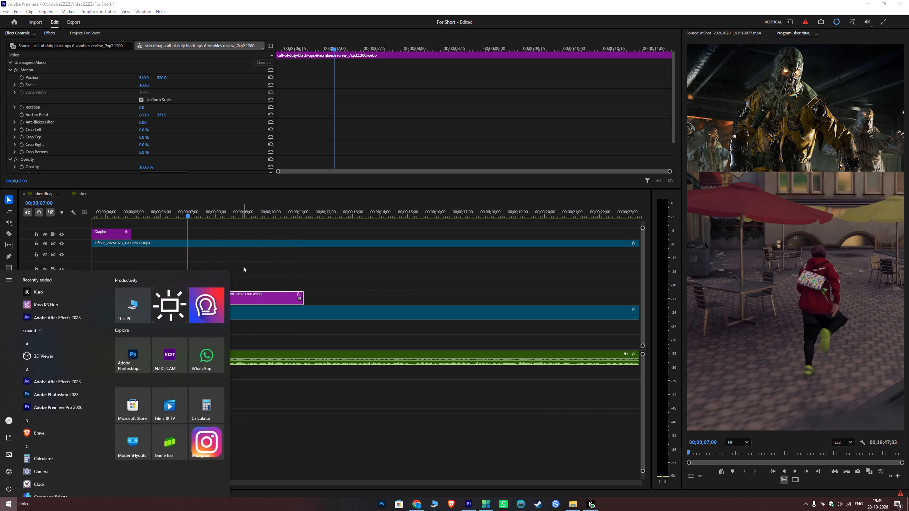
pyautogui.keyDown('alt'); pyautogui.scroll(-7, 229, 265); pyautogui.keyUp('alt')
pyautogui.moveTo(156, 233); pyautogui.dragTo(400, 243)
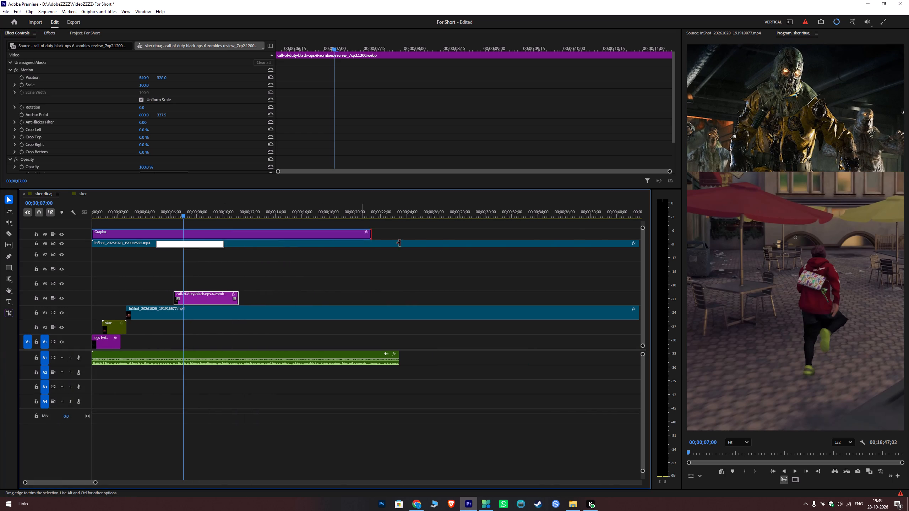
pyautogui.moveTo(400, 243); pyautogui.dragTo(581, 253)
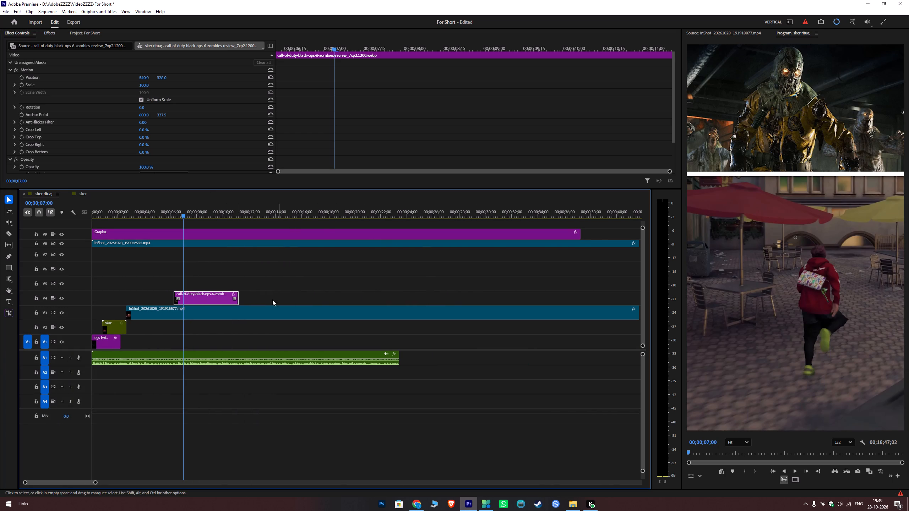
# Set the Call of Duty image's scale to about 96 and its vertical position to about 310 so it fills the area above the divider.
pyautogui.moveTo(142, 85); pyautogui.dragTo(150, 135)
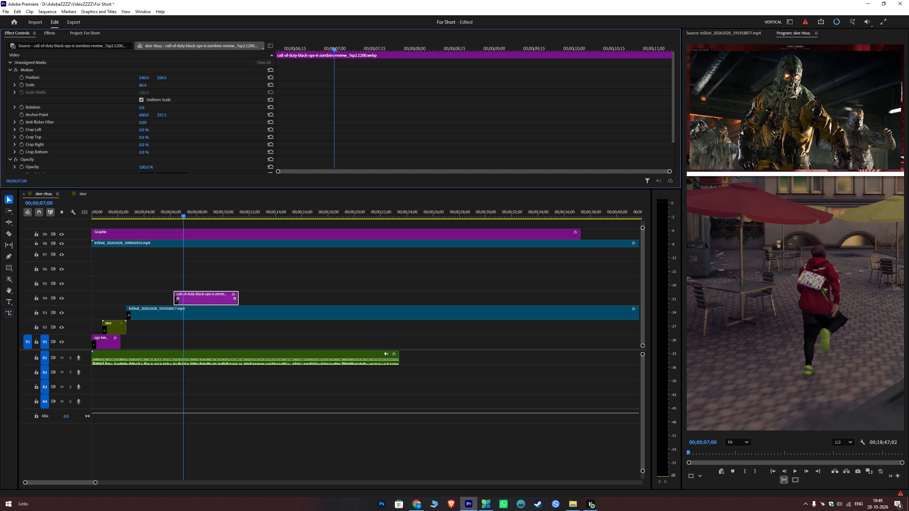
pyautogui.moveTo(150, 135); pyautogui.dragTo(147, 112)
pyautogui.keyDown('ctrl'); pyautogui.moveTo(163, 76); pyautogui.dragTo(175, 162); pyautogui.keyUp('ctrl')
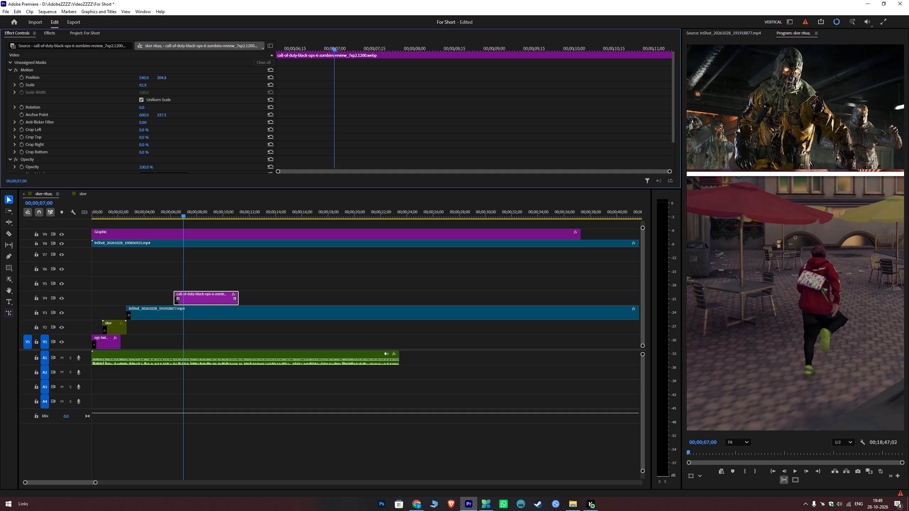
pyautogui.keyDown('ctrl'); pyautogui.moveTo(175, 162); pyautogui.dragTo(185, 166); pyautogui.keyUp('ctrl')
pyautogui.keyDown('ctrl'); pyautogui.moveTo(145, 85); pyautogui.dragTo(149, 84); pyautogui.keyUp('ctrl')
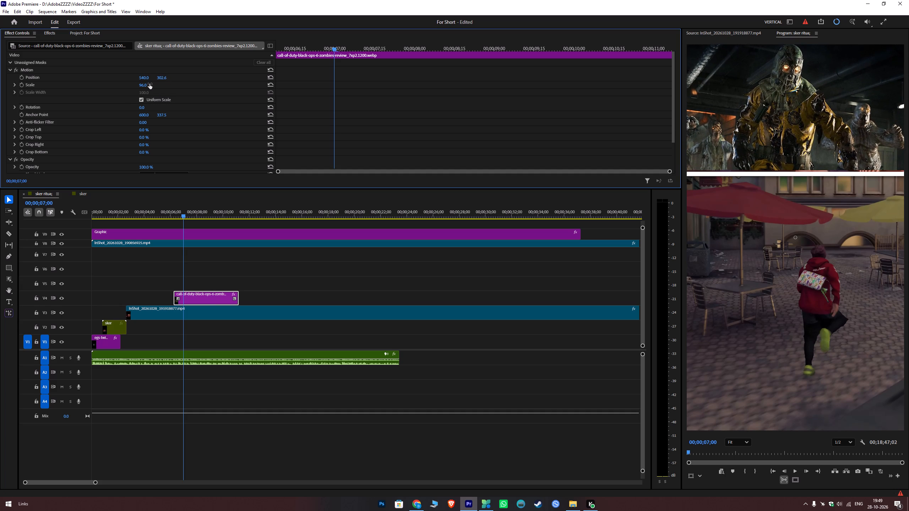
pyautogui.keyDown('ctrl'); pyautogui.moveTo(149, 84); pyautogui.dragTo(156, 85); pyautogui.keyUp('ctrl')
pyautogui.keyDown('ctrl'); pyautogui.moveTo(162, 76); pyautogui.dragTo(174, 50); pyautogui.keyUp('ctrl')
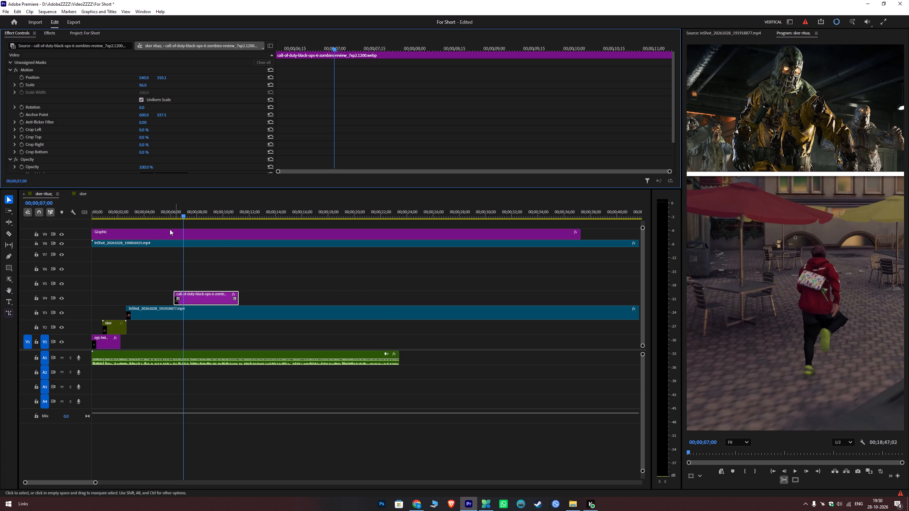
# Play back the opening from about 00;00;02;15 through the Call of Duty image to check its timing against the voiceover.
pyautogui.click(146, 216)
pyautogui.click(125, 215)
pyautogui.press('space')
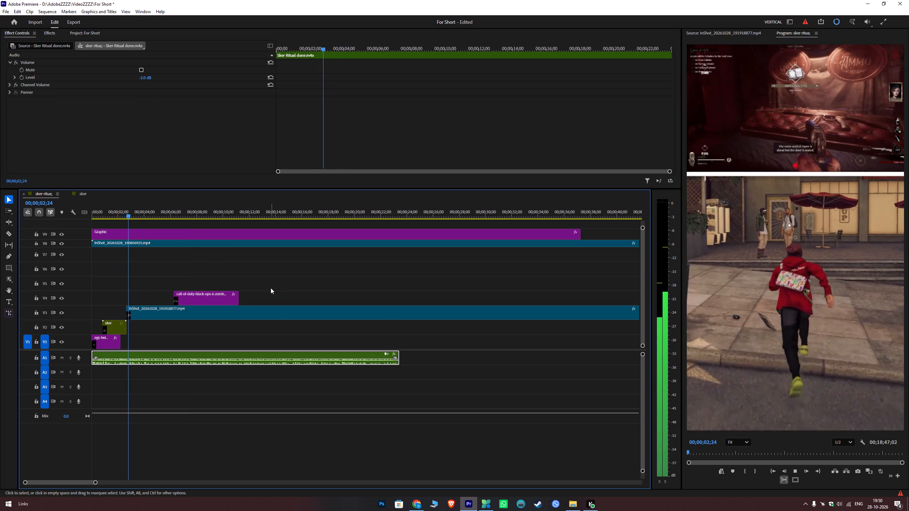
pyautogui.press('space')
pyautogui.press('space')
pyautogui.press('space')
pyautogui.press('space')
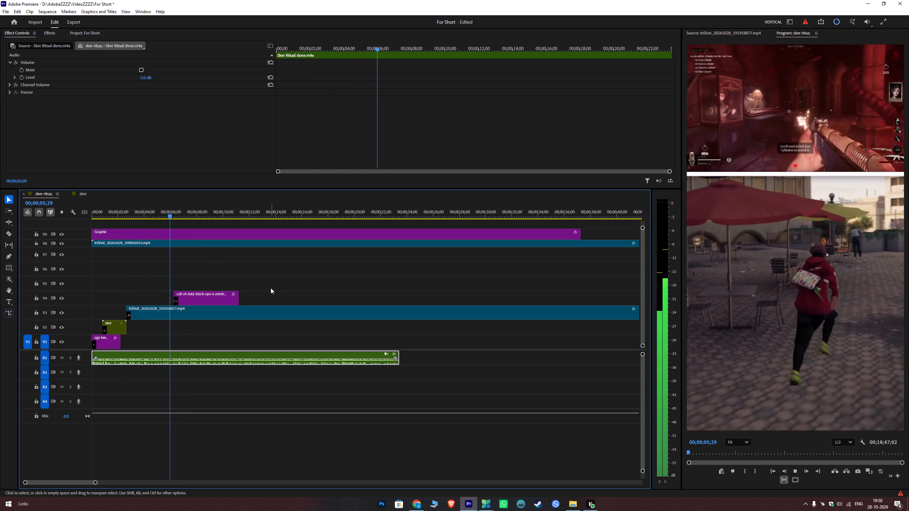
pyautogui.press('space')
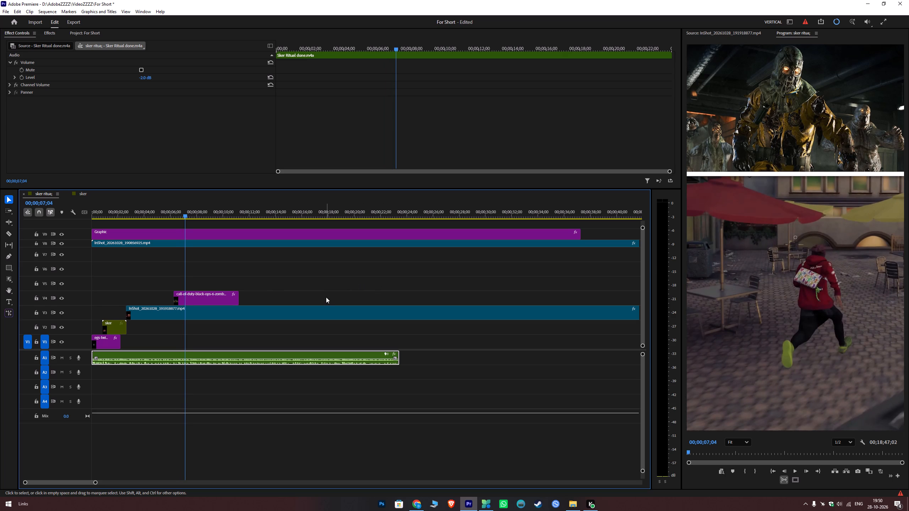
pyautogui.press('space')
pyautogui.press('space')
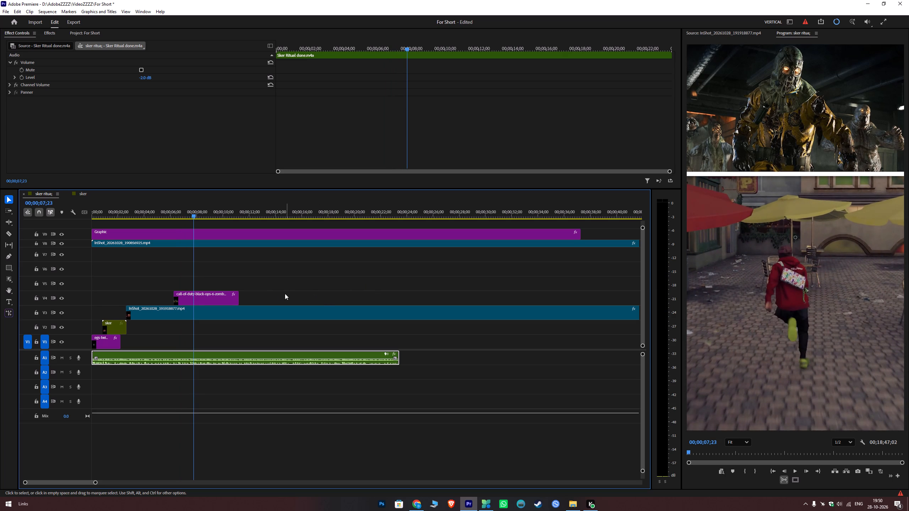
pyautogui.press('space')
pyautogui.press('space')
# Find the cue at 00;00;07;16, cut the Call of Duty image and the V3 gameplay clip there, and delete the image's remainder.
pyautogui.click(164, 215)
pyautogui.press('space')
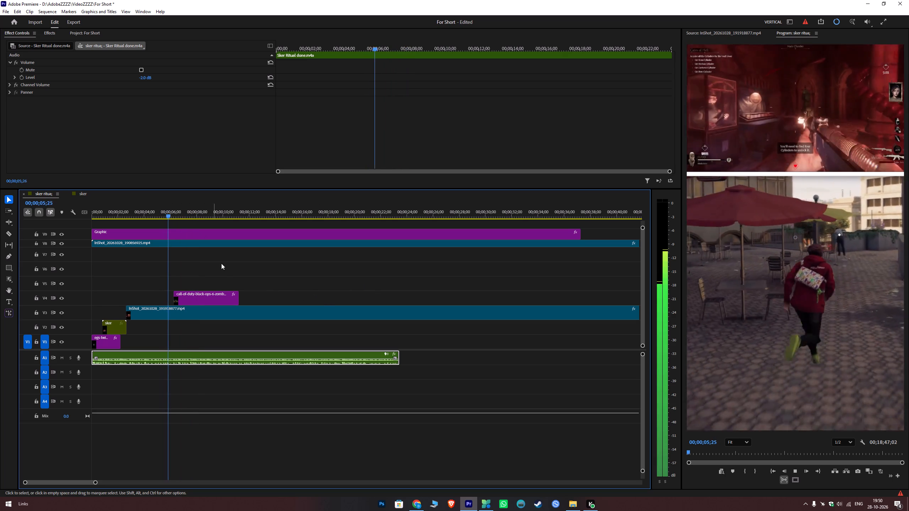
pyautogui.click(225, 264)
pyautogui.press('space')
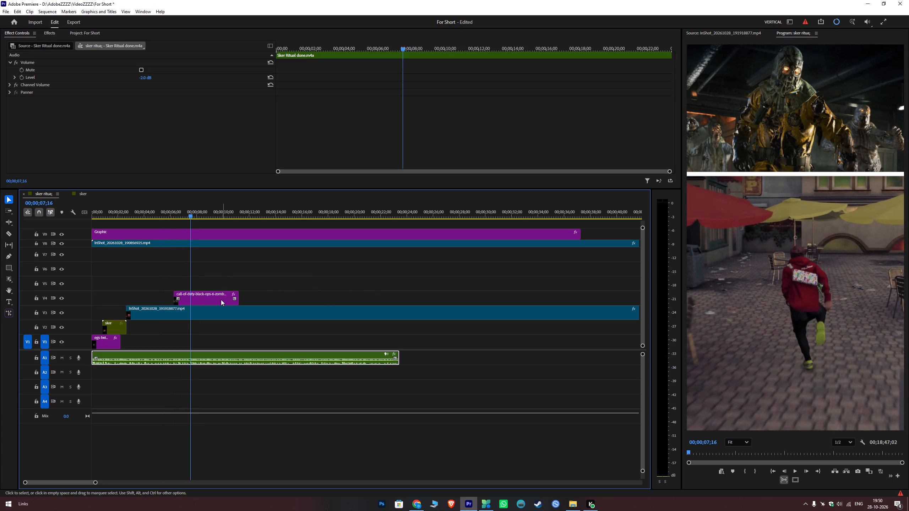
pyautogui.press('c')
pyautogui.click(192, 297)
pyautogui.click(191, 313)
pyautogui.press('v')
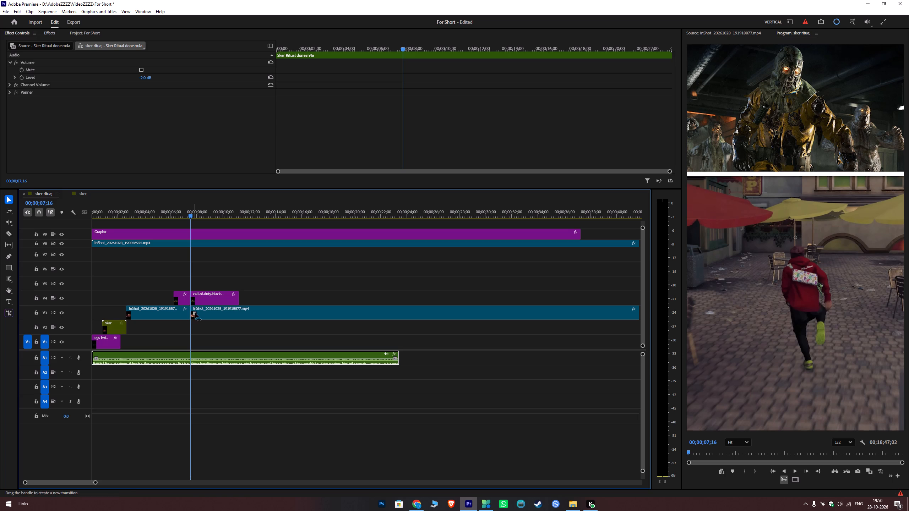
pyautogui.click(207, 298)
pyautogui.press('BackSpace')
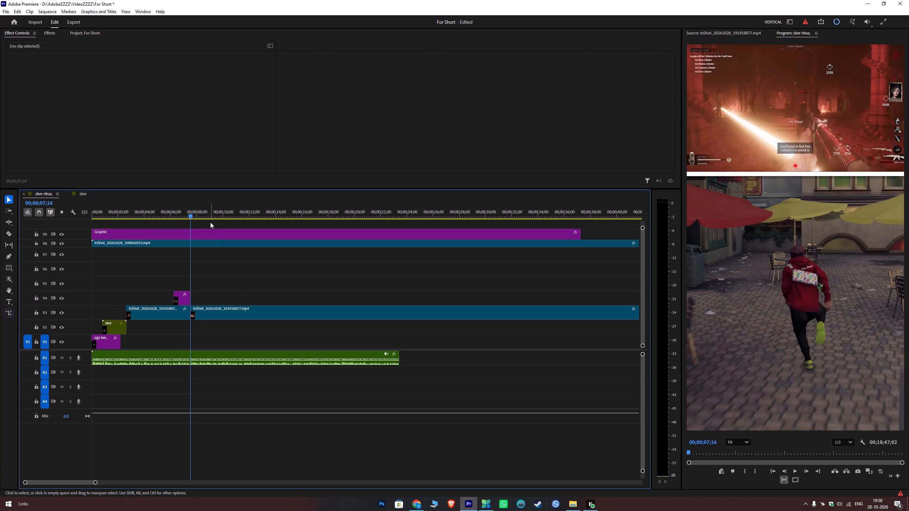
# Find a further section of gameplay and trim the start of the second V3 gameplay piece to 00;01;30;06.
pyautogui.press('space')
pyautogui.press('space')
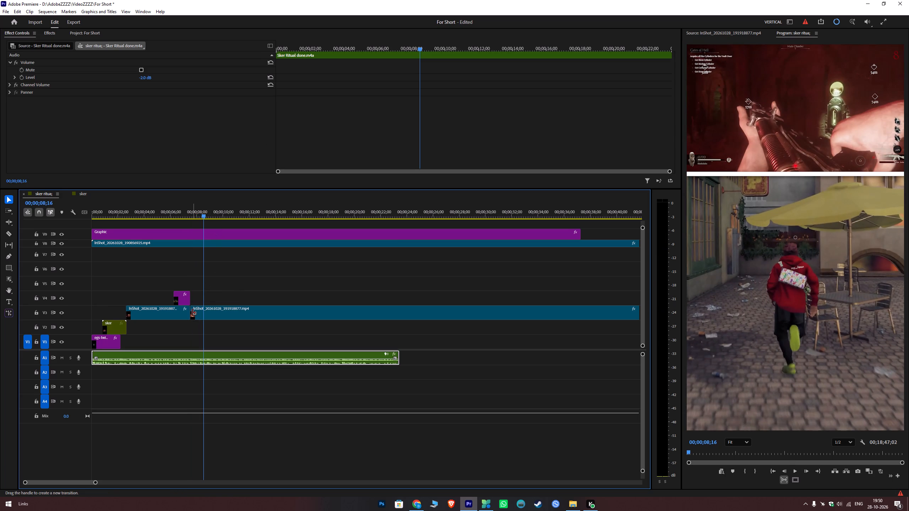
pyautogui.moveTo(192, 312); pyautogui.dragTo(268, 309)
pyautogui.moveTo(264, 211); pyautogui.dragTo(356, 237)
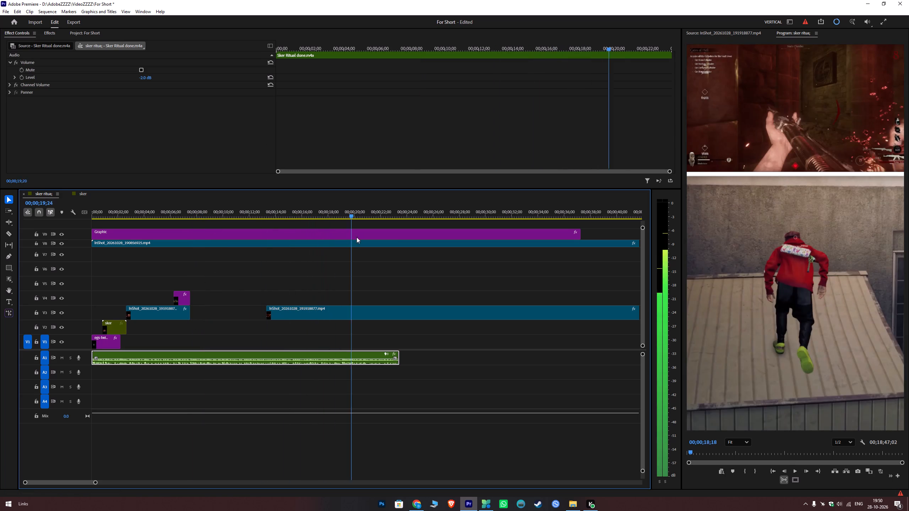
pyautogui.moveTo(356, 237); pyautogui.dragTo(439, 255)
pyautogui.keyDown('alt'); pyautogui.scroll(-9, 444, 275); pyautogui.keyUp('alt')
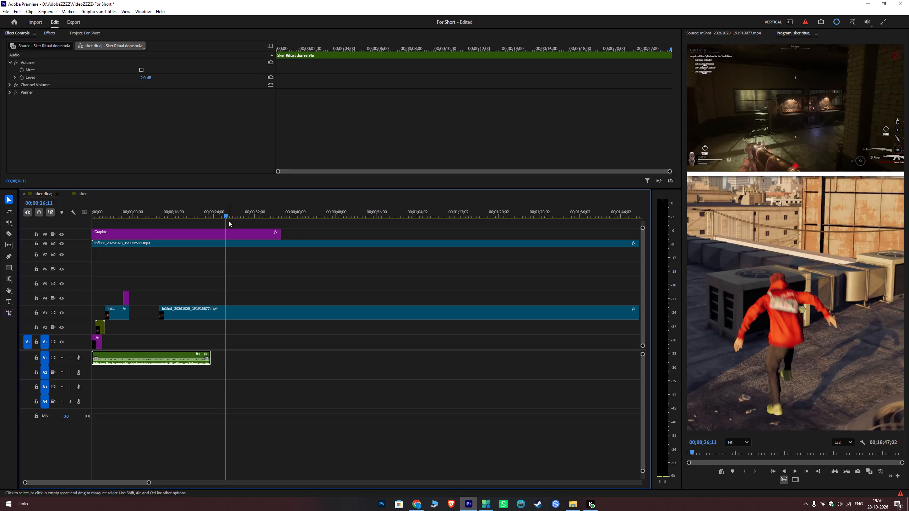
pyautogui.moveTo(223, 214); pyautogui.dragTo(440, 258)
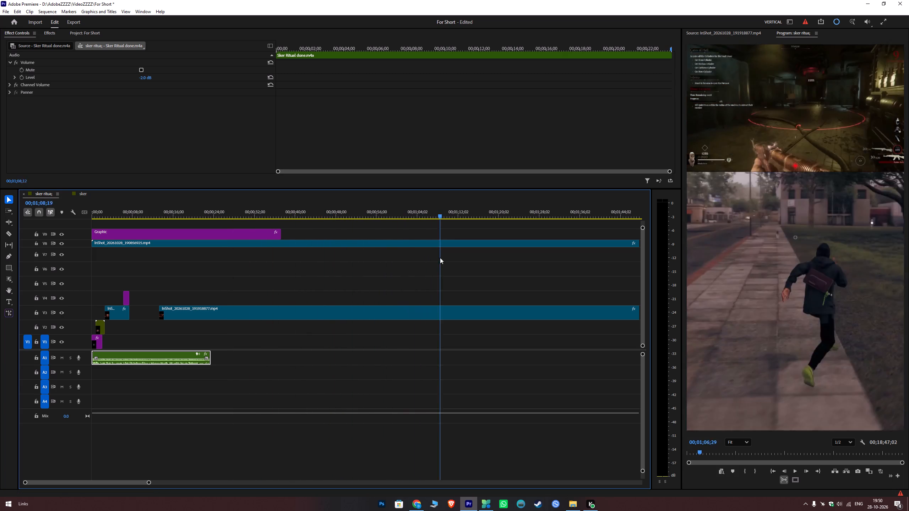
pyautogui.moveTo(440, 258); pyautogui.dragTo(548, 264)
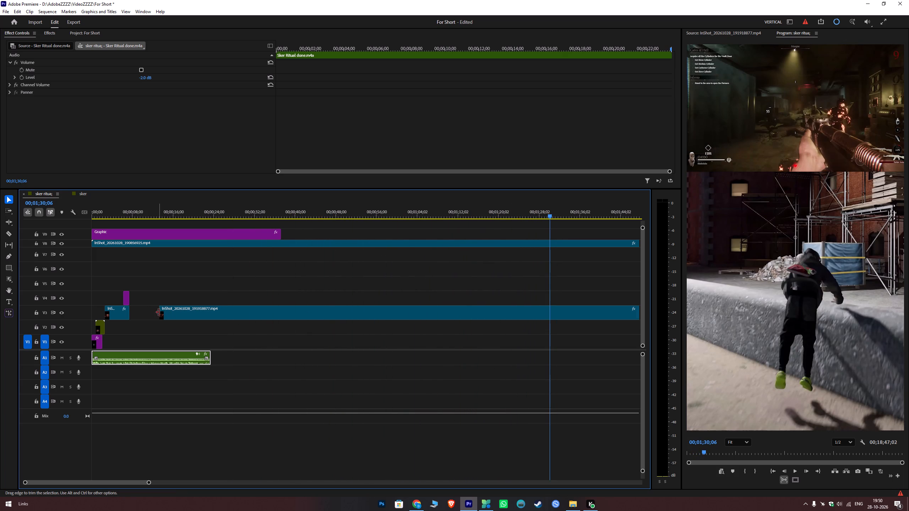
pyautogui.moveTo(158, 312); pyautogui.dragTo(547, 315)
# Move the trimmed V3 gameplay piece back against the end of the first piece at 00;00;07;16.
pyautogui.moveTo(571, 309); pyautogui.dragTo(533, 309)
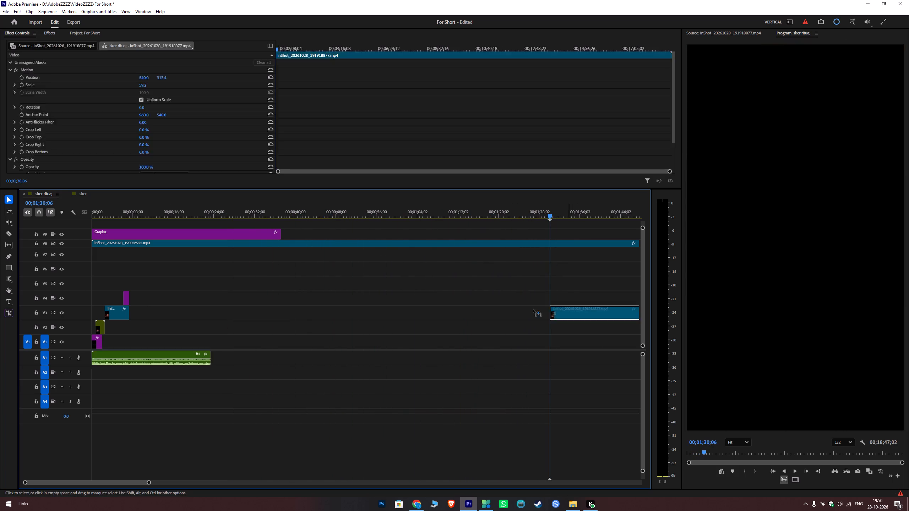
pyautogui.moveTo(533, 309); pyautogui.dragTo(153, 317)
# Play back the first seconds from the start of the sequence and save the project.
pyautogui.moveTo(114, 212); pyautogui.dragTo(18, 247)
pyautogui.press('space')
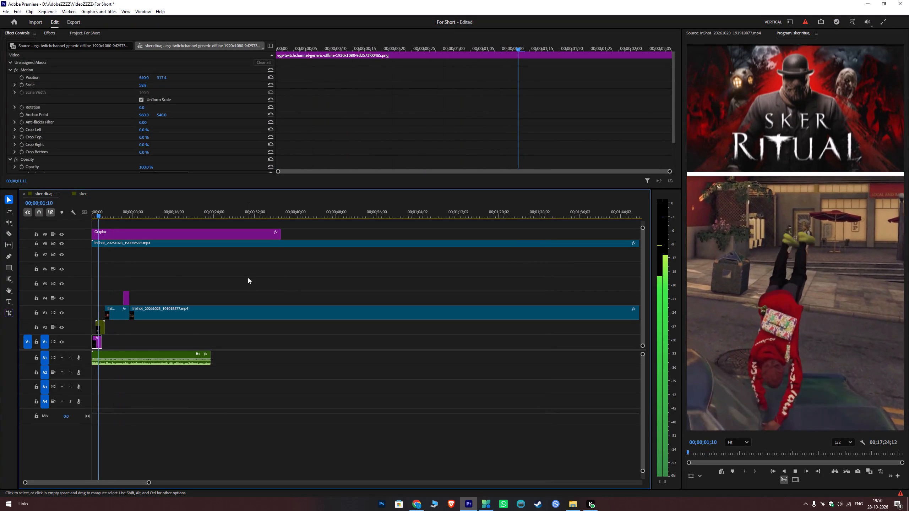
pyautogui.press('space')
pyautogui.hotkey('ctrl', 's')
# Play back from 00;00;02;07 to 00;00;11;17 to review the images and the new gameplay section.
pyautogui.keyDown('alt'); pyautogui.scroll(4, 252, 292); pyautogui.keyUp('alt')
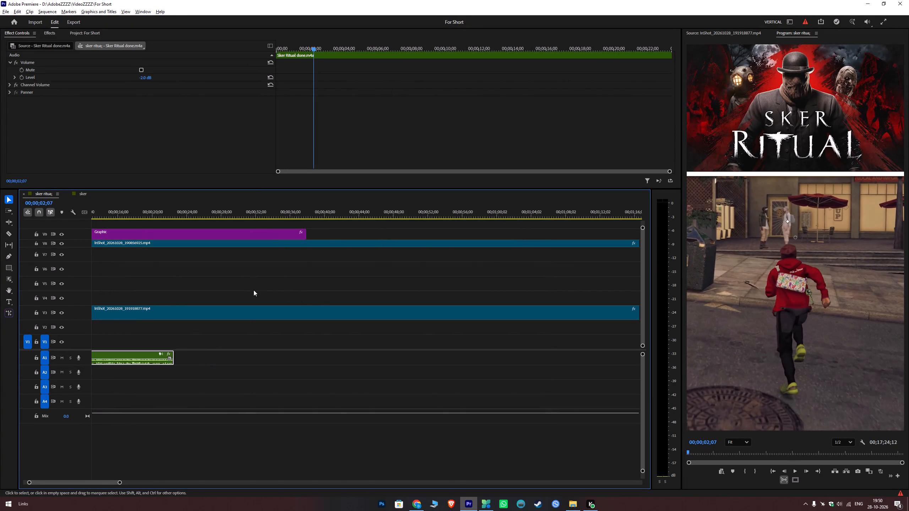
pyautogui.keyDown('alt'); pyautogui.scroll(20, 254, 290); pyautogui.keyUp('alt')
pyautogui.keyDown('alt'); pyautogui.scroll(16, 254, 290); pyautogui.keyUp('alt')
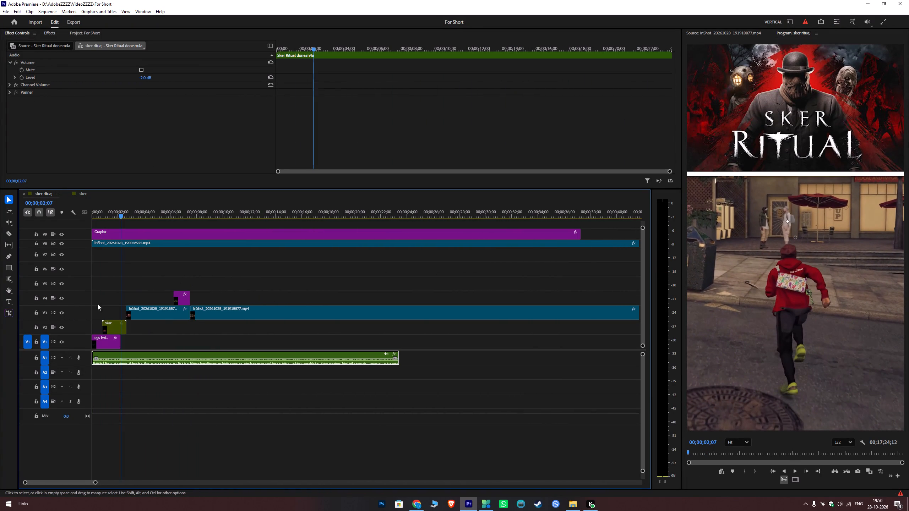
pyautogui.moveTo(85, 350); pyautogui.dragTo(85, 363)
pyautogui.press('space')
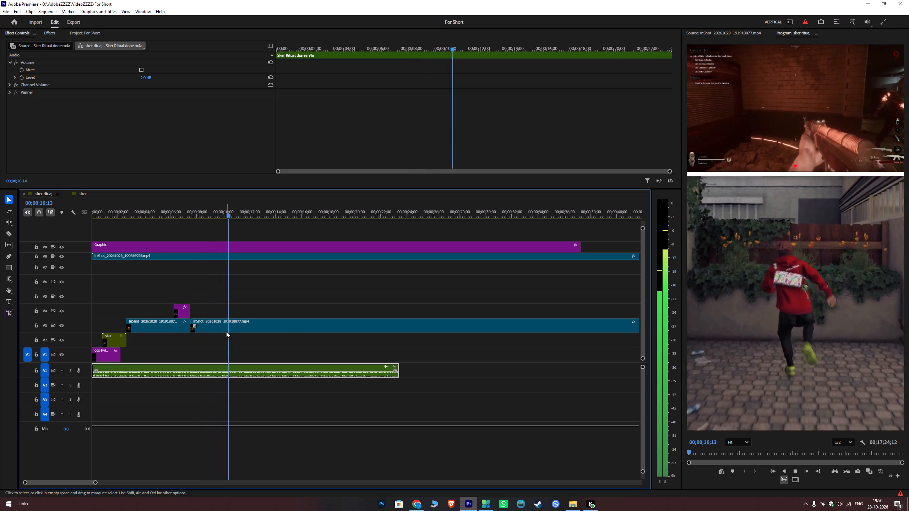
pyautogui.press('space')
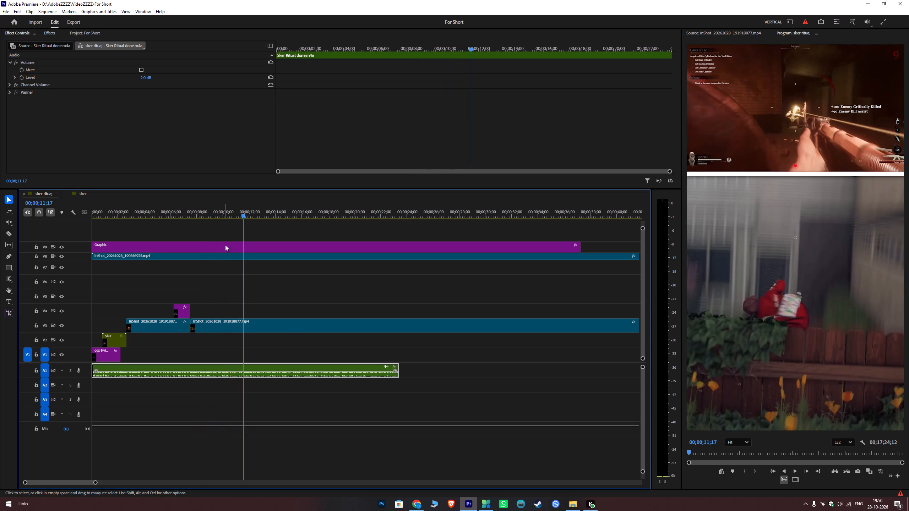
# Find the cue at 00;00;10;02 by playback and start a text layer there on V10, over the running character.
pyautogui.click(229, 215)
pyautogui.moveTo(197, 216); pyautogui.dragTo(194, 218)
pyautogui.press('space')
pyautogui.click(256, 278)
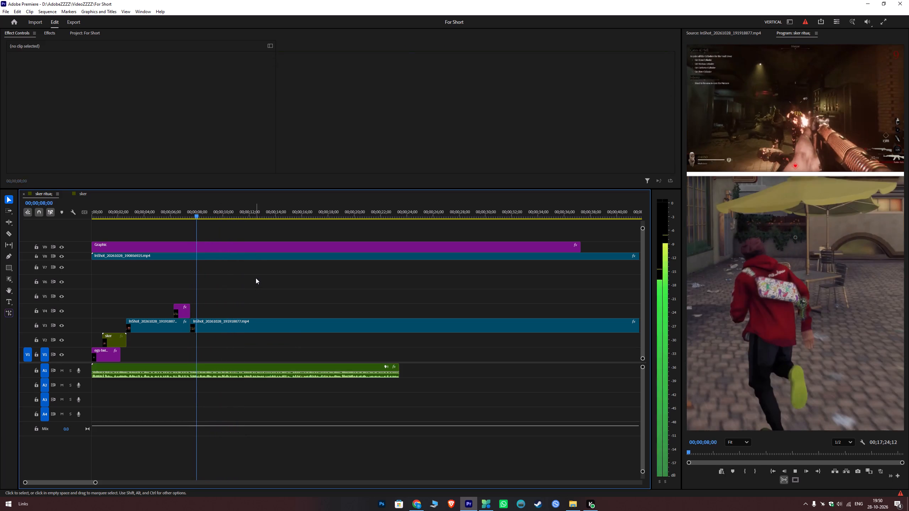
pyautogui.press('space')
pyautogui.press('space')
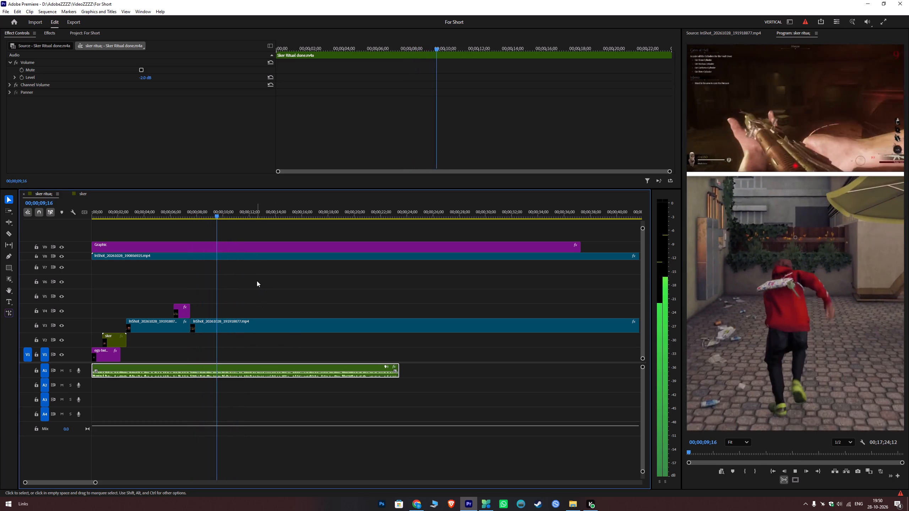
pyautogui.press('space')
pyautogui.press('t')
pyautogui.click(777, 257)
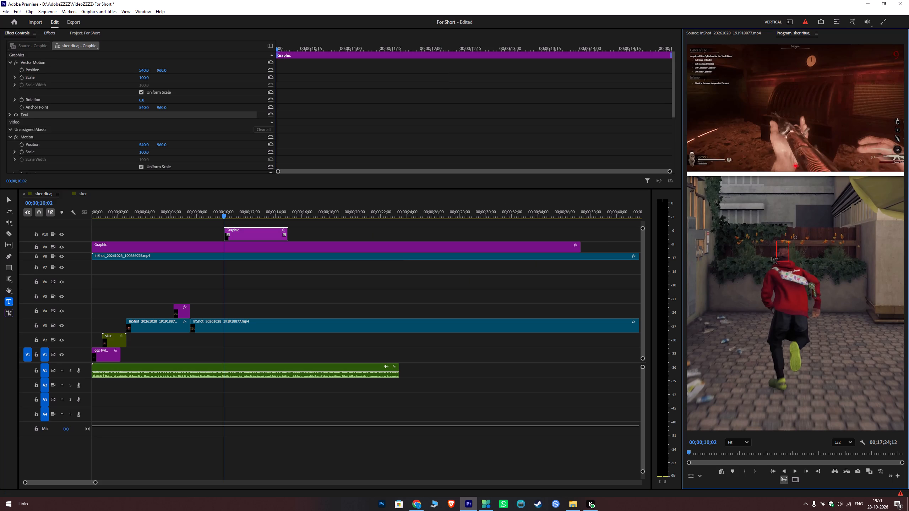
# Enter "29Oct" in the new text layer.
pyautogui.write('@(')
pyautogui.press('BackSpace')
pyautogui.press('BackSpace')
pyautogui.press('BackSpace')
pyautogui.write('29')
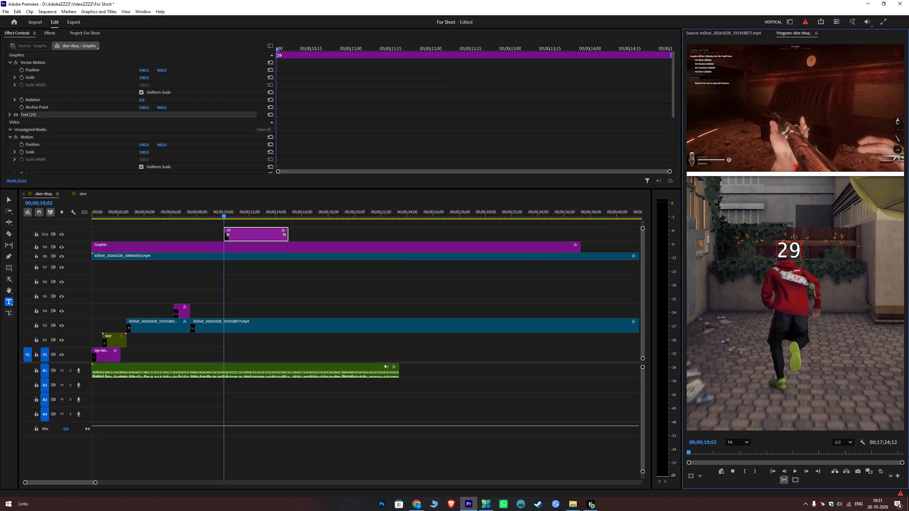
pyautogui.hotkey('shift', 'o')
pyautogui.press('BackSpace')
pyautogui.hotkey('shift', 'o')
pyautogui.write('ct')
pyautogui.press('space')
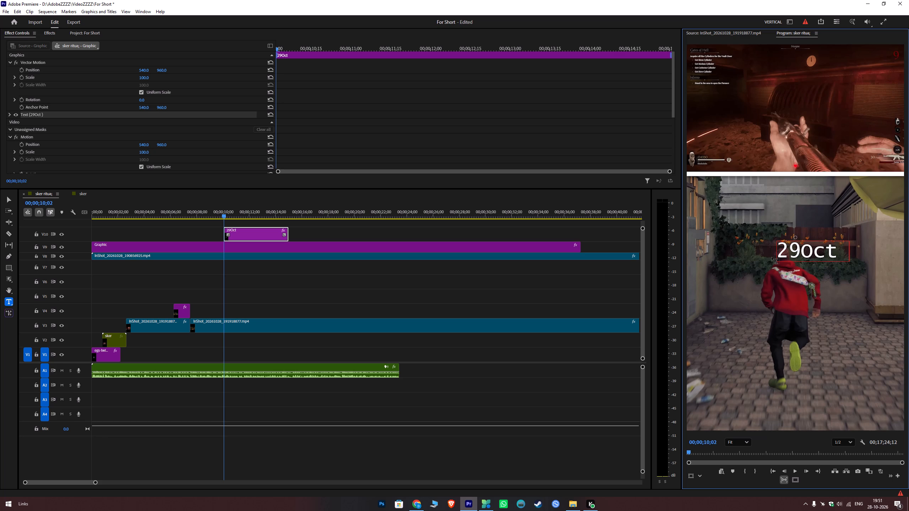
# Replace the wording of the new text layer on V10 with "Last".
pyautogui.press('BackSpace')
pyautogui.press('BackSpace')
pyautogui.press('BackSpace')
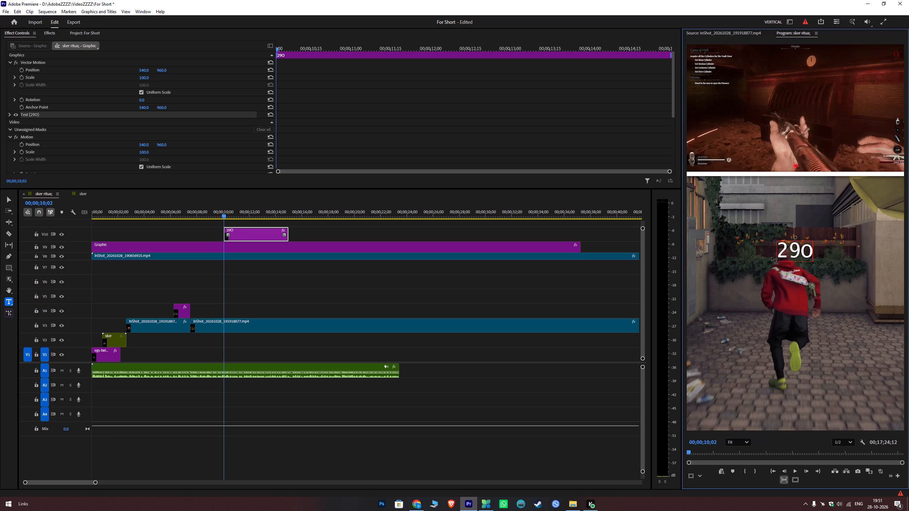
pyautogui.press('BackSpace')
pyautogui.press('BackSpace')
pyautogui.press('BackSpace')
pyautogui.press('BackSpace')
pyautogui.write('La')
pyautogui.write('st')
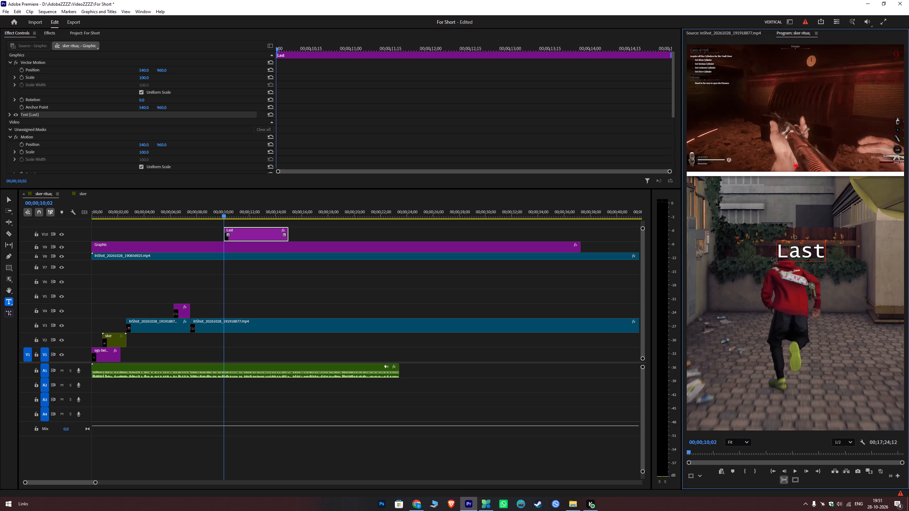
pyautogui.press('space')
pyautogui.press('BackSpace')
# Replace the entire wording of the V10 text layer with "29 October".
pyautogui.hotkey('ctrl', 'a')
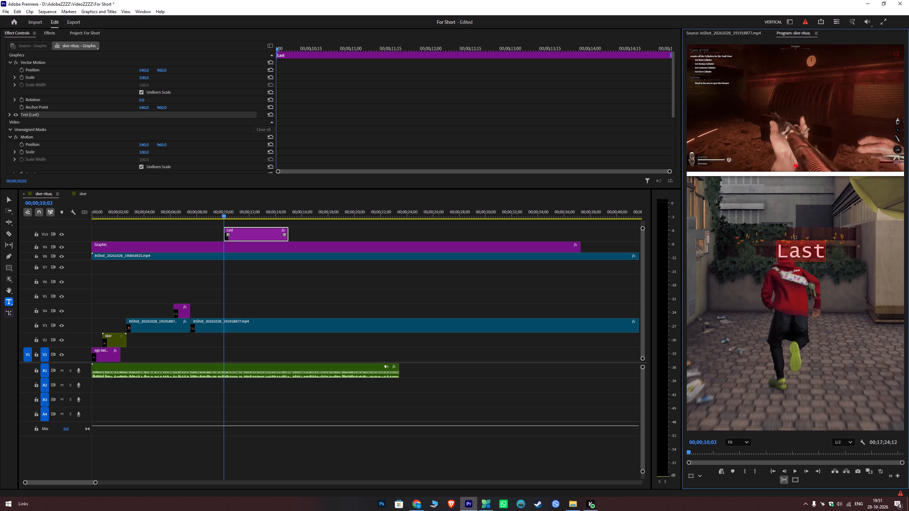
pyautogui.write('29 October')
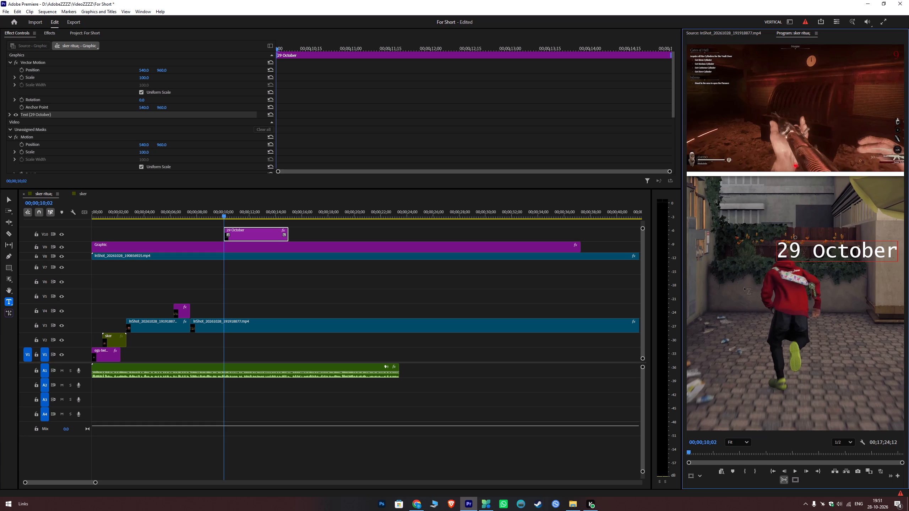
pyautogui.click(811, 249)
pyautogui.press('BackSpace')
pyautogui.press('space')
pyautogui.press('v')
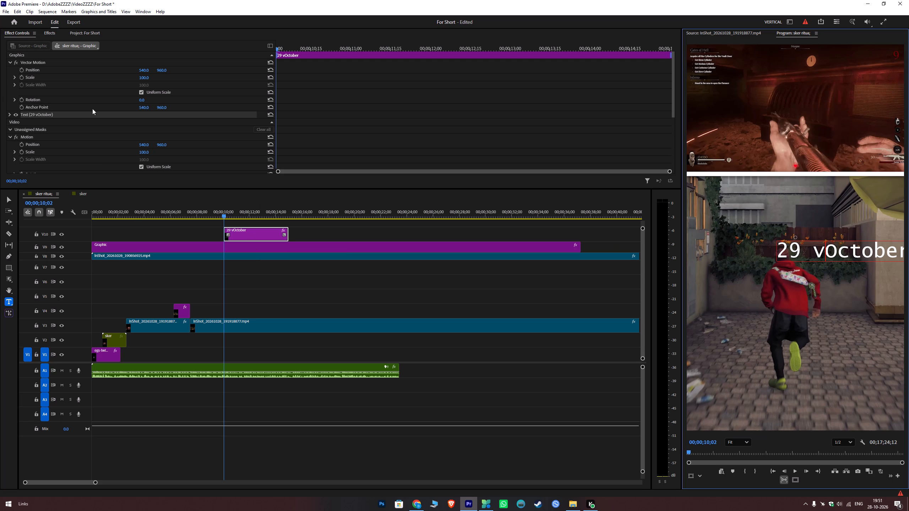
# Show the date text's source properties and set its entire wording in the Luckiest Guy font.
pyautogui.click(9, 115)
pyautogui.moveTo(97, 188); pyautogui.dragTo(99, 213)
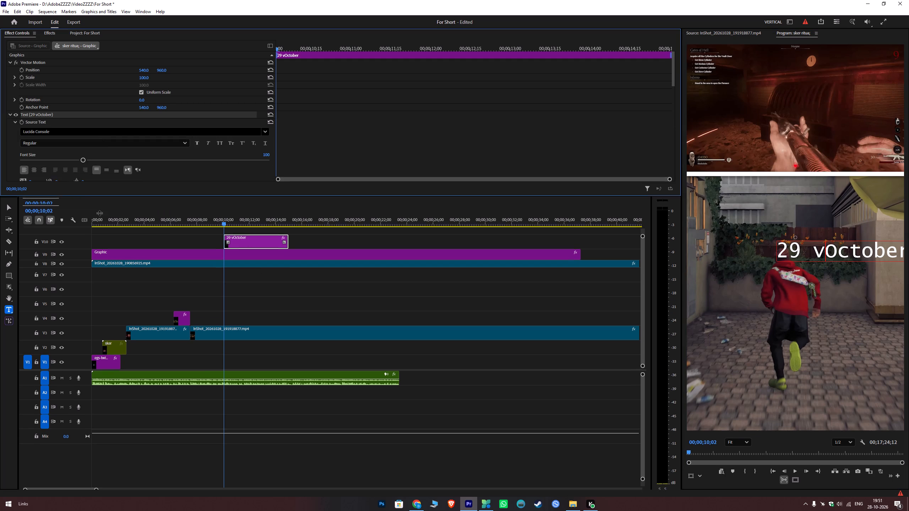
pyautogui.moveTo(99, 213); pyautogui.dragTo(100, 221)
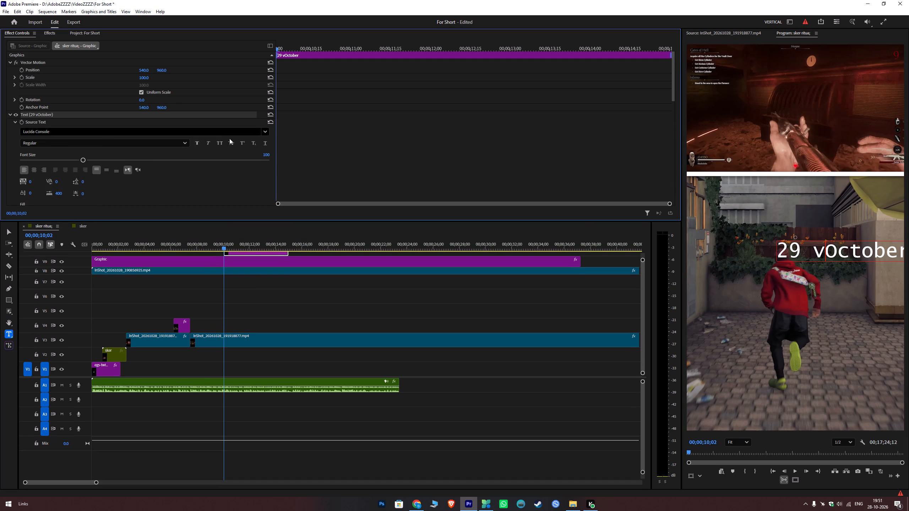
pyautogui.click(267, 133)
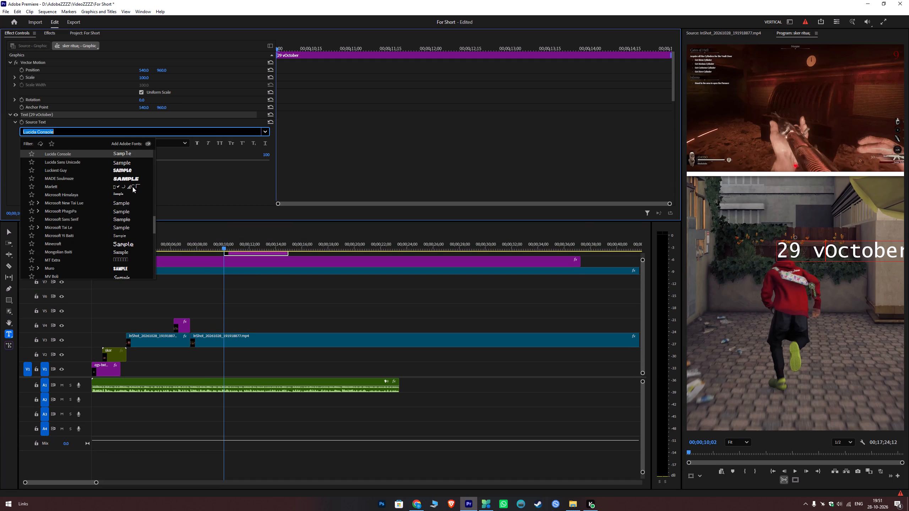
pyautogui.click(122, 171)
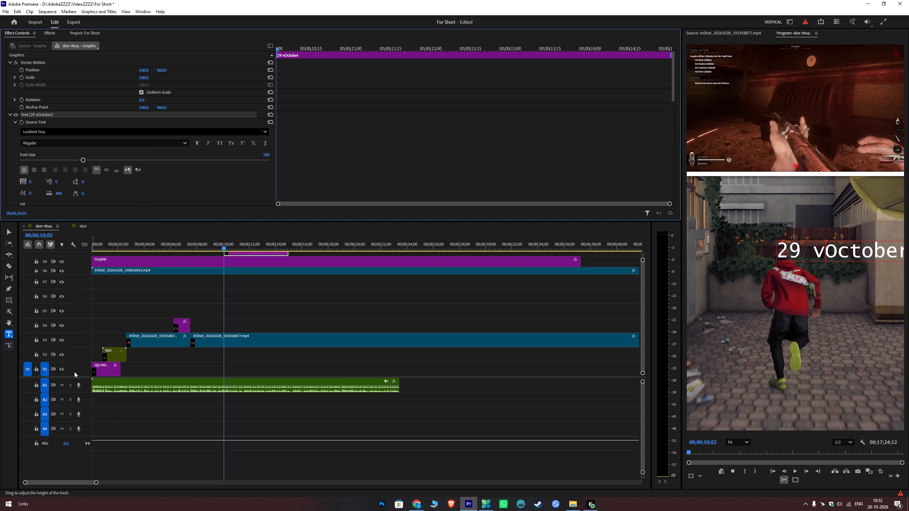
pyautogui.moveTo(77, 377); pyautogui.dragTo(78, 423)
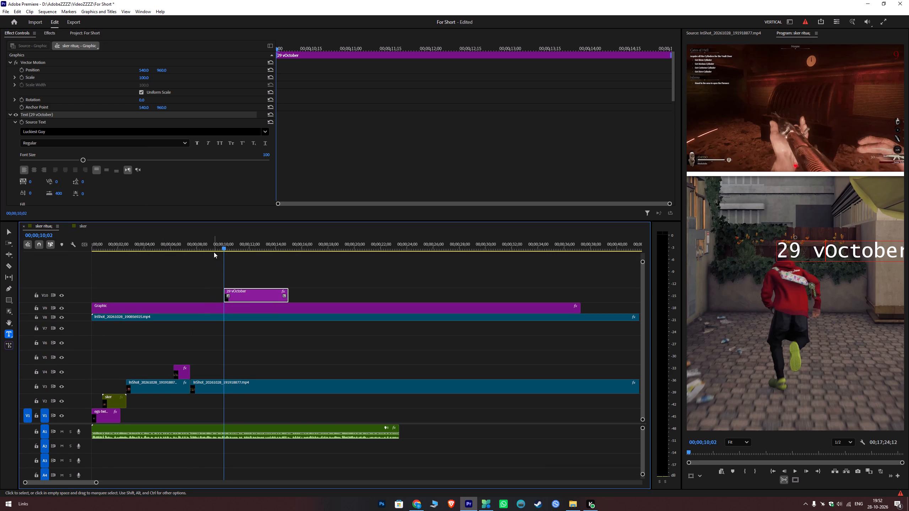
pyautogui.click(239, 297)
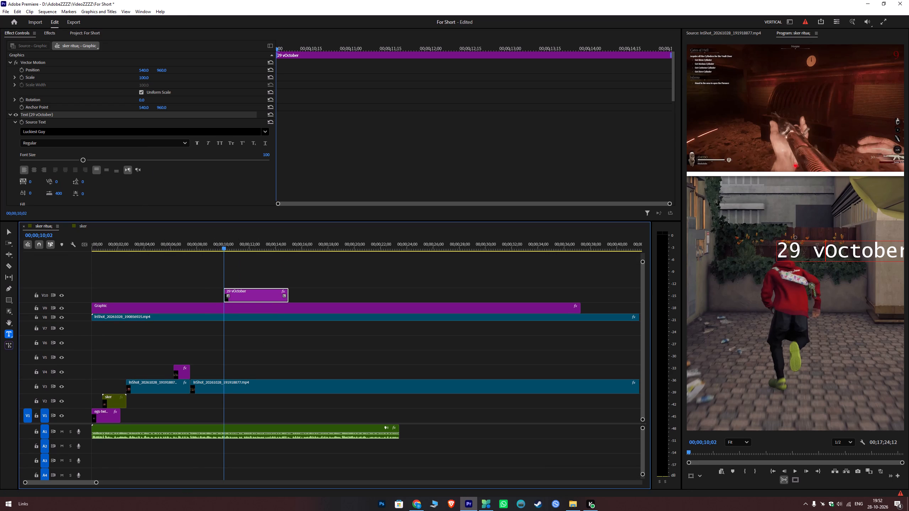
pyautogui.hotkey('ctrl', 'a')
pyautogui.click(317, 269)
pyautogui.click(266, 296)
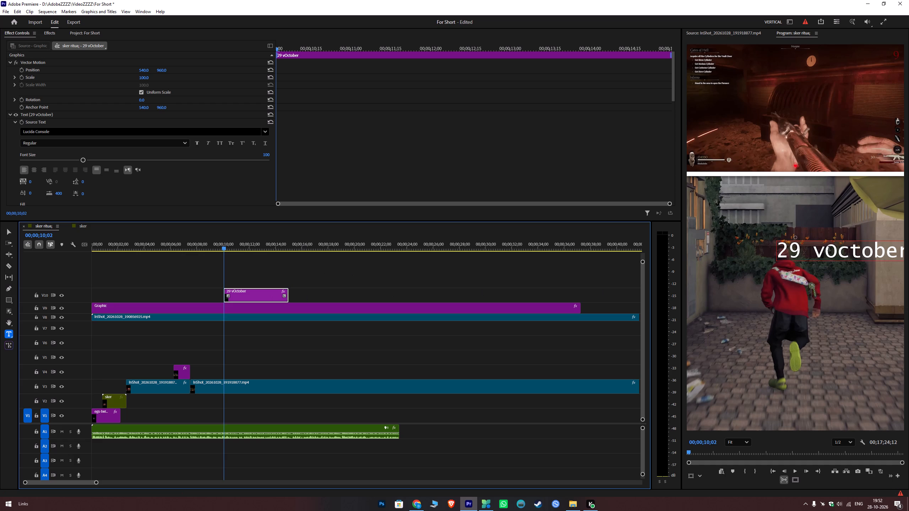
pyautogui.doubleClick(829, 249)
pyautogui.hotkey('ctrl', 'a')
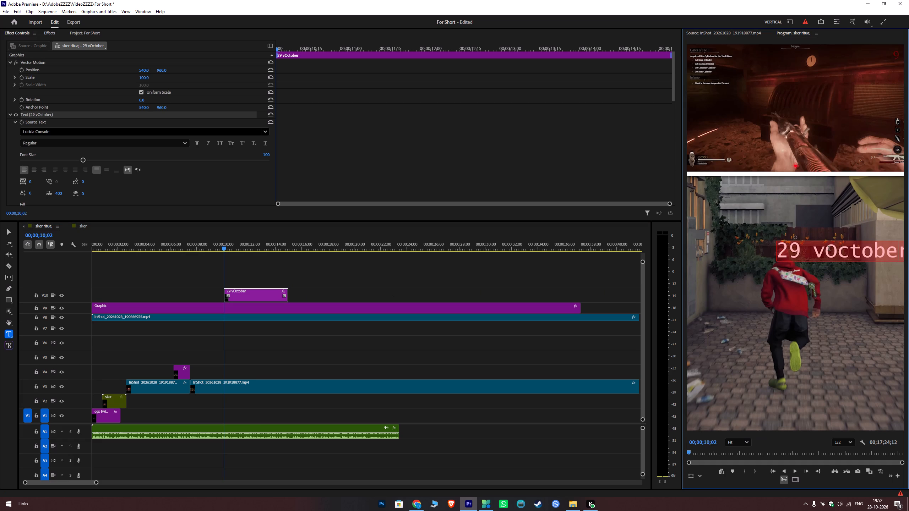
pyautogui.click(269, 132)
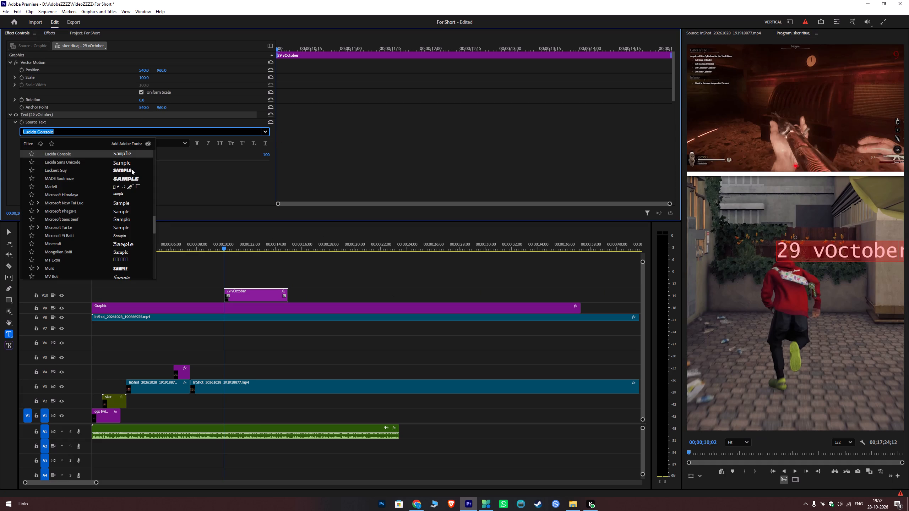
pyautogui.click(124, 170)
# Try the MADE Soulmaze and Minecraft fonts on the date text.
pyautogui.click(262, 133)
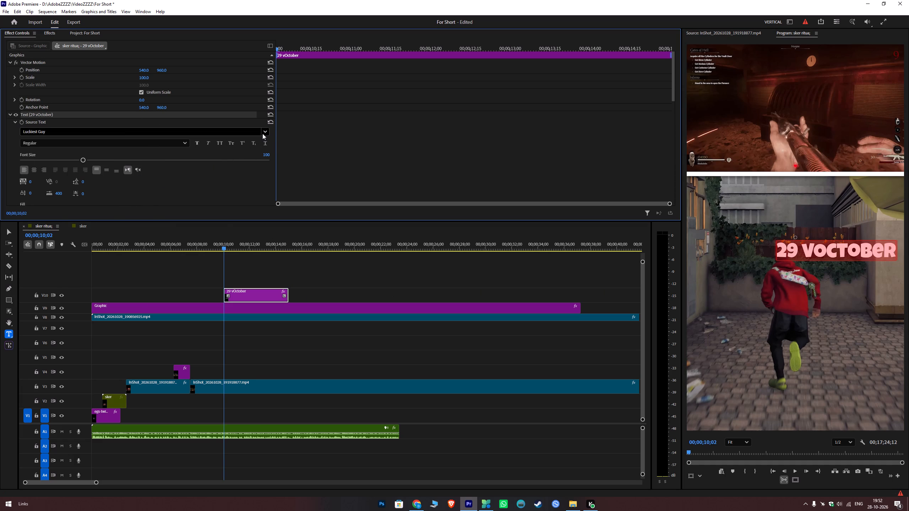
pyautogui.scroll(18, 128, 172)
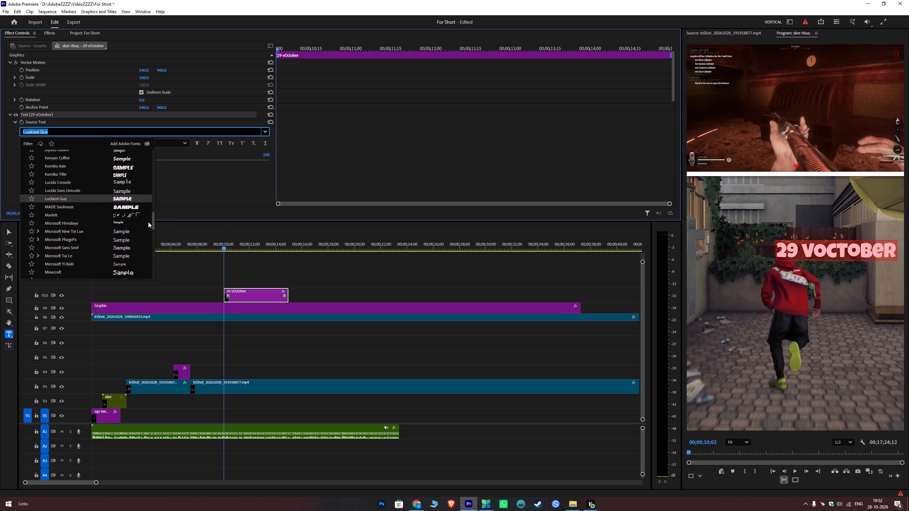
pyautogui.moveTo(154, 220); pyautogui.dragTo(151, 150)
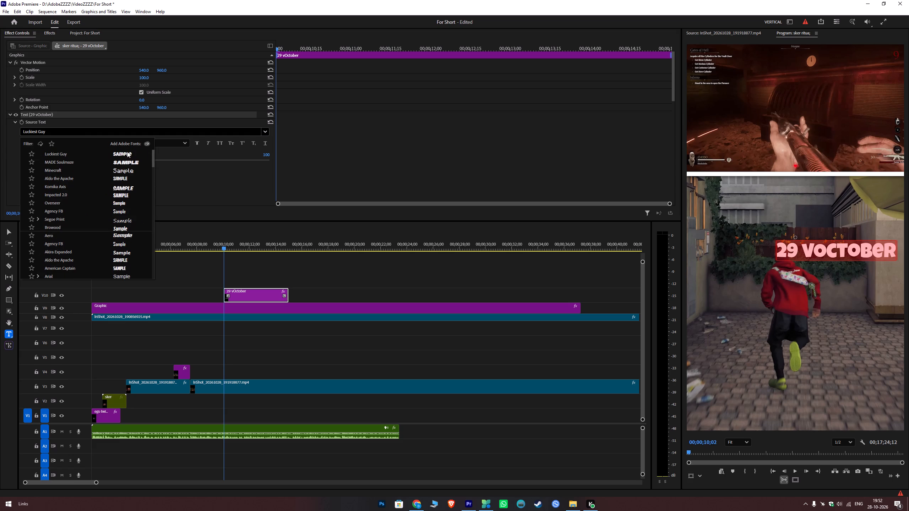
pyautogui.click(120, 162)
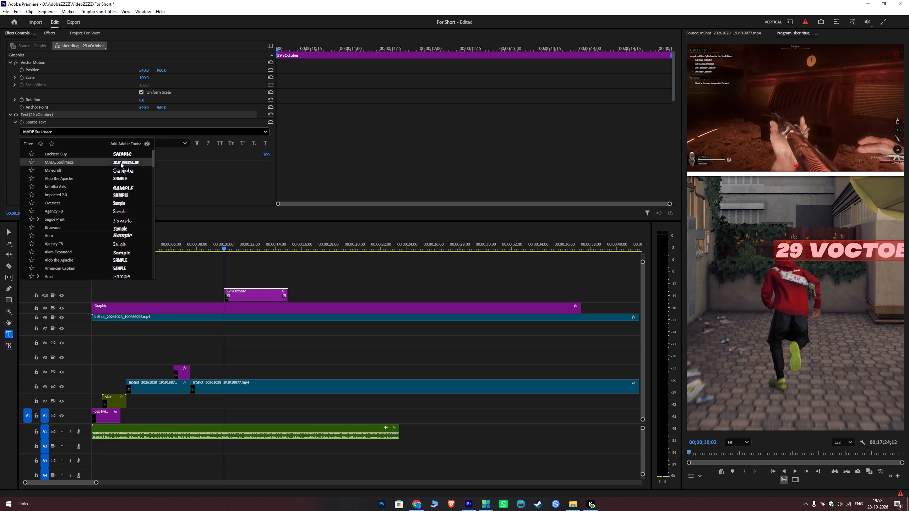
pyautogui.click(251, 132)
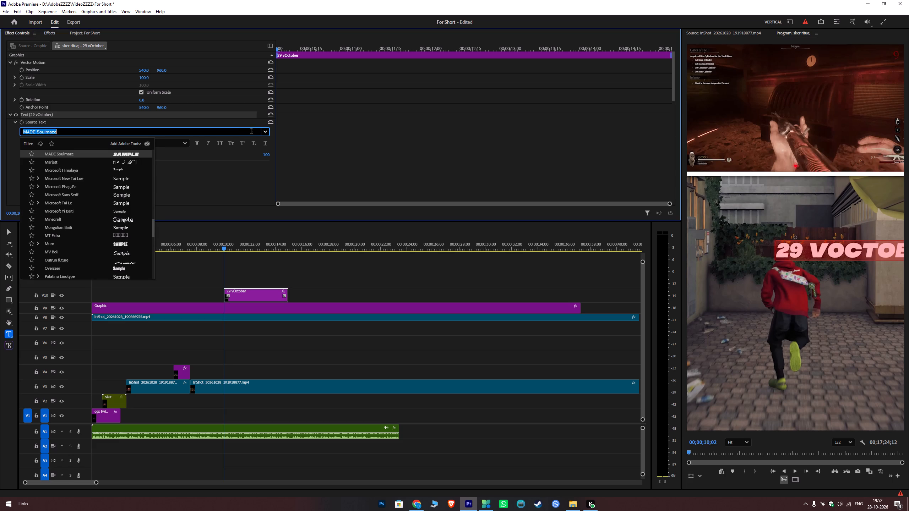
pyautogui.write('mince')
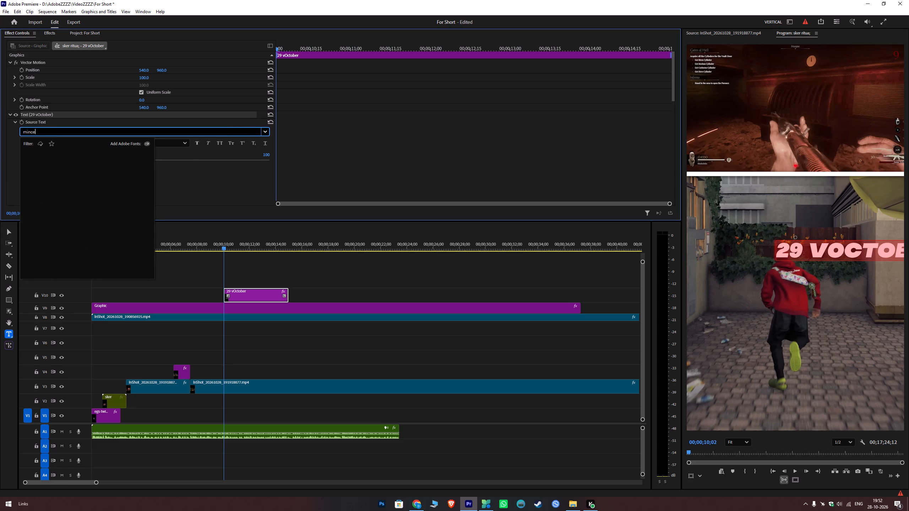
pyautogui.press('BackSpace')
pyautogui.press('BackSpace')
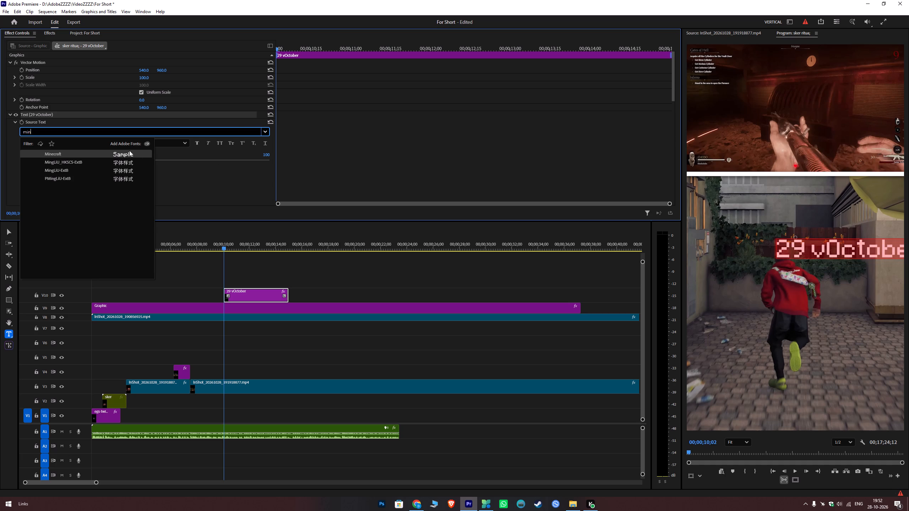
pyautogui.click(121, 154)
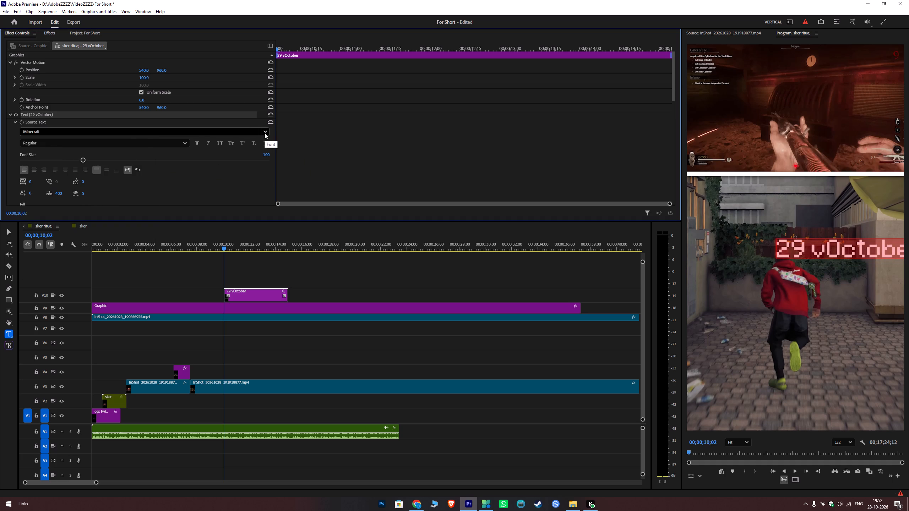
# Set the date text's font to Microsoft PhagsPa Bold.
pyautogui.click(265, 133)
pyautogui.scroll(2, 132, 179)
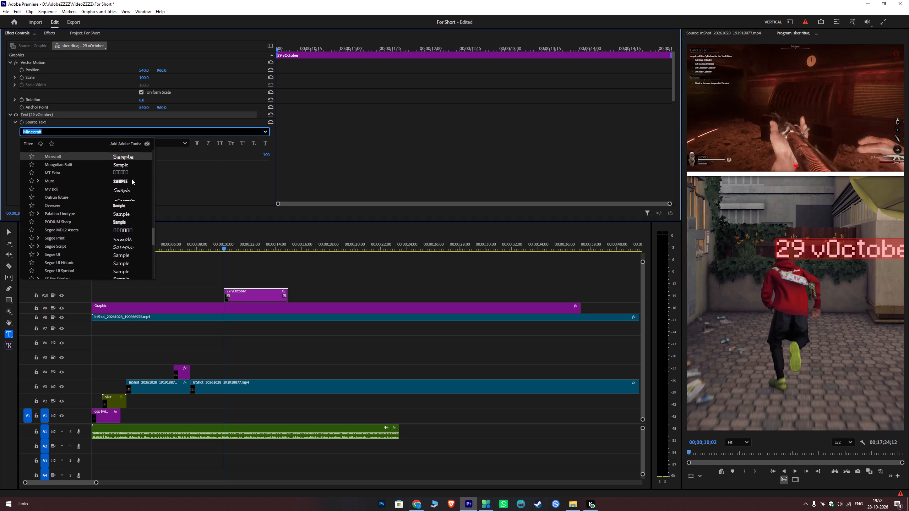
pyautogui.scroll(20, 132, 179)
pyautogui.scroll(10, 132, 179)
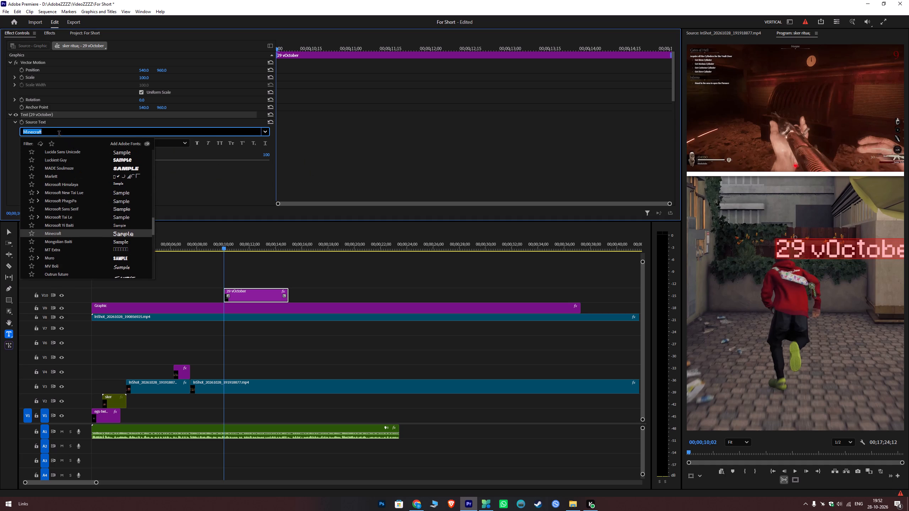
pyautogui.write('SP')
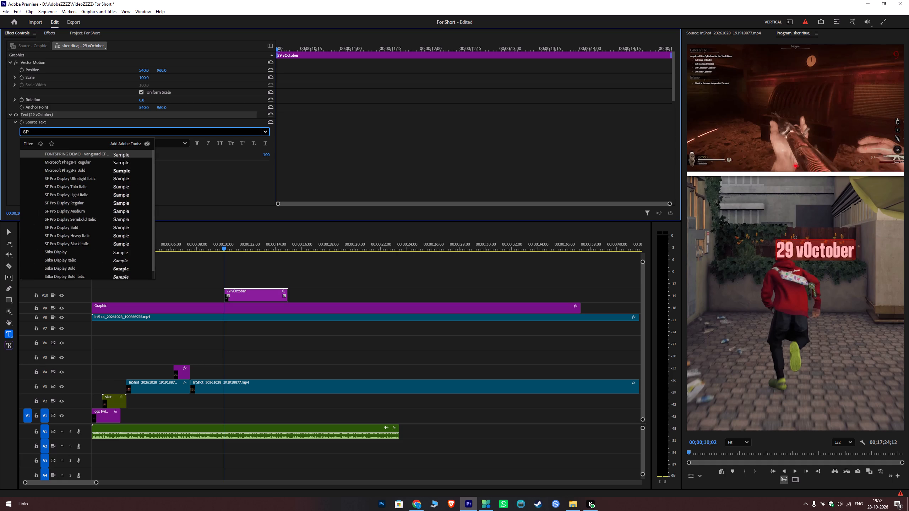
pyautogui.click(114, 172)
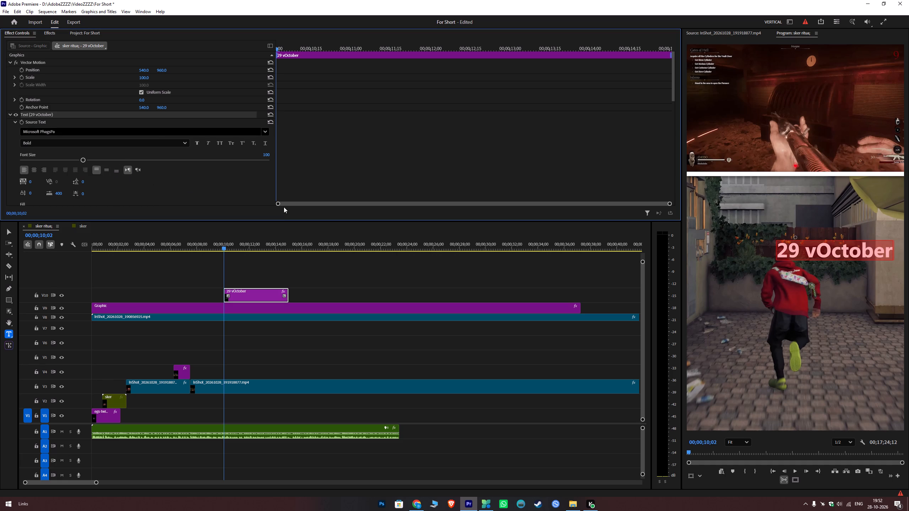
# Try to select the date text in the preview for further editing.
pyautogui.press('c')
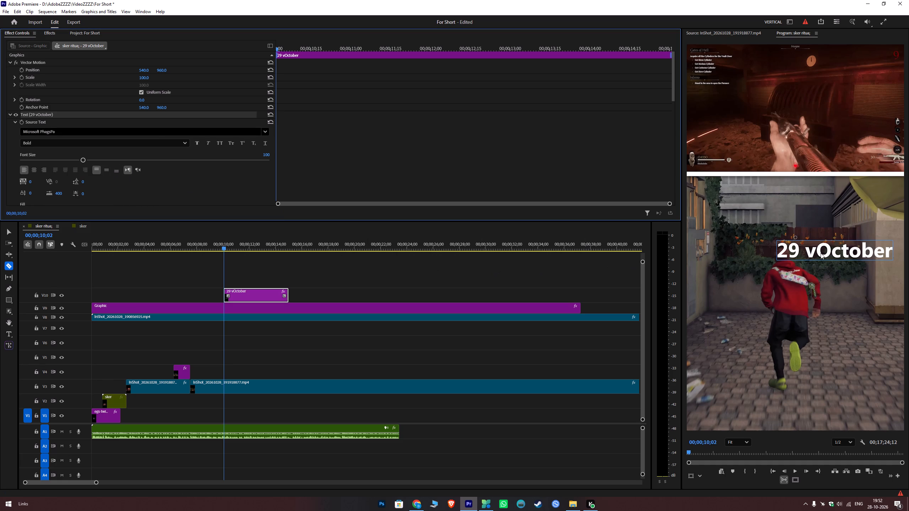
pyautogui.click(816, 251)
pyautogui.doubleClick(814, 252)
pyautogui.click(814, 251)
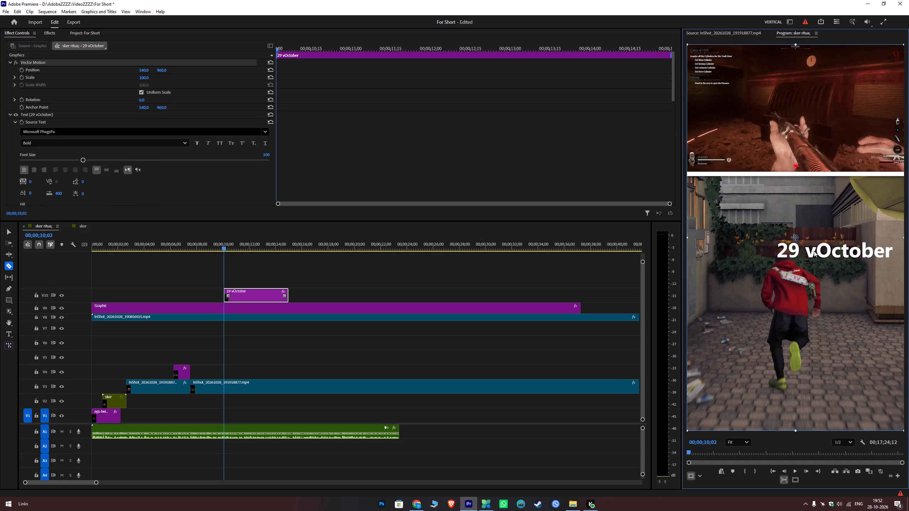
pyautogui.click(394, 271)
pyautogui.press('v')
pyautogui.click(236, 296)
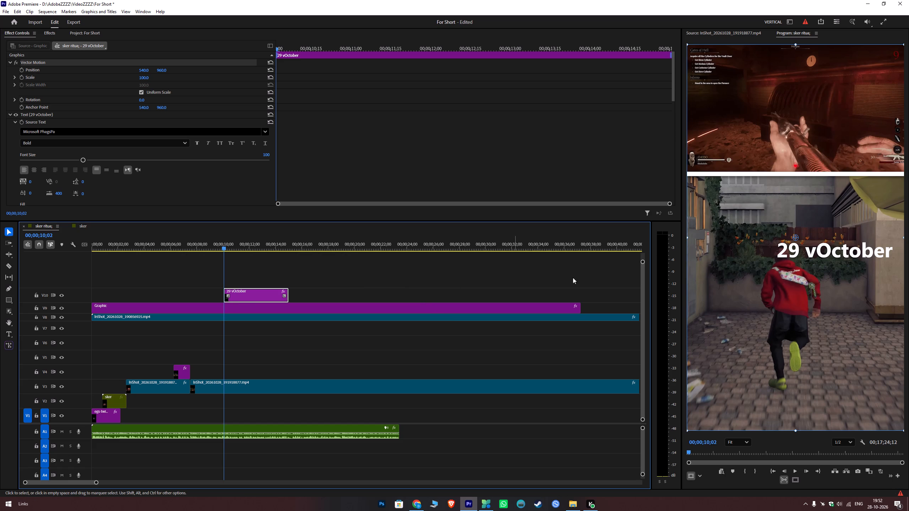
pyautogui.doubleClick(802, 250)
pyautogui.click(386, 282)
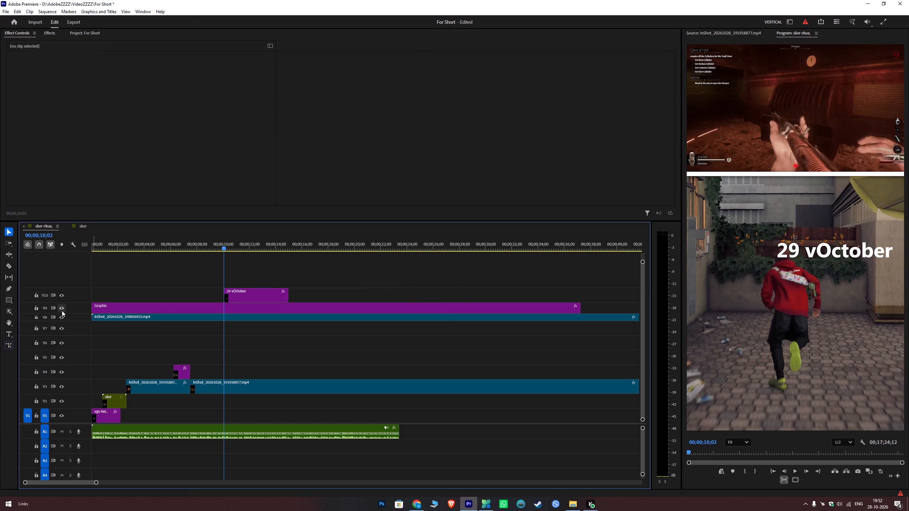
# Lock video tracks V8 and V9 so the gameplay and frame graphic beneath the date text are protected.
pyautogui.click(62, 315)
pyautogui.click(61, 318)
pyautogui.click(38, 318)
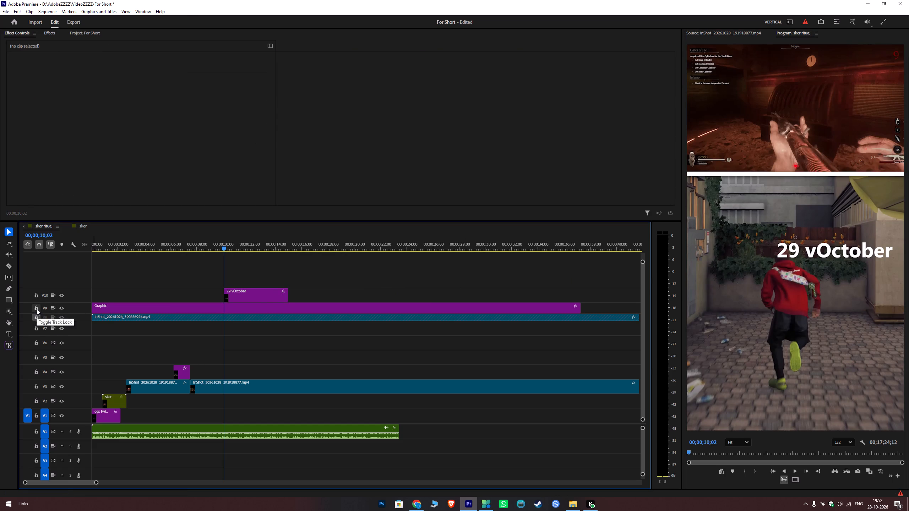
pyautogui.click(37, 309)
# Replace the whole wording of the date title on the top video track with "29 October".
pyautogui.click(266, 292)
pyautogui.doubleClick(786, 249)
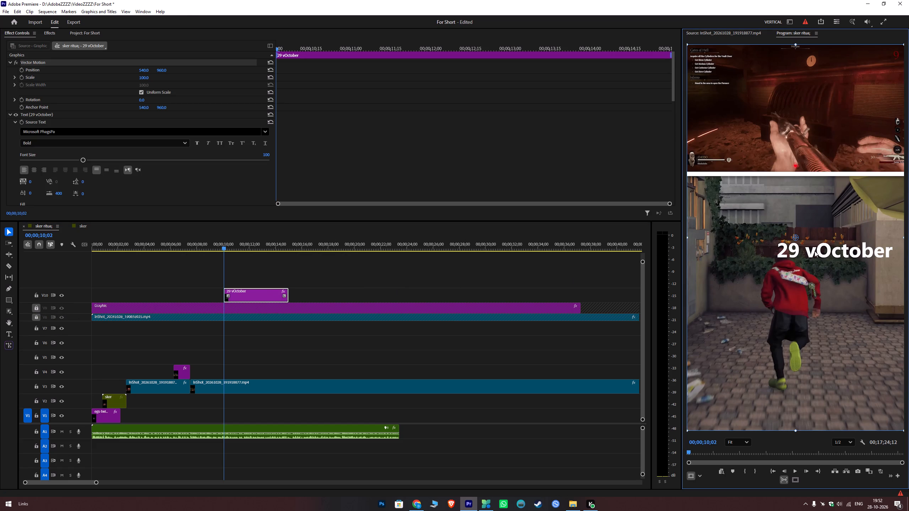
pyautogui.doubleClick(824, 251)
pyautogui.click(50, 123)
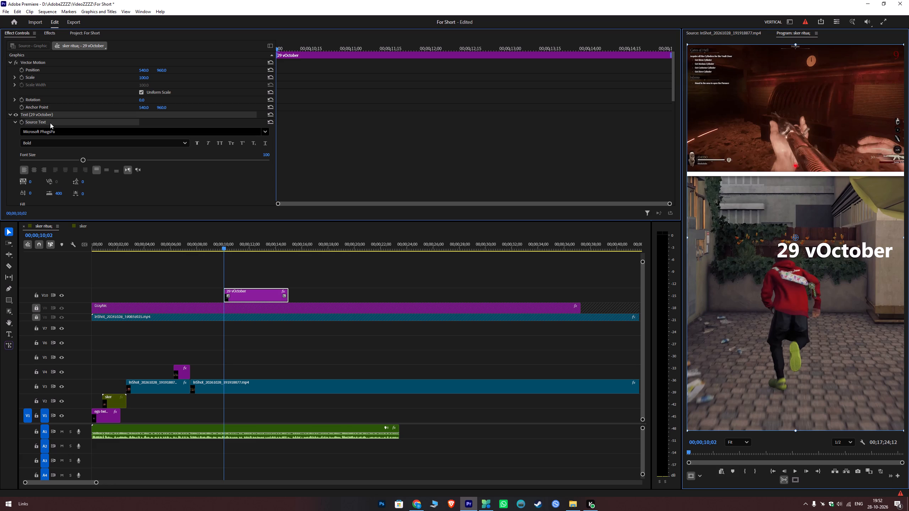
pyautogui.doubleClick(842, 251)
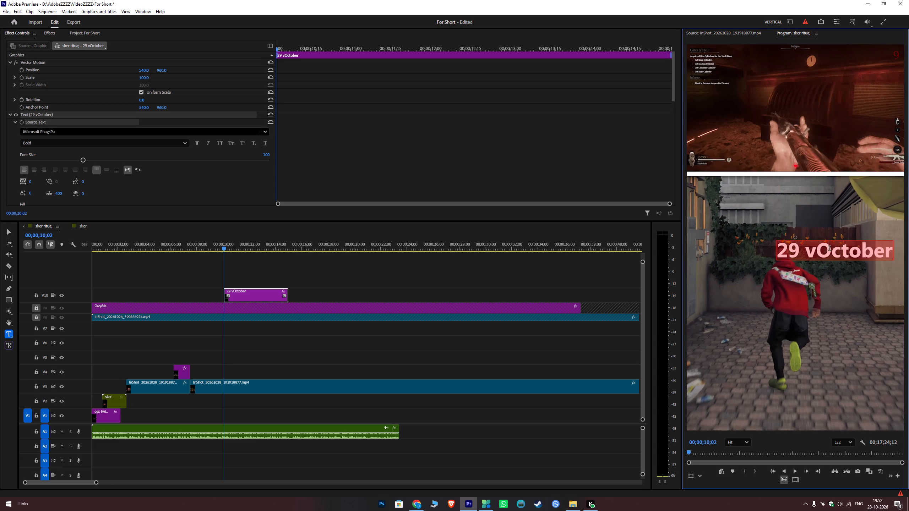
pyautogui.write('29')
pyautogui.press('space')
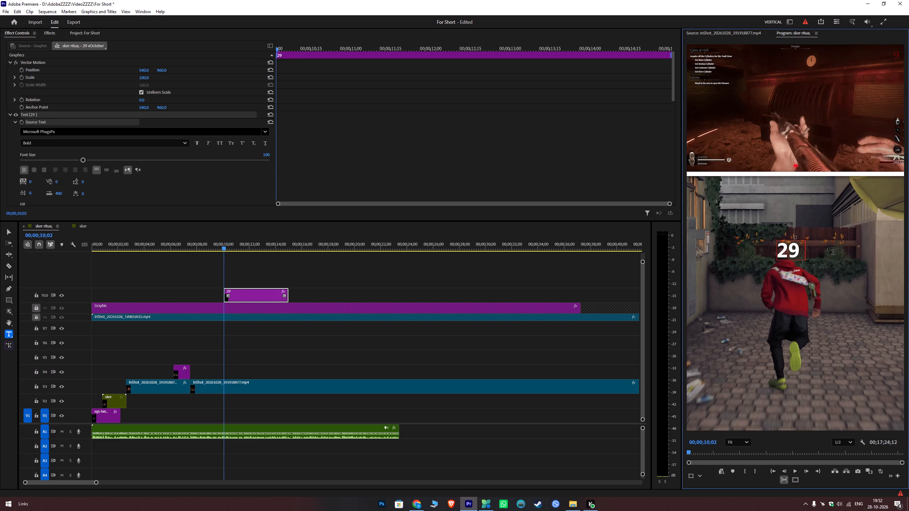
pyautogui.write('Oct')
pyautogui.press('BackSpace')
pyautogui.press('BackSpace')
pyautogui.write('oc')
pyautogui.press('BackSpace')
pyautogui.press('BackSpace')
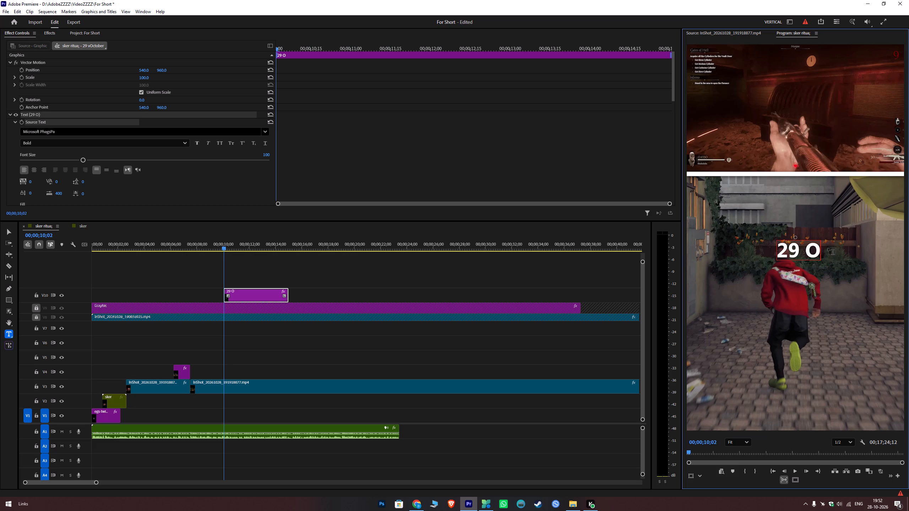
pyautogui.write('ctober')
pyautogui.click(309, 281)
pyautogui.press('v')
# Centre-align the date text's paragraph.
pyautogui.click(245, 292)
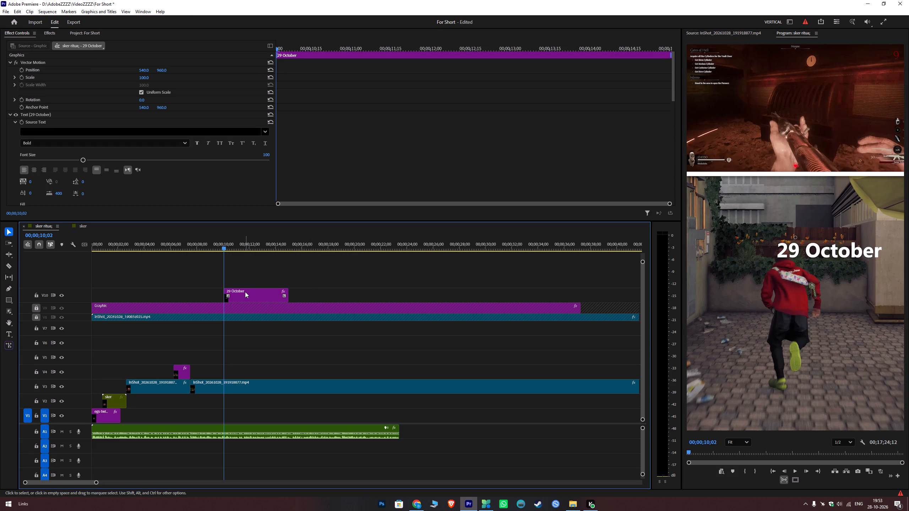
pyautogui.click(32, 169)
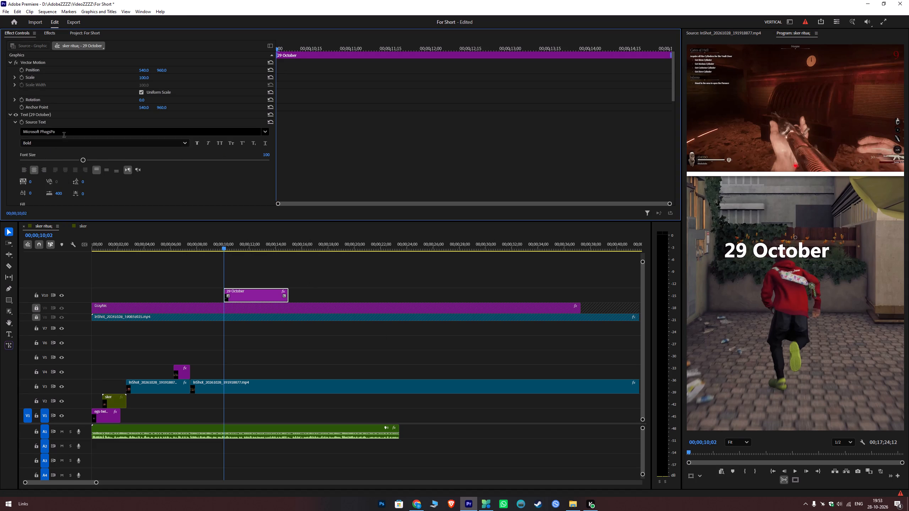
pyautogui.click(71, 120)
# Centre the date text horizontally over the lower part of the upper gameplay footage and enlarge it to about 139 scale.
pyautogui.moveTo(785, 249); pyautogui.dragTo(801, 248)
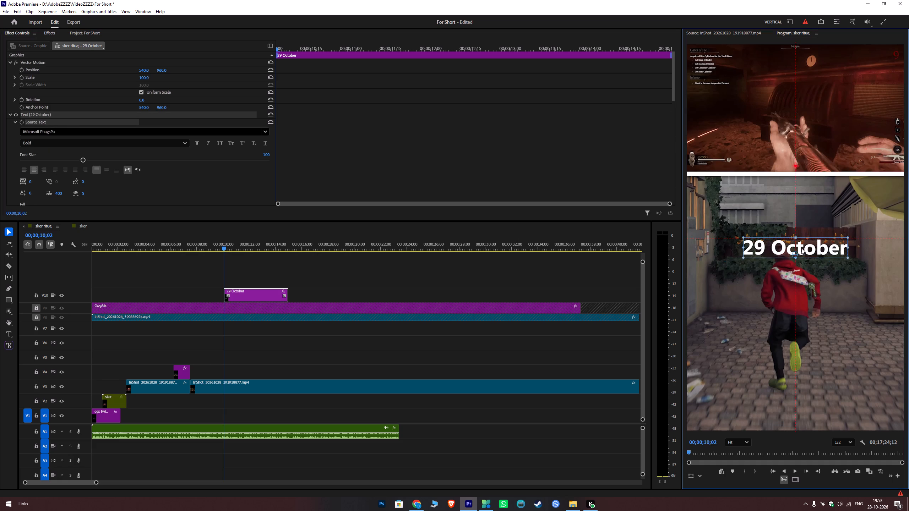
pyautogui.moveTo(801, 248); pyautogui.dragTo(799, 159)
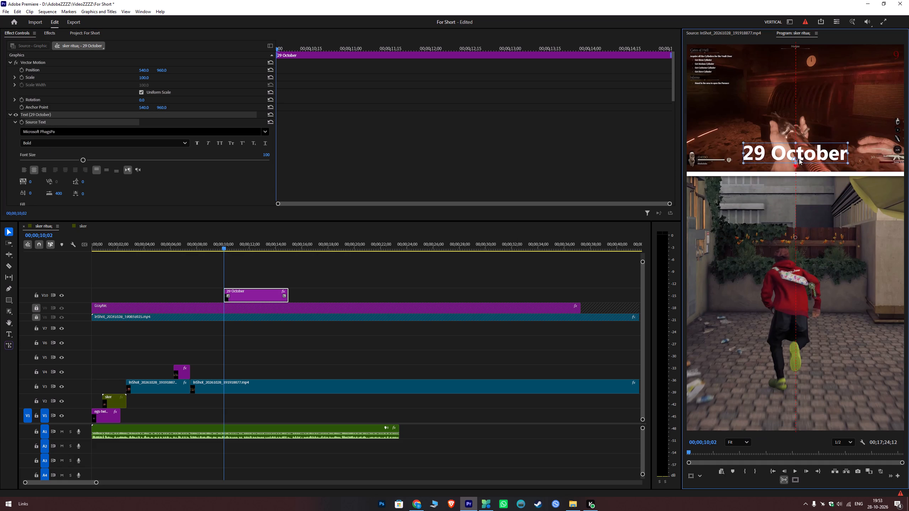
pyautogui.moveTo(799, 159); pyautogui.dragTo(799, 141)
pyautogui.moveTo(850, 143); pyautogui.dragTo(853, 147)
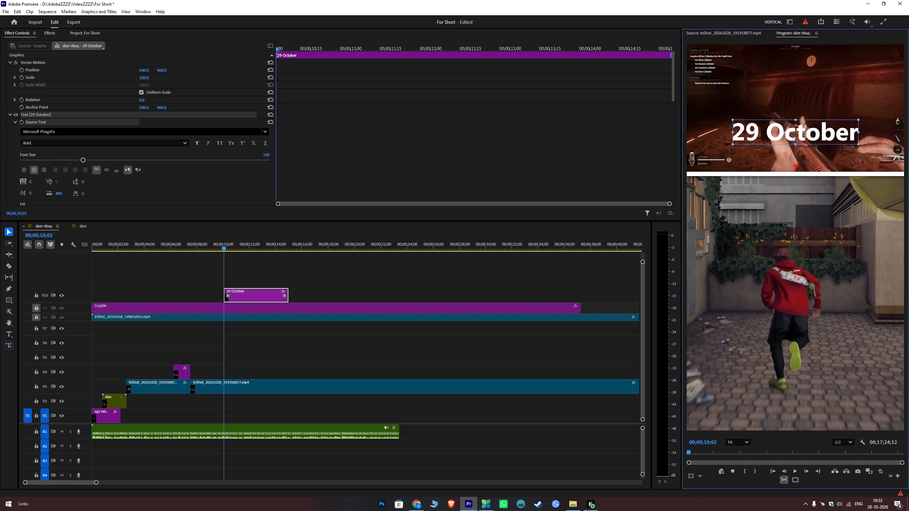
pyautogui.moveTo(853, 147); pyautogui.dragTo(855, 149)
pyautogui.click(294, 285)
# Change the date text's fill to a bright magenta-purple.
pyautogui.click(251, 300)
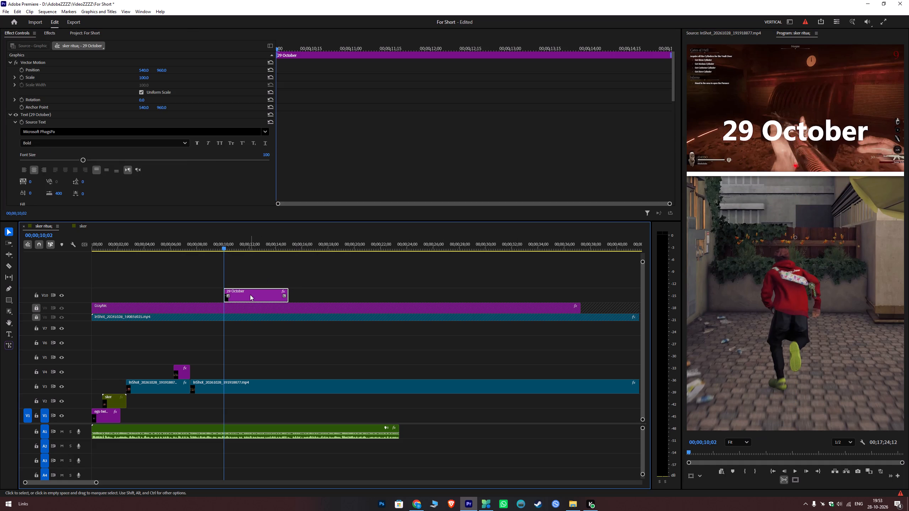
pyautogui.scroll(-5, 210, 162)
pyautogui.hotkey('ctrl', 'z')
pyautogui.scroll(-7, 167, 189)
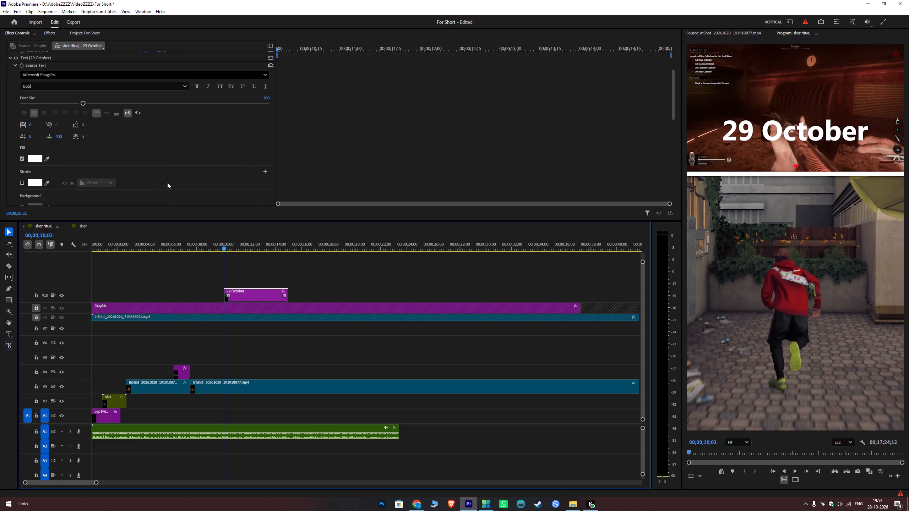
pyautogui.scroll(-6, 167, 182)
pyautogui.click(33, 123)
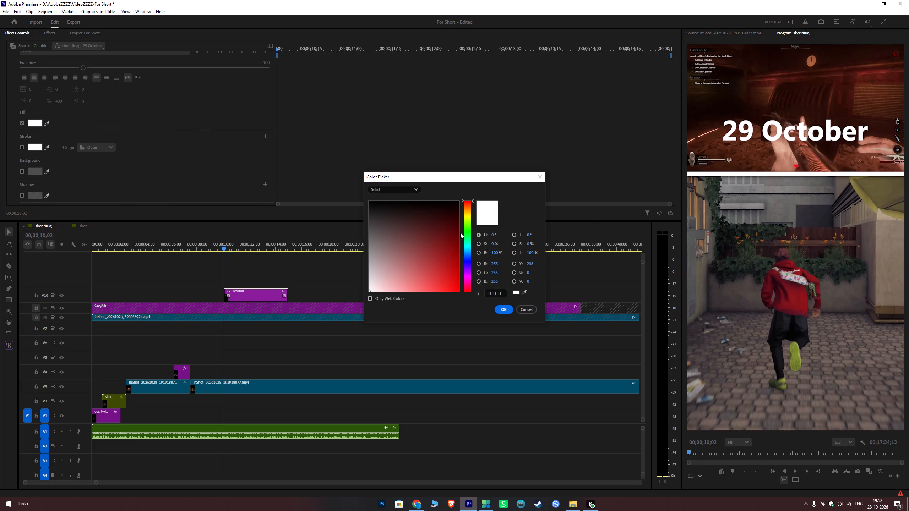
pyautogui.moveTo(470, 202); pyautogui.dragTo(489, 249)
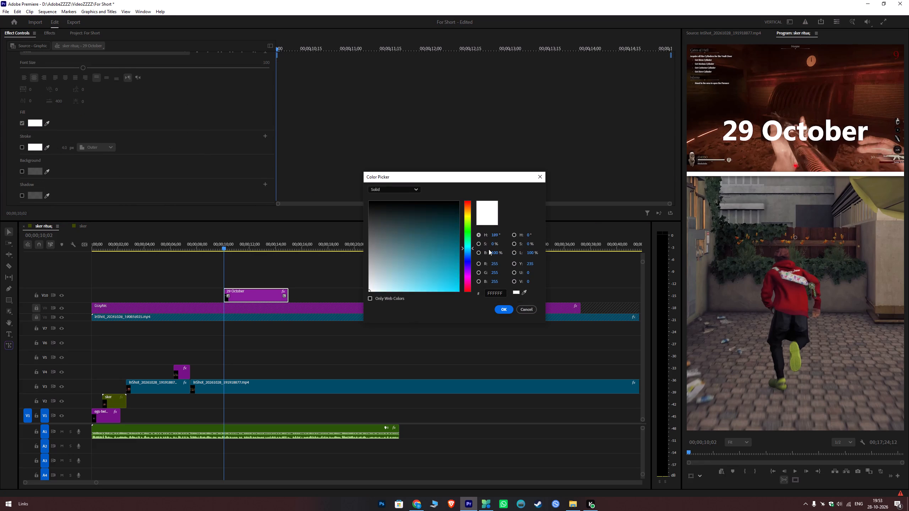
pyautogui.moveTo(489, 249); pyautogui.dragTo(489, 253)
pyautogui.moveTo(429, 275); pyautogui.dragTo(477, 306)
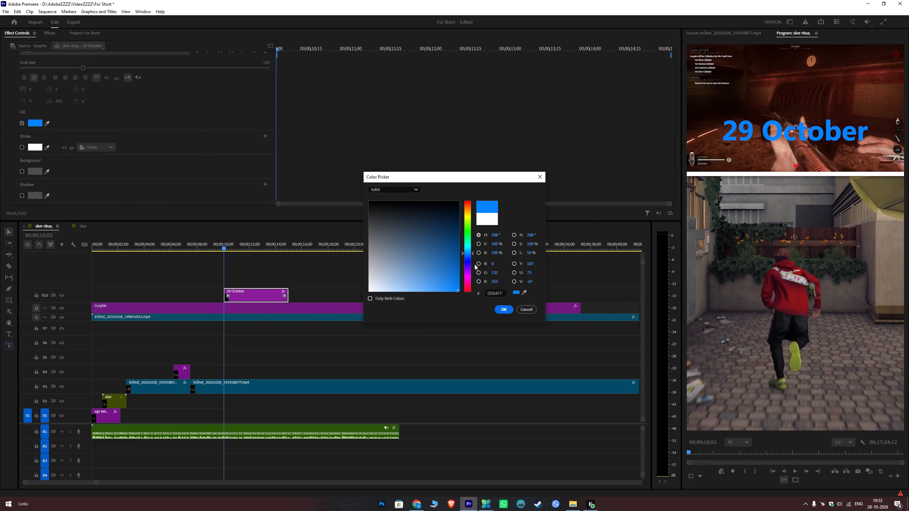
pyautogui.moveTo(470, 251); pyautogui.dragTo(482, 273)
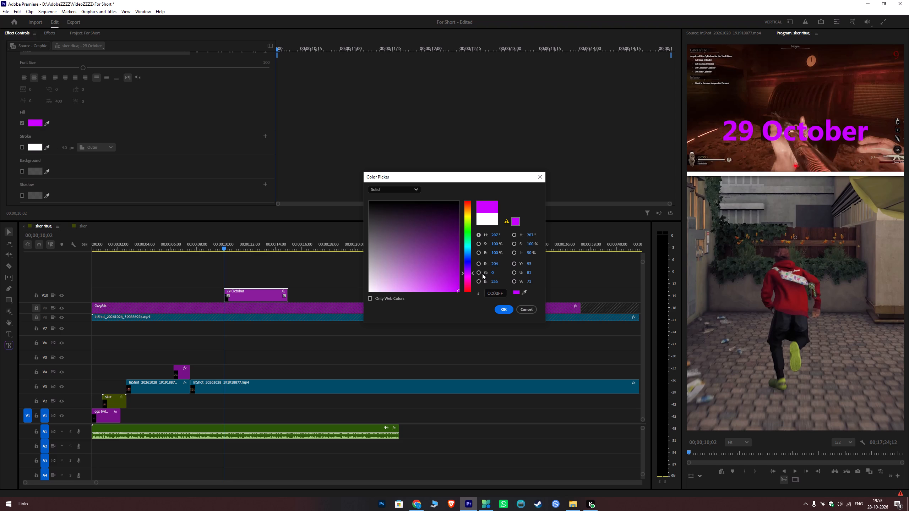
pyautogui.moveTo(482, 273); pyautogui.dragTo(482, 274)
pyautogui.moveTo(482, 274); pyautogui.dragTo(483, 276)
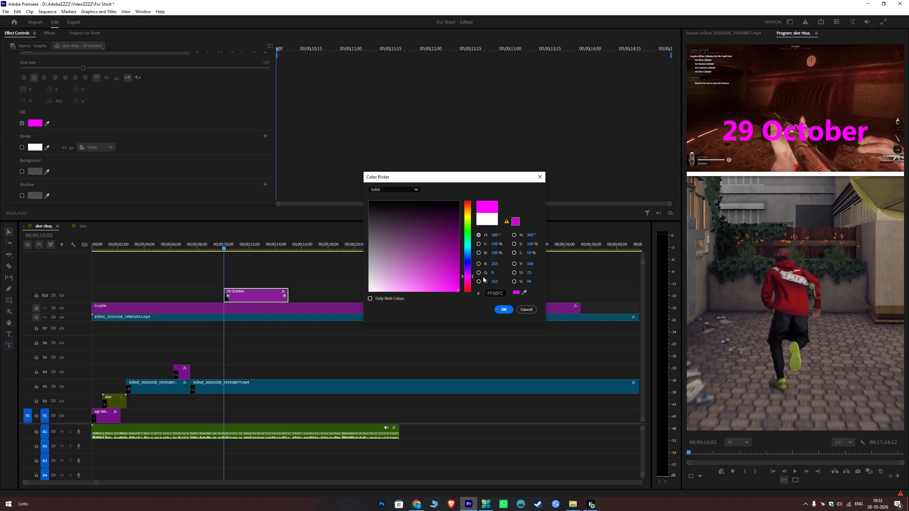
pyautogui.moveTo(483, 276); pyautogui.dragTo(483, 274)
pyautogui.click(504, 311)
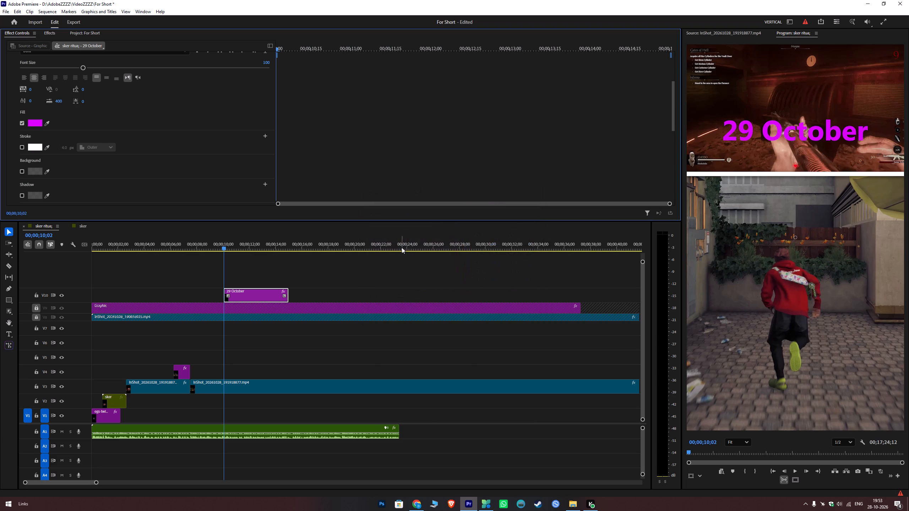
# Add a dark grey 282828 background to the date text and set its opacity to 87.
pyautogui.click(21, 170)
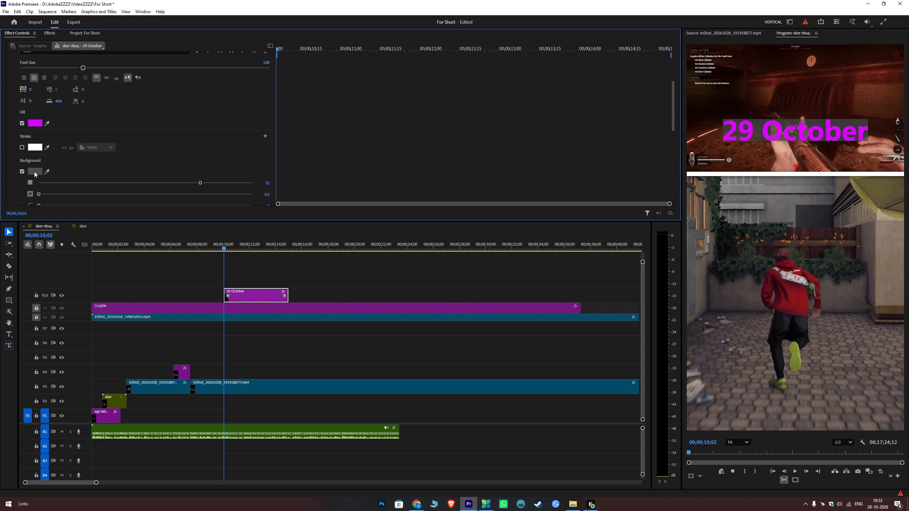
pyautogui.click(29, 171)
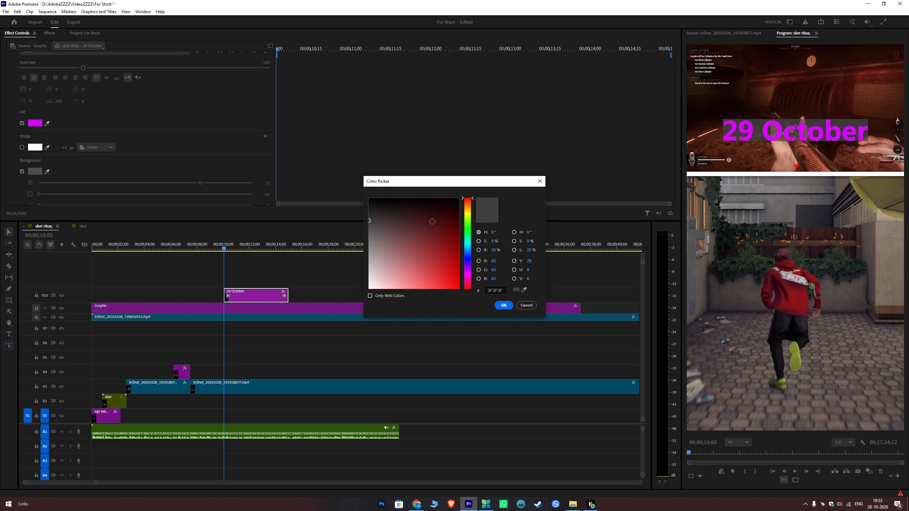
pyautogui.moveTo(375, 219); pyautogui.dragTo(365, 194)
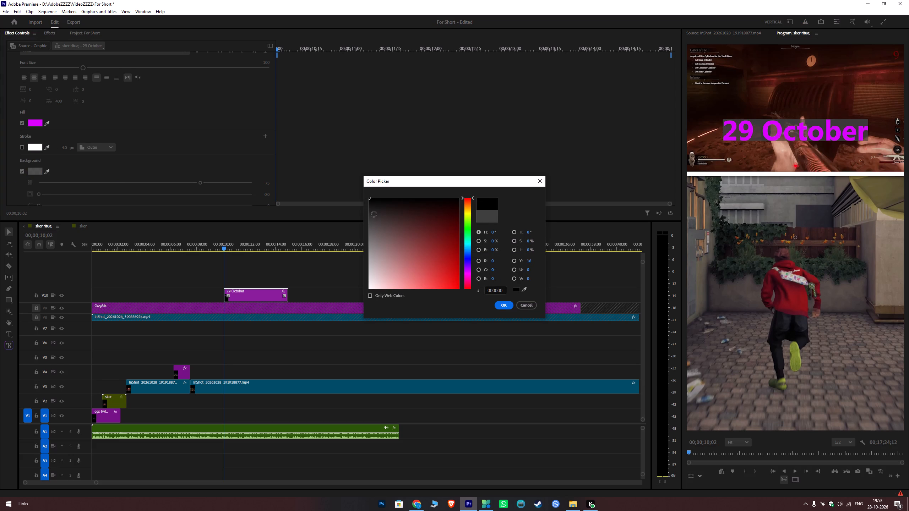
pyautogui.moveTo(371, 204); pyautogui.dragTo(369, 212)
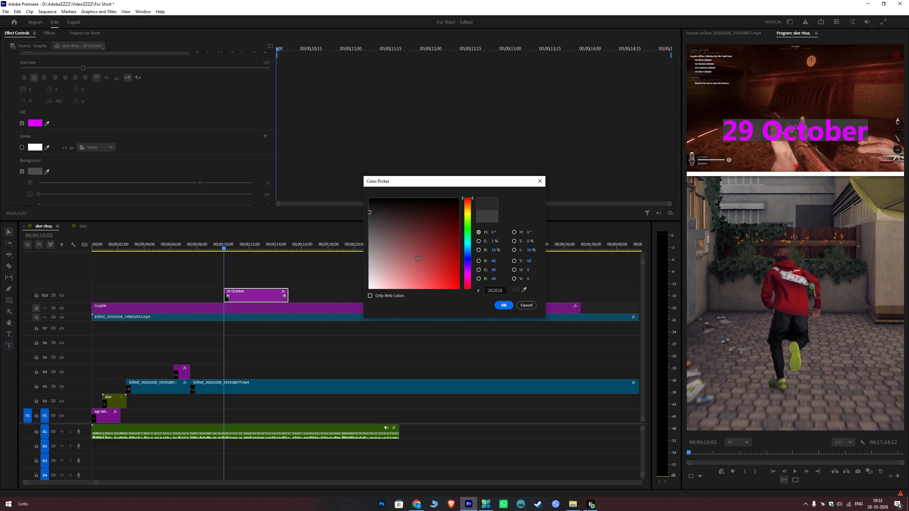
pyautogui.click(504, 303)
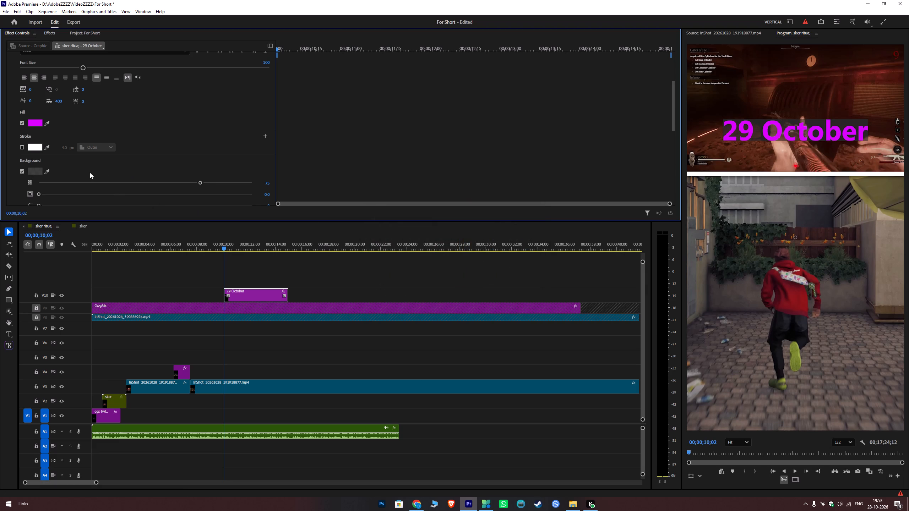
pyautogui.moveTo(200, 180); pyautogui.dragTo(165, 191)
pyautogui.moveTo(165, 191); pyautogui.dragTo(224, 204)
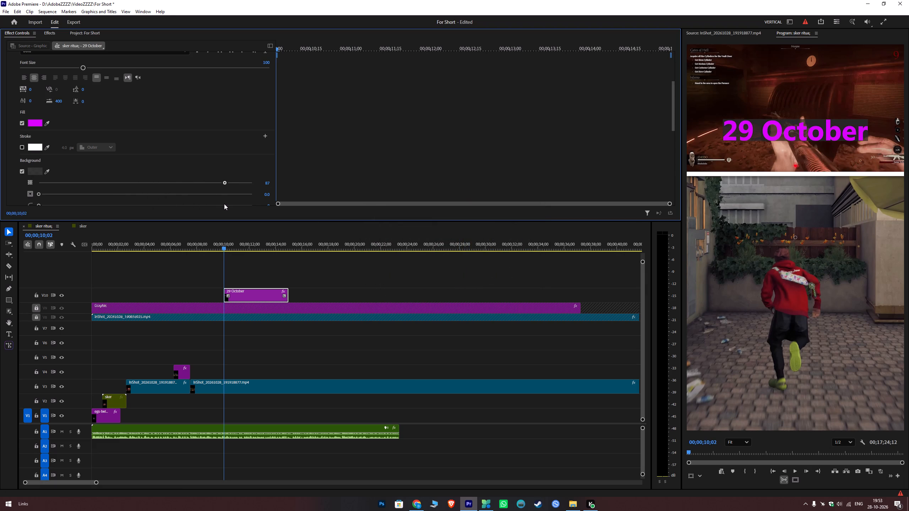
pyautogui.moveTo(224, 204); pyautogui.dragTo(224, 204)
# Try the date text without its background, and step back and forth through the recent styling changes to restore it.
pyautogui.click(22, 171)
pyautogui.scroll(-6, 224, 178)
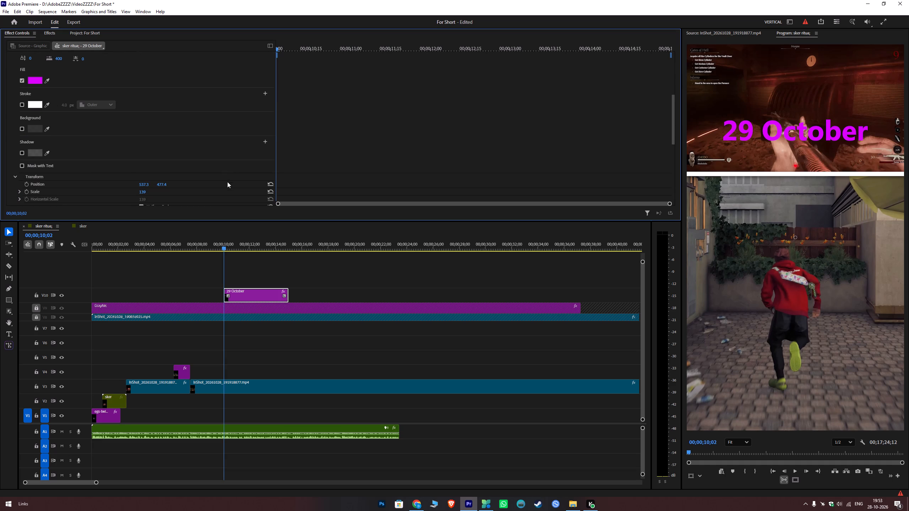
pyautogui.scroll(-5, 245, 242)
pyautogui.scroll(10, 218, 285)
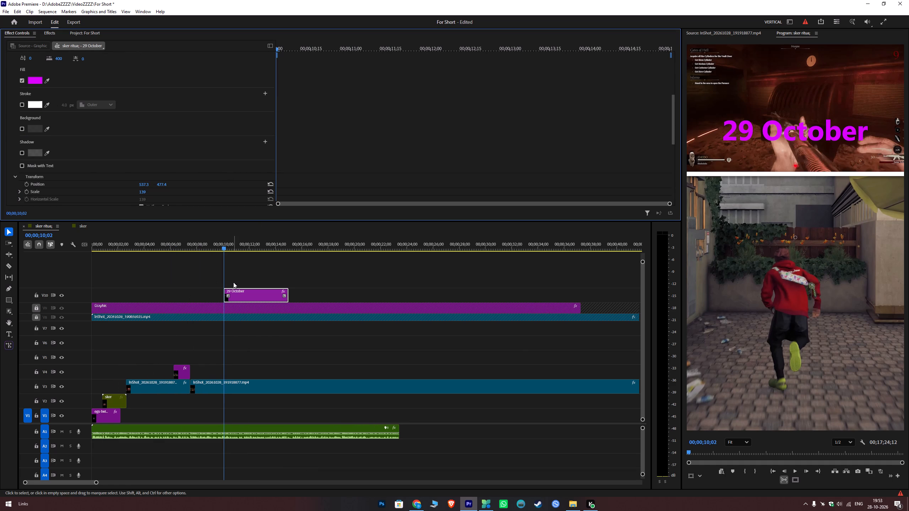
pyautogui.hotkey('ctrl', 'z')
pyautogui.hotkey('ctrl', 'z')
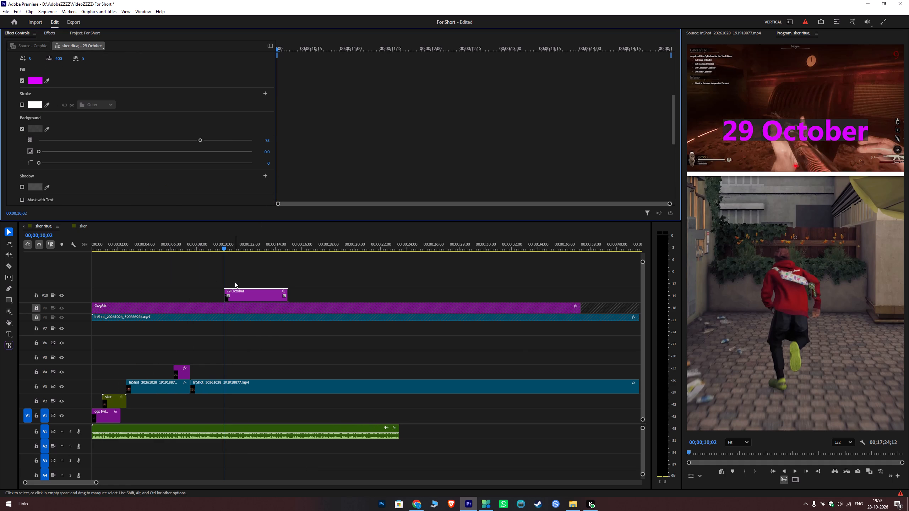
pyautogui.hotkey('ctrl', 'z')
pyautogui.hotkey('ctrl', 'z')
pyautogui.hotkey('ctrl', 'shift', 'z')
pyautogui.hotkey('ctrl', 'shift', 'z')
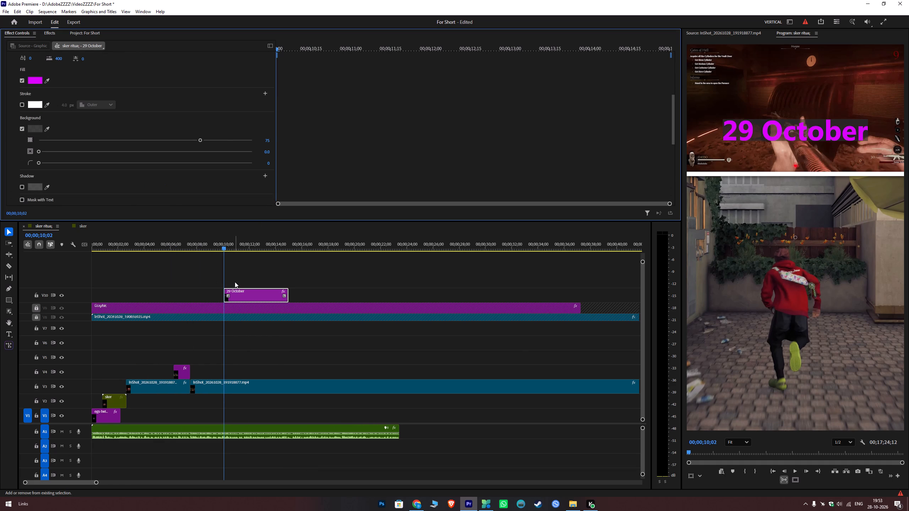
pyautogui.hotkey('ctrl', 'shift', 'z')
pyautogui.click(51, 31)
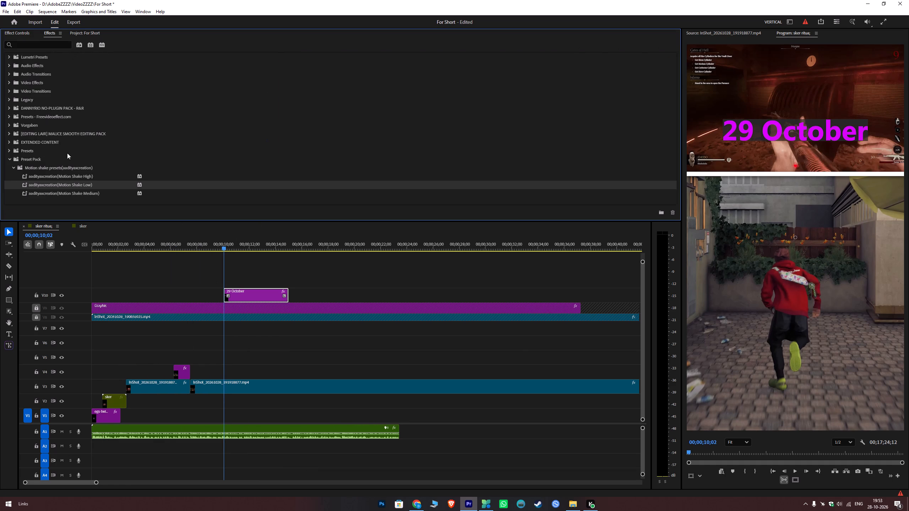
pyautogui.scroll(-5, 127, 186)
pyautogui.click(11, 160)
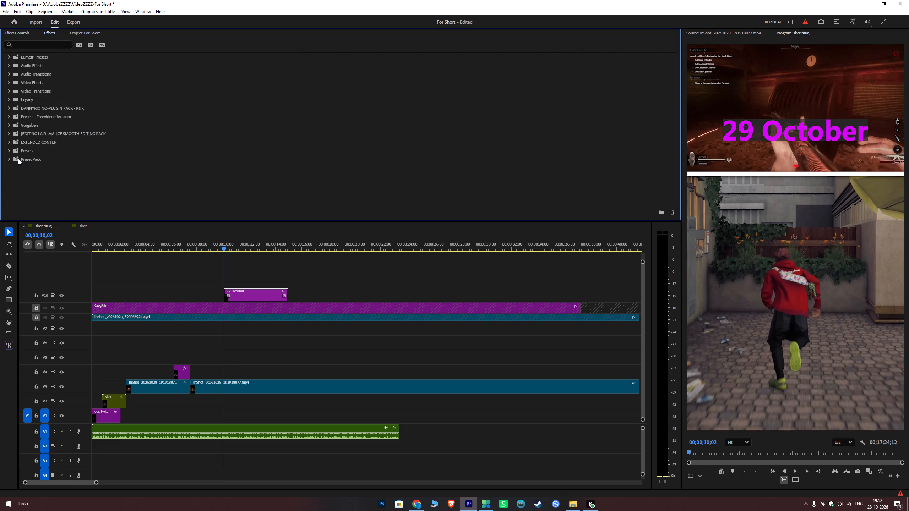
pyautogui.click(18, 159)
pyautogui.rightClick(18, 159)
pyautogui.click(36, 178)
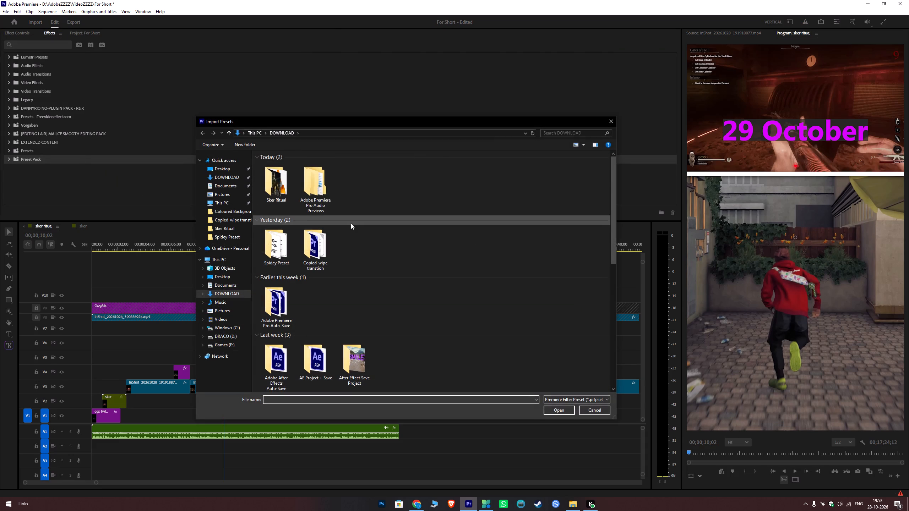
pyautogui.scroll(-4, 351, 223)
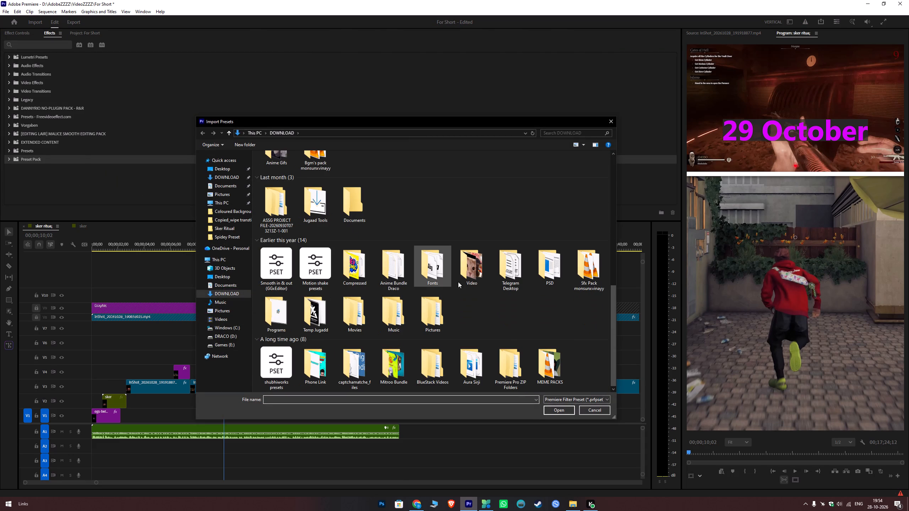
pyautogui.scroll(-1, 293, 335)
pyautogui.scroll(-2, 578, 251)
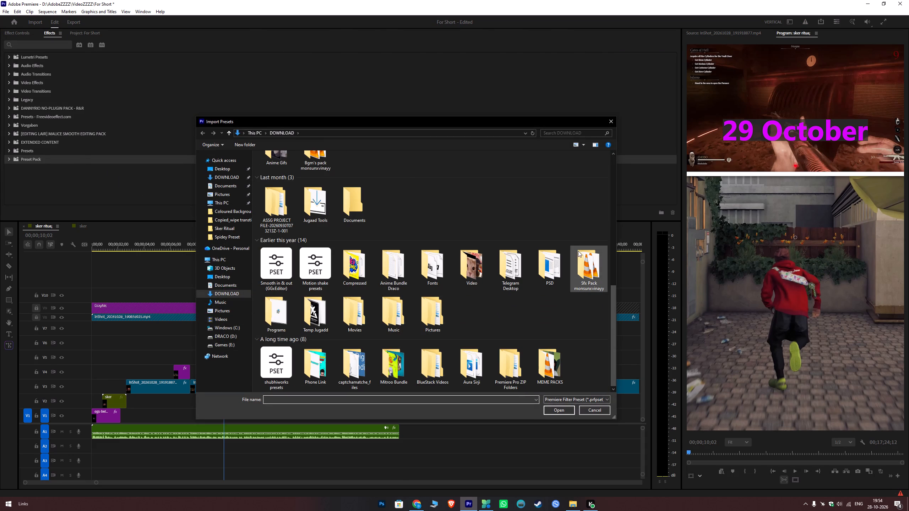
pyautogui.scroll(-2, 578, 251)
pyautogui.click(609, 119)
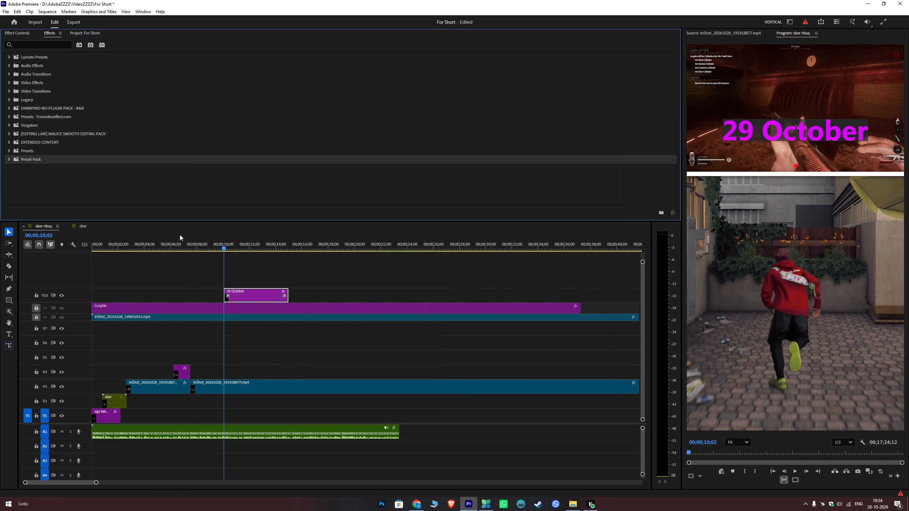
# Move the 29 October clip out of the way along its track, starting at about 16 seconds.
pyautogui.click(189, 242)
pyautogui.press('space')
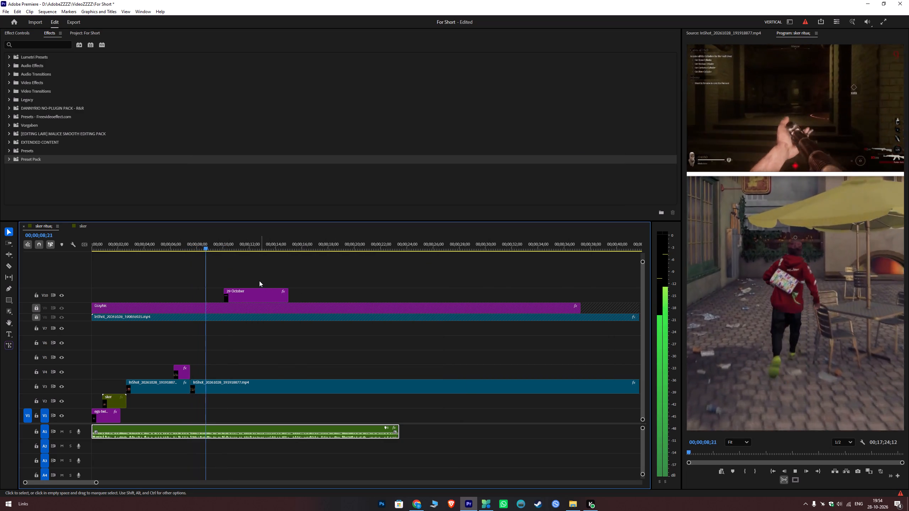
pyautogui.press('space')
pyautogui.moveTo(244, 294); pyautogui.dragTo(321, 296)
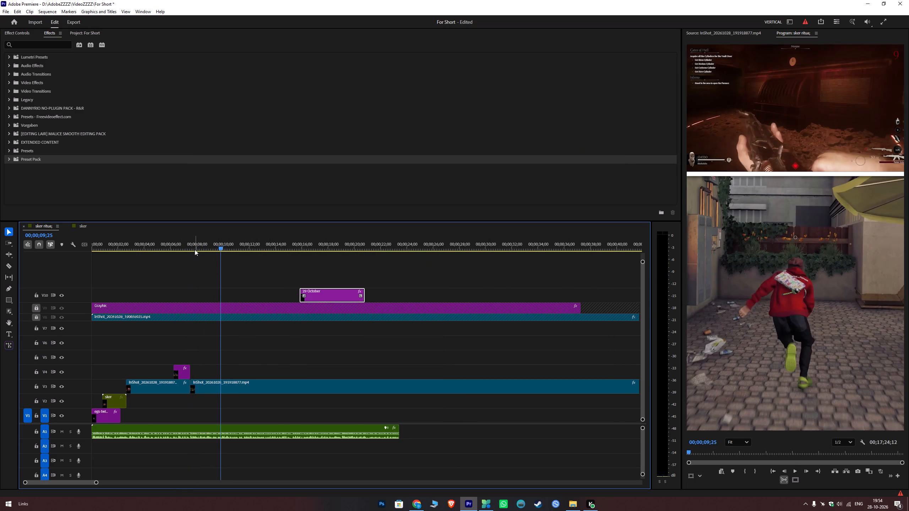
# Replay the sequence from about 7 seconds and save the project.
pyautogui.moveTo(195, 249); pyautogui.dragTo(180, 248)
pyautogui.press('space')
pyautogui.press('space')
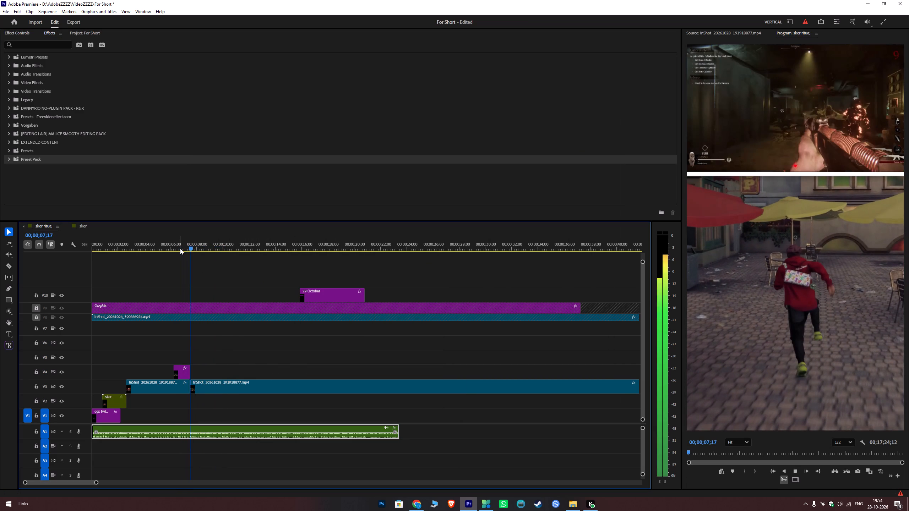
pyautogui.hotkey('ctrl', 's')
# Play the voiceover and footage between about 6 and 10 seconds to find where the date text belongs.
pyautogui.click(169, 245)
pyautogui.press('space')
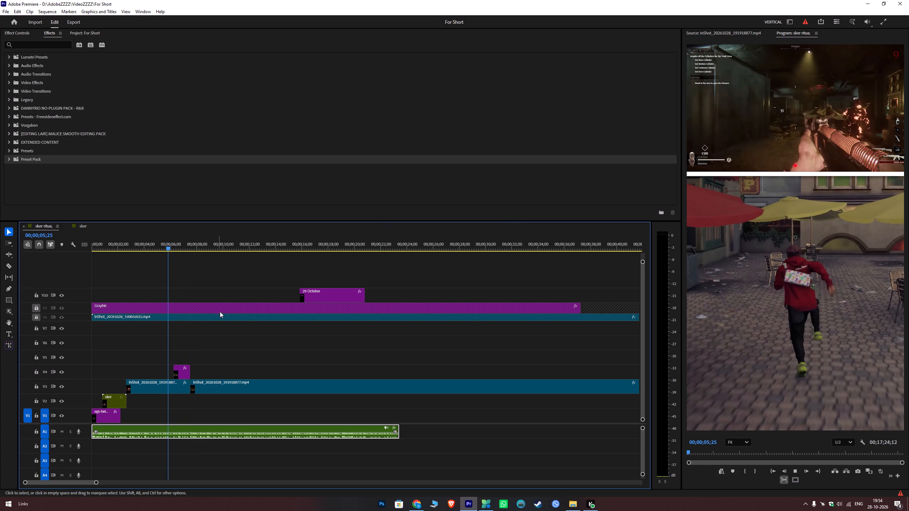
pyautogui.click(228, 275)
pyautogui.press('space')
pyautogui.press('space')
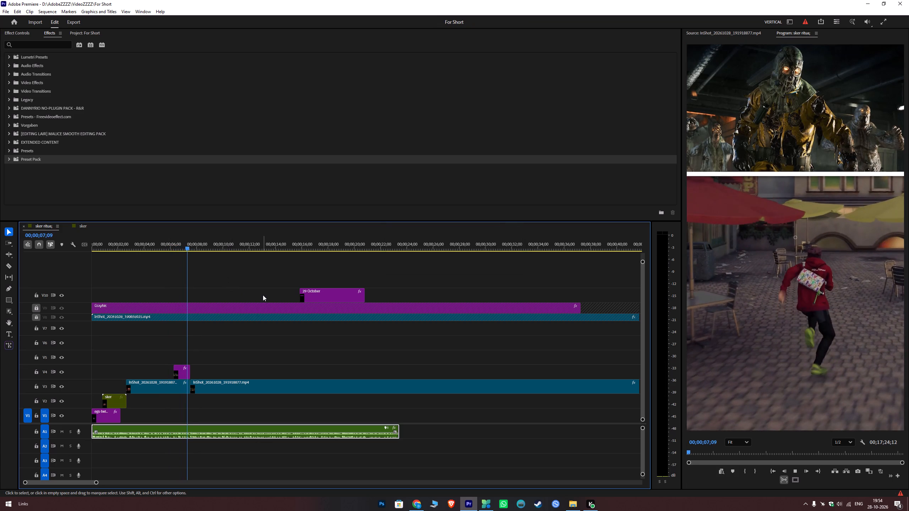
pyautogui.press('space')
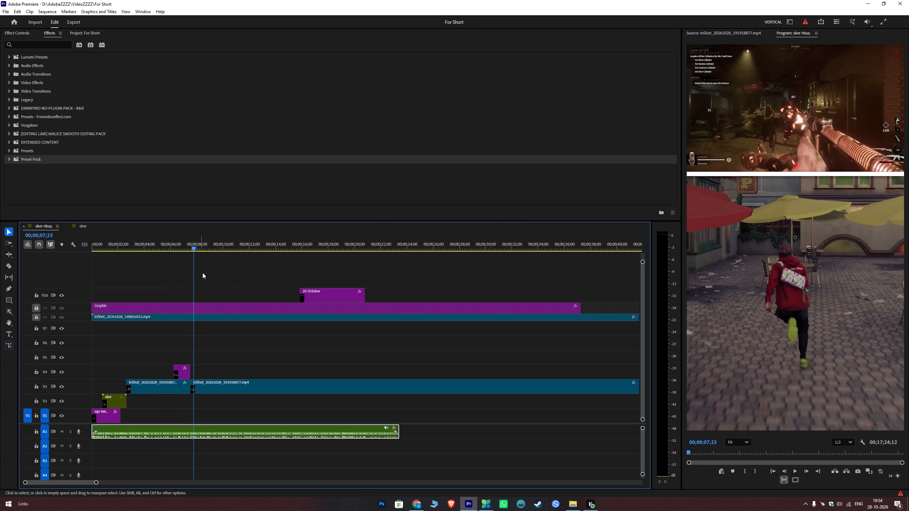
pyautogui.keyDown('alt'); pyautogui.scroll(5, 207, 275); pyautogui.keyUp('alt')
pyautogui.scroll(3, 190, 265)
pyautogui.keyDown('alt'); pyautogui.scroll(4, 213, 266); pyautogui.keyUp('alt')
pyautogui.moveTo(214, 246); pyautogui.dragTo(210, 246)
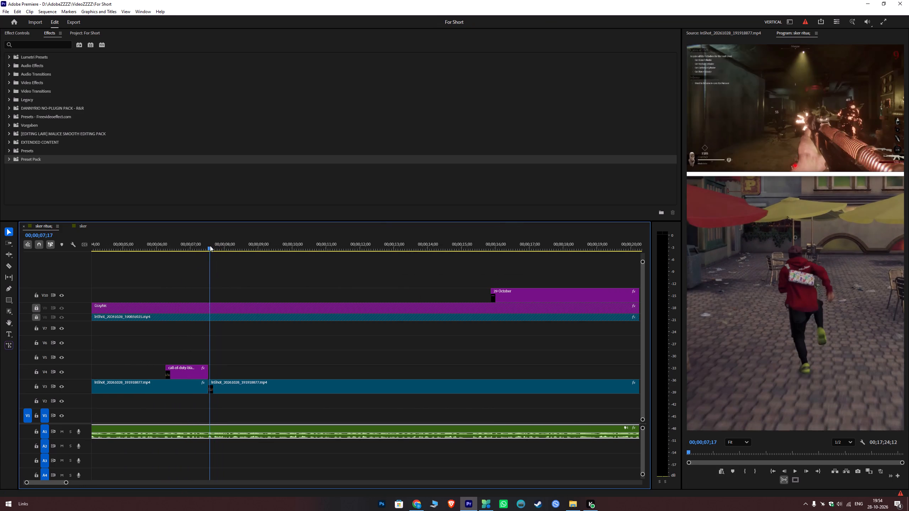
pyautogui.moveTo(210, 246); pyautogui.dragTo(209, 246)
pyautogui.press('space')
pyautogui.press('space')
pyautogui.press('space')
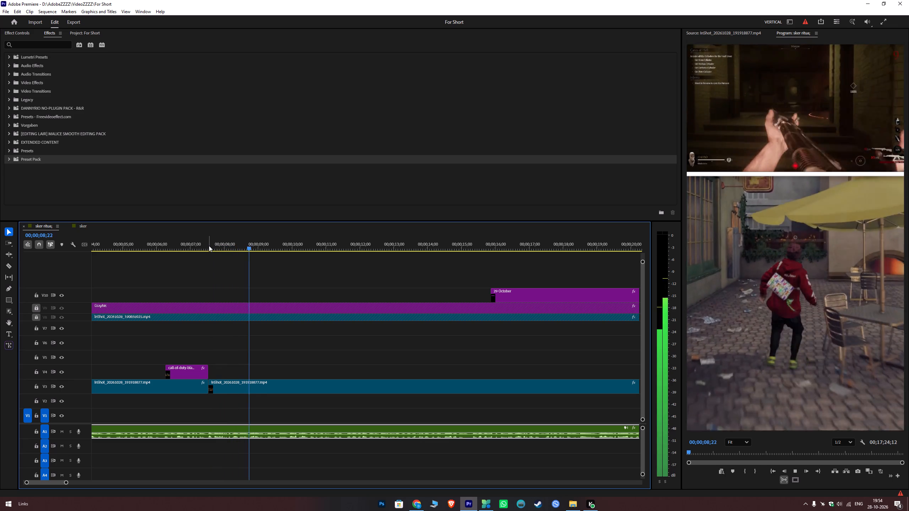
pyautogui.press('space')
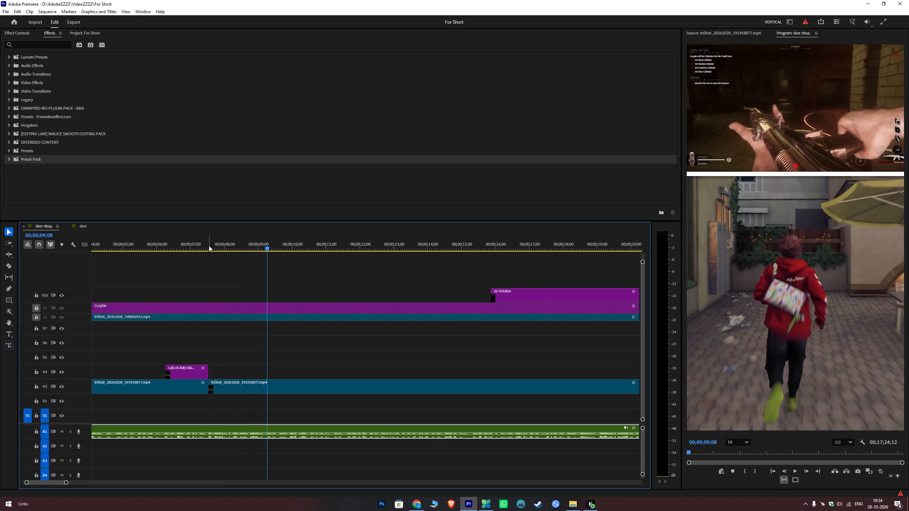
pyautogui.press('space')
pyautogui.press('space')
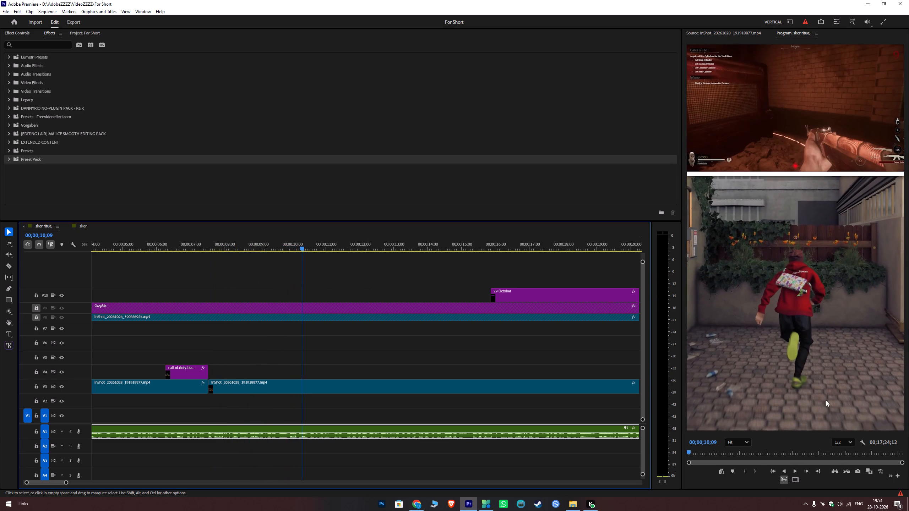
# Set the program preview's playback resolution to 1/4.
pyautogui.click(837, 440)
pyautogui.click(841, 460)
pyautogui.click(841, 440)
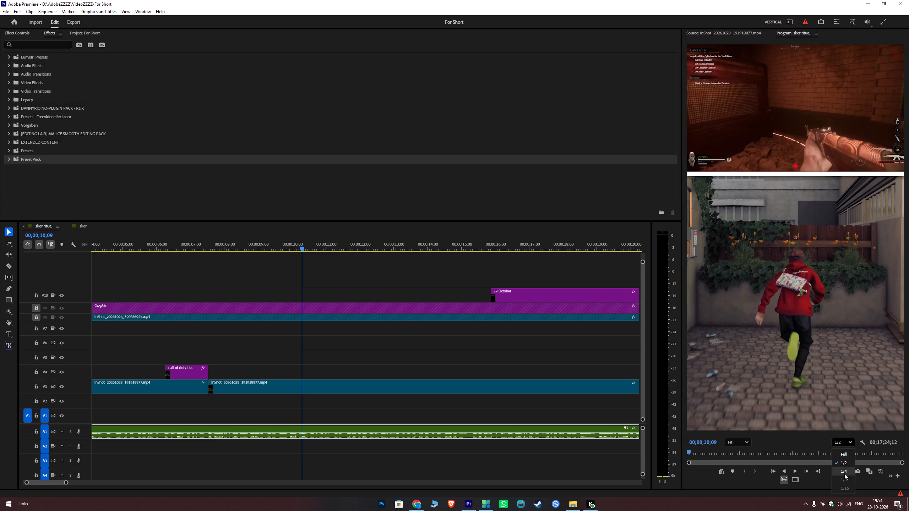
pyautogui.click(844, 473)
# Move the 29 October clip earlier to start at about 00;00;10;18 and play it against the voiceover.
pyautogui.click(276, 249)
pyautogui.press('space')
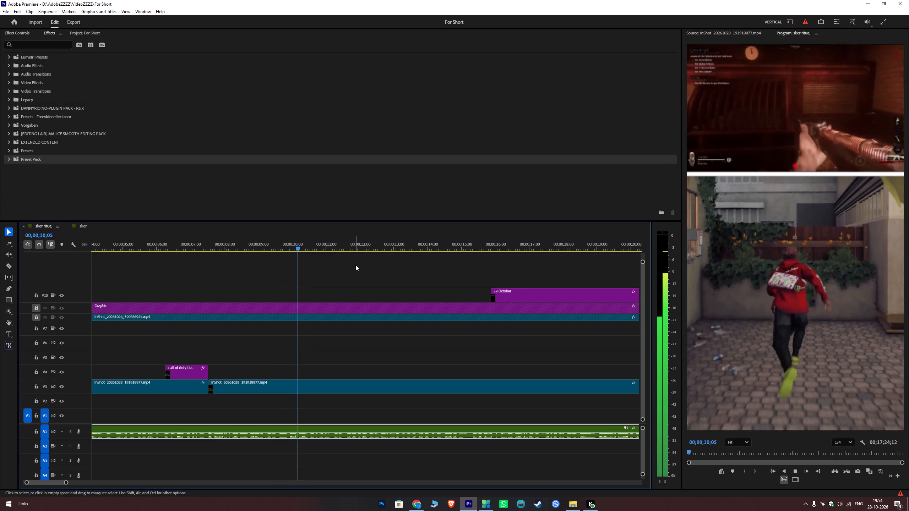
pyautogui.press('space')
pyautogui.press('space')
pyautogui.press('space')
pyautogui.moveTo(510, 294); pyautogui.dragTo(350, 296)
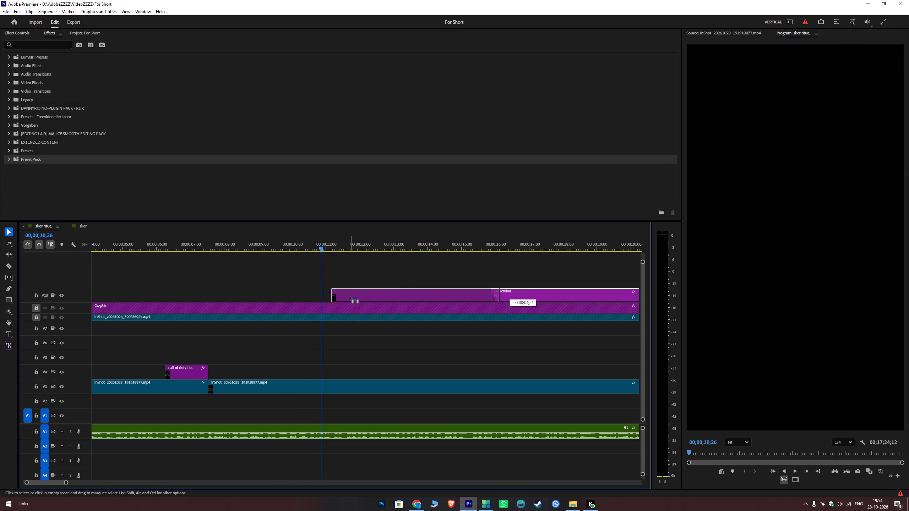
pyautogui.moveTo(350, 296); pyautogui.dragTo(330, 297)
pyautogui.click(297, 238)
pyautogui.press('space')
pyautogui.press('space')
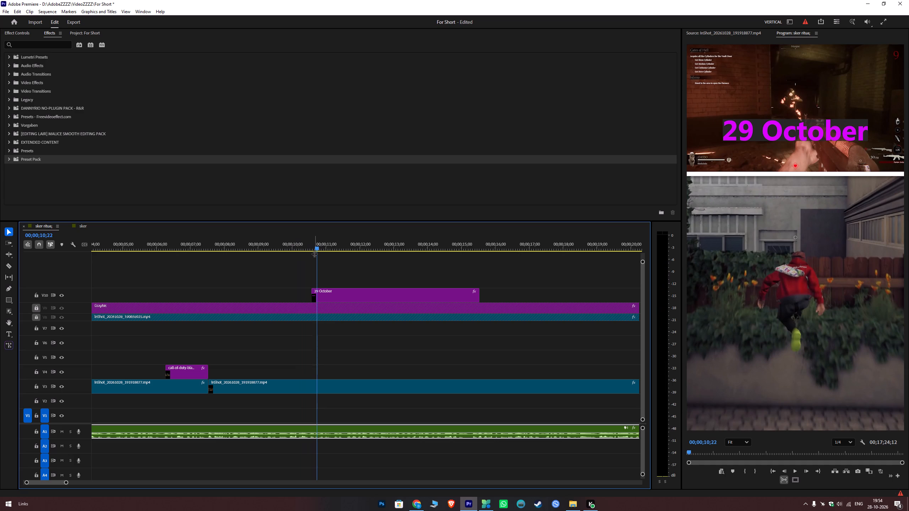
pyautogui.press('space')
pyautogui.press('space')
# Lower the date text to the bottom edge of the upper gameplay footage, at vertical position 1081.8.
pyautogui.click(368, 292)
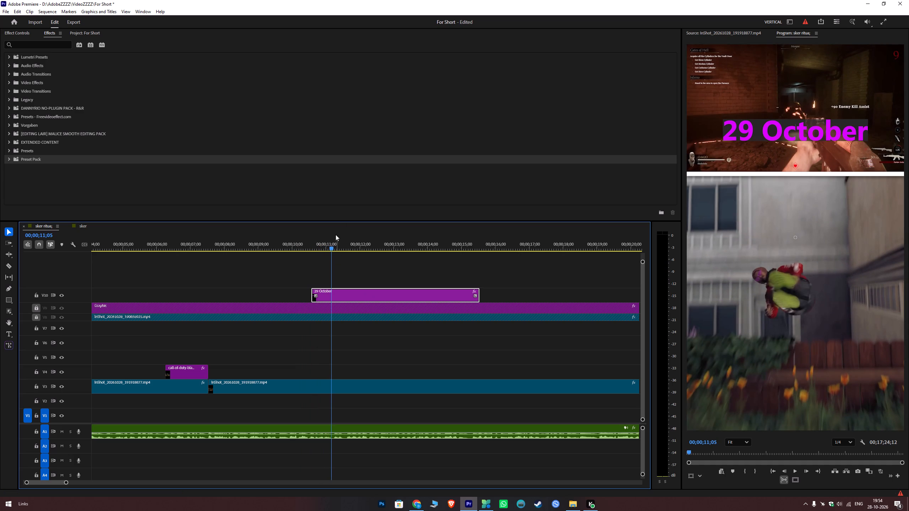
pyautogui.click(35, 35)
pyautogui.moveTo(166, 71); pyautogui.dragTo(187, 144)
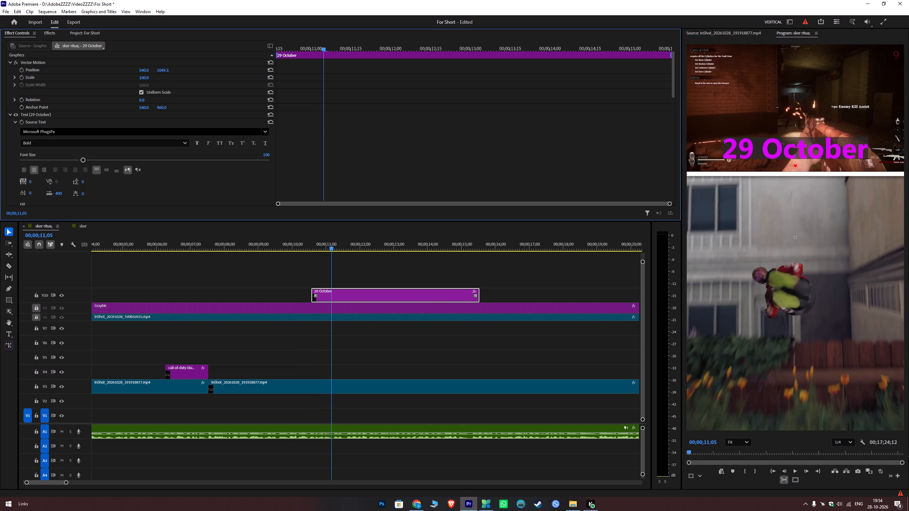
pyautogui.moveTo(187, 144); pyautogui.dragTo(250, 110)
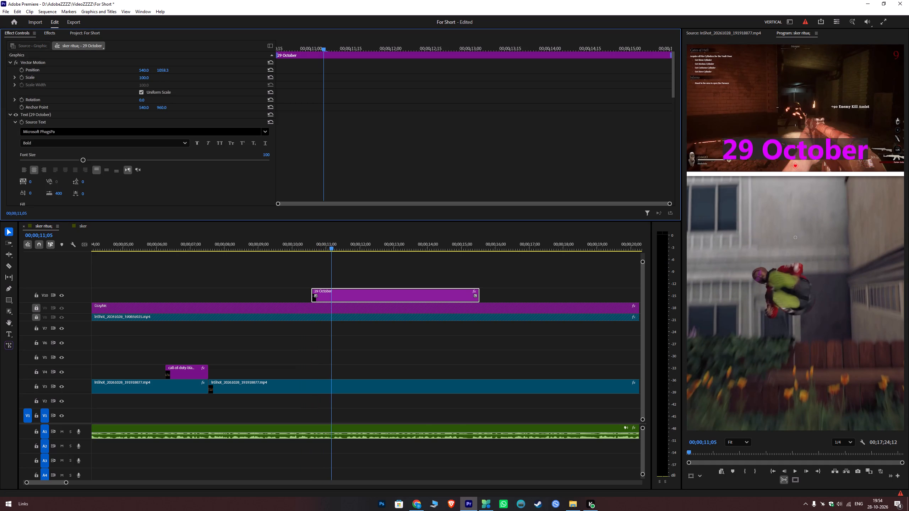
pyautogui.moveTo(250, 110); pyautogui.dragTo(256, 30)
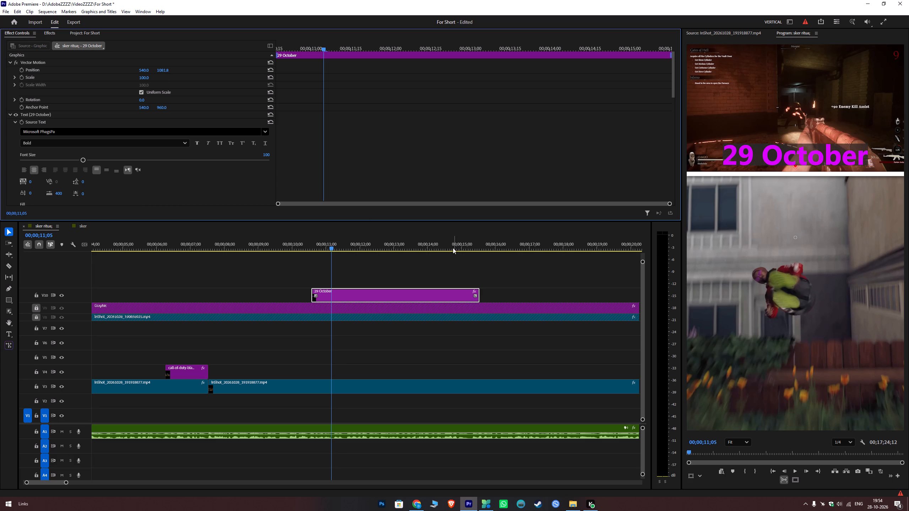
# Set the date text's background opacity to 99.
pyautogui.scroll(-10, 141, 189)
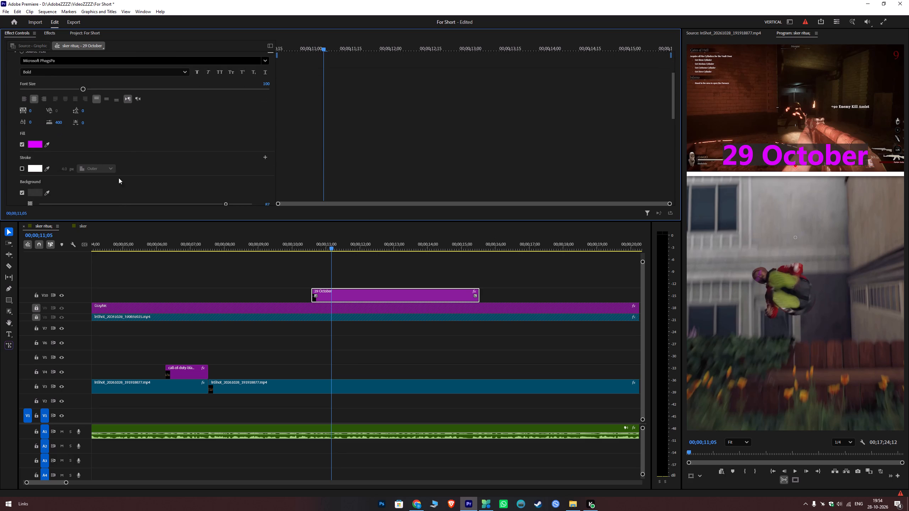
pyautogui.scroll(-9, 108, 185)
pyautogui.moveTo(225, 140); pyautogui.dragTo(320, 141)
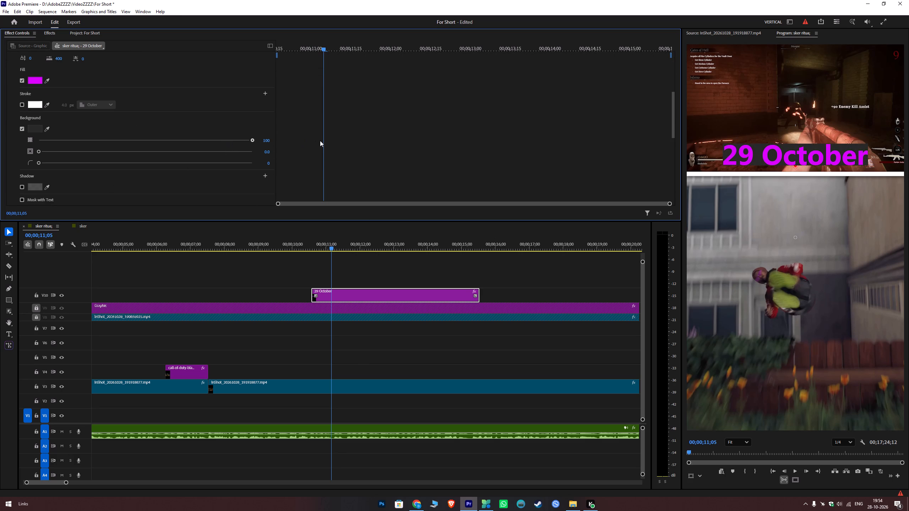
pyautogui.moveTo(320, 141); pyautogui.dragTo(246, 169)
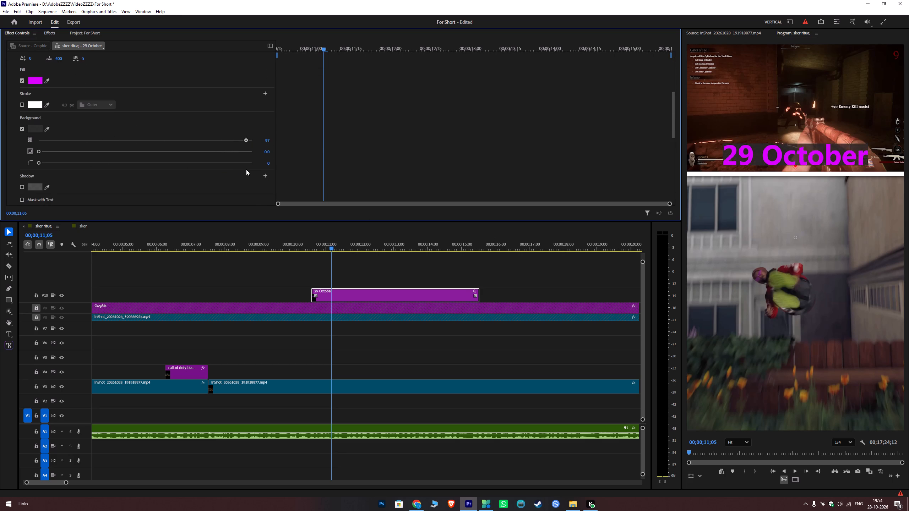
pyautogui.moveTo(246, 169); pyautogui.dragTo(250, 171)
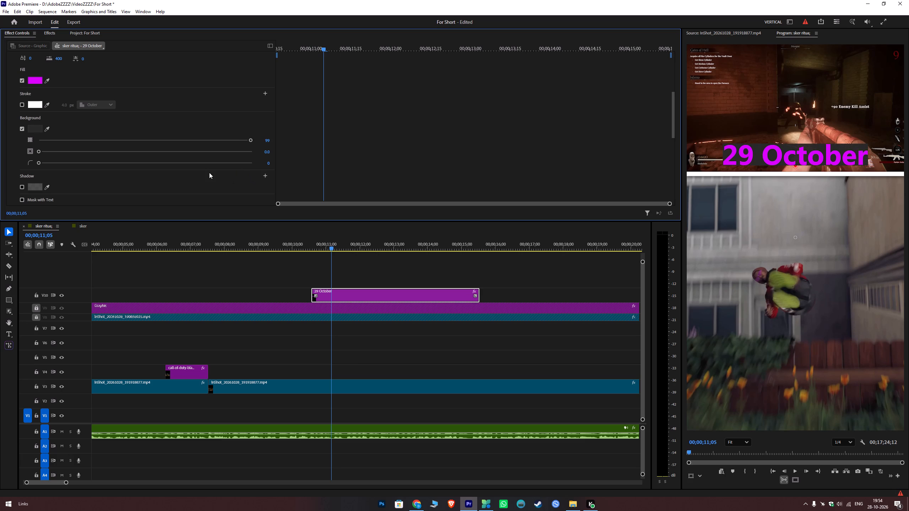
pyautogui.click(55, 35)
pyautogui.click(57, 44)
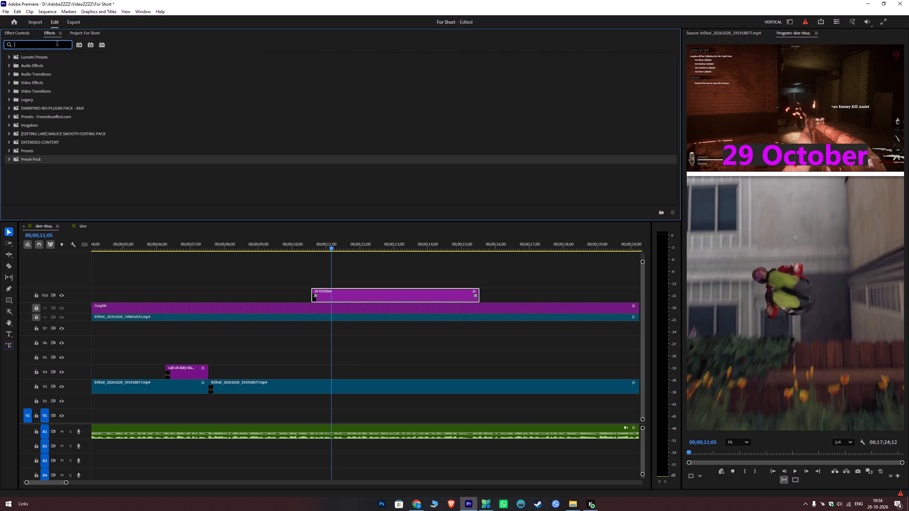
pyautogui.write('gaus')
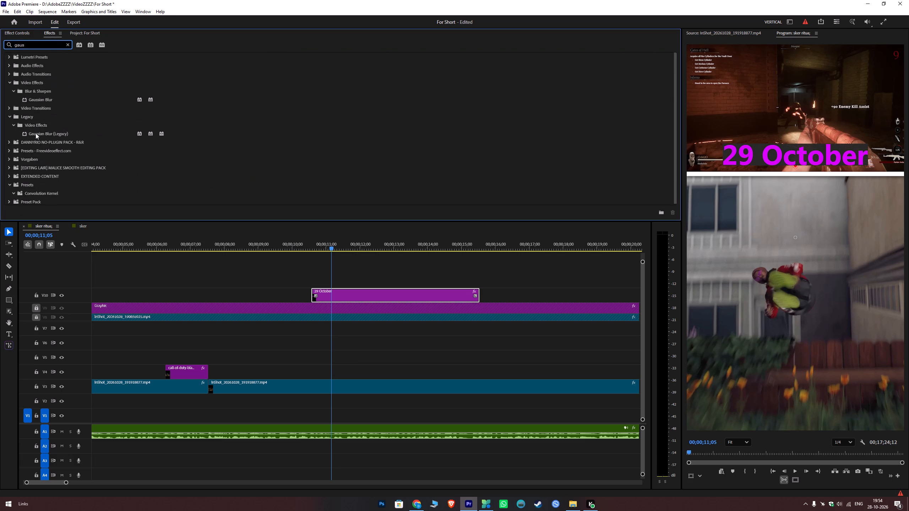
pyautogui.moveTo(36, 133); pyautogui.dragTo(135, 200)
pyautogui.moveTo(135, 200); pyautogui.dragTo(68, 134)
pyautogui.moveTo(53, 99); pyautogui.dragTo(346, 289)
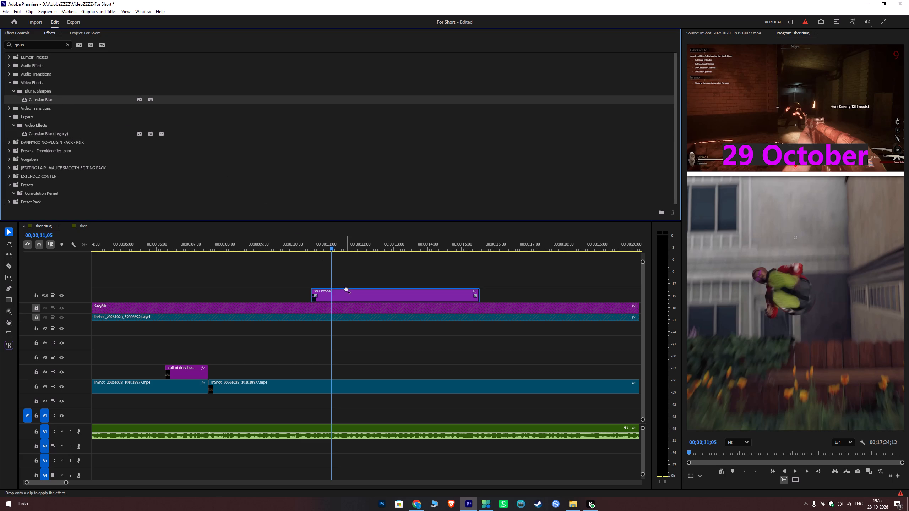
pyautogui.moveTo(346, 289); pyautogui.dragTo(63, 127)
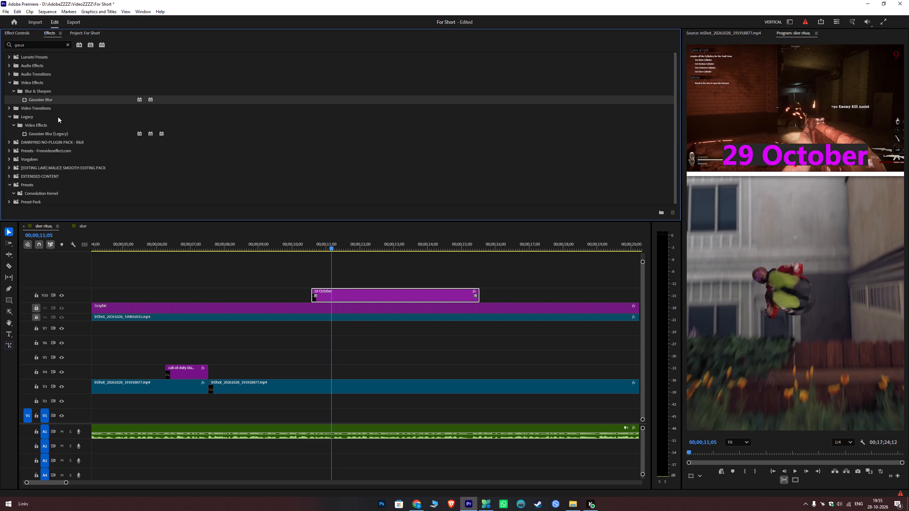
# Create a 1080 × 1920 adjustment layer and place it on track V11, aligned with the start of the 29 October clip.
pyautogui.click(78, 35)
pyautogui.click(195, 141)
pyautogui.rightClick(195, 141)
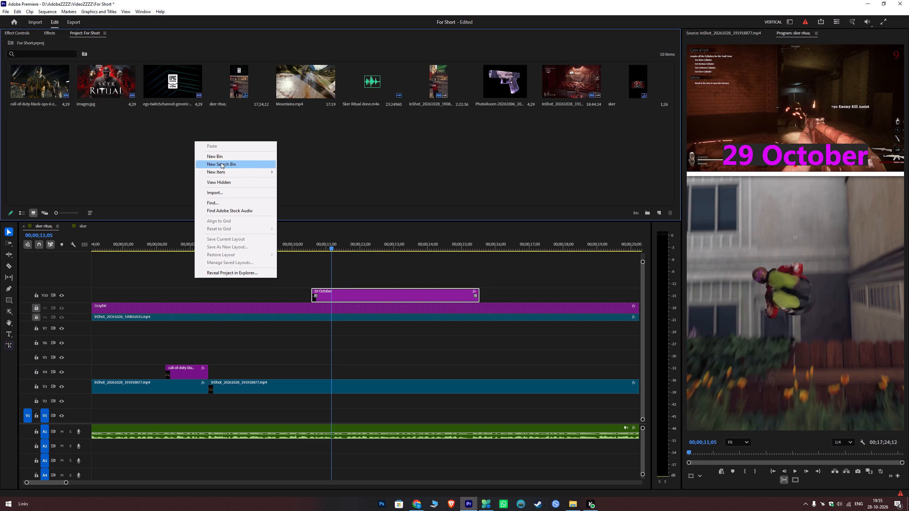
pyautogui.click(302, 196)
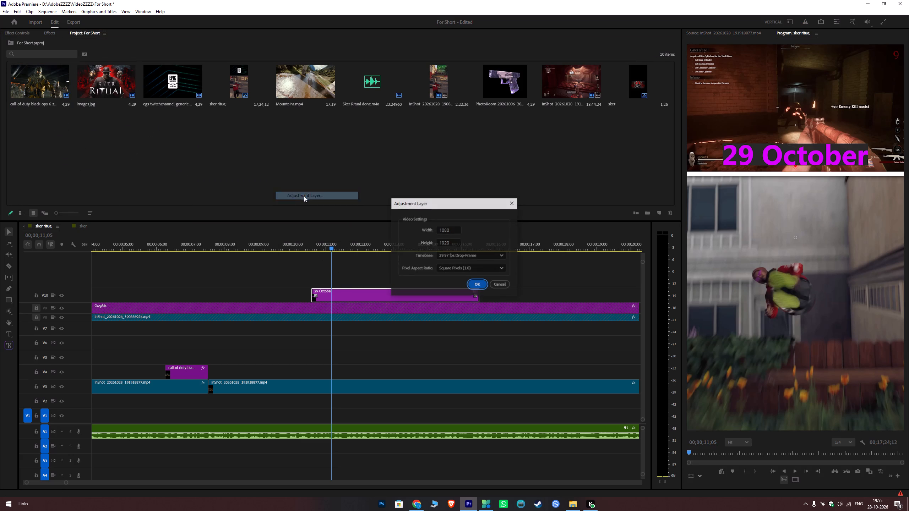
pyautogui.click(471, 284)
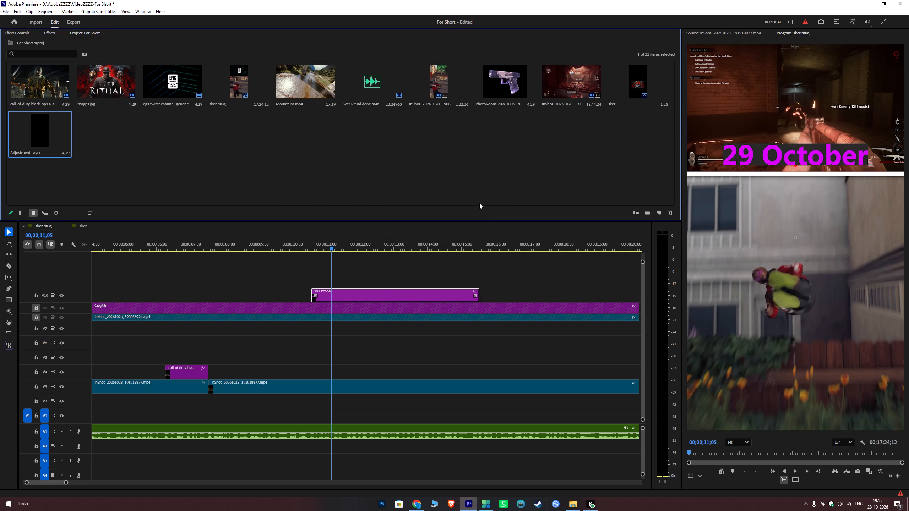
pyautogui.moveTo(53, 140); pyautogui.dragTo(308, 276)
pyautogui.click(339, 278)
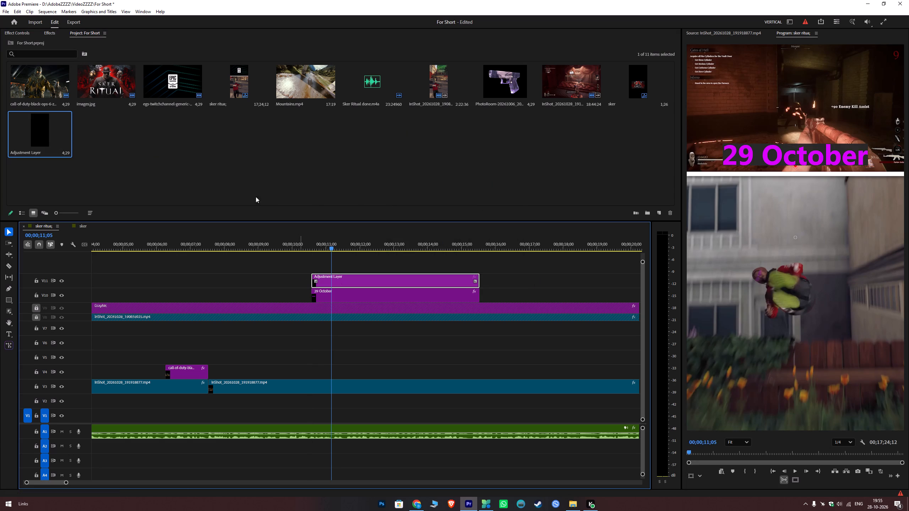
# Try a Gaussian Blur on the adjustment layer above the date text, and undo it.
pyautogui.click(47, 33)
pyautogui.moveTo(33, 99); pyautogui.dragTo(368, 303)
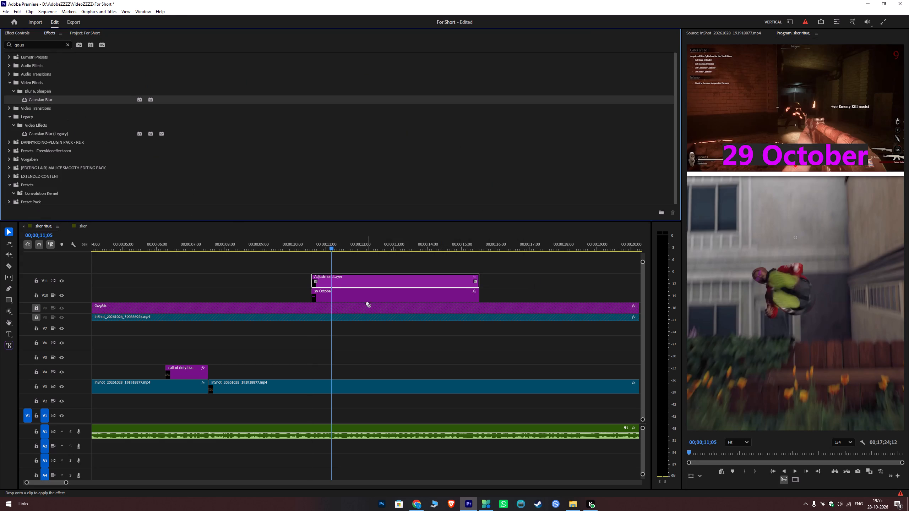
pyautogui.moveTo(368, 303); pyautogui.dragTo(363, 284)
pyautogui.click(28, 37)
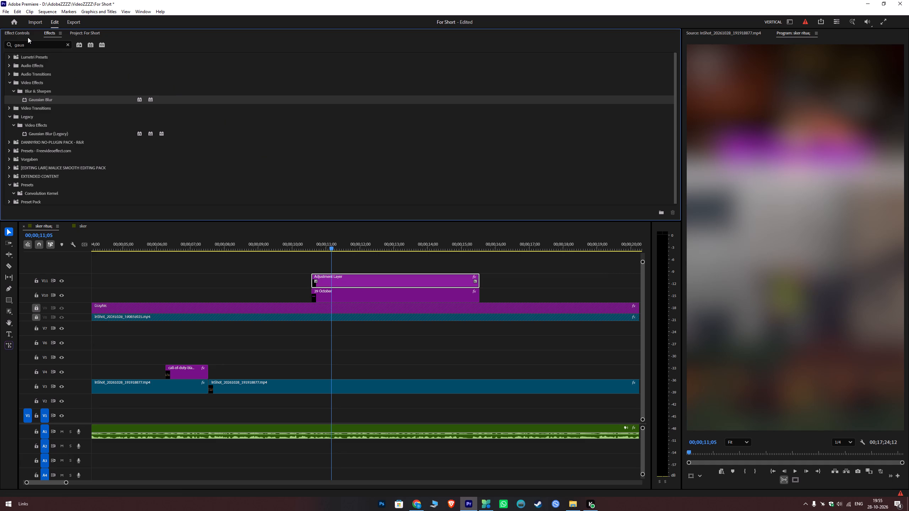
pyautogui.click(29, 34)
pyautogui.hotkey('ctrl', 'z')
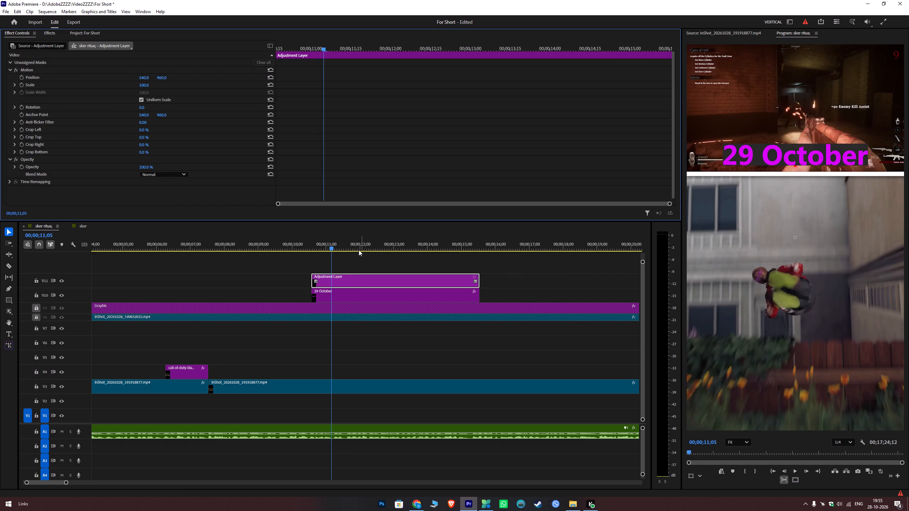
# Move the adjustment layer down to track V4, directly above the upper gameplay footage and still aligned with the date clip.
pyautogui.click(344, 278)
pyautogui.moveTo(344, 278); pyautogui.dragTo(347, 366)
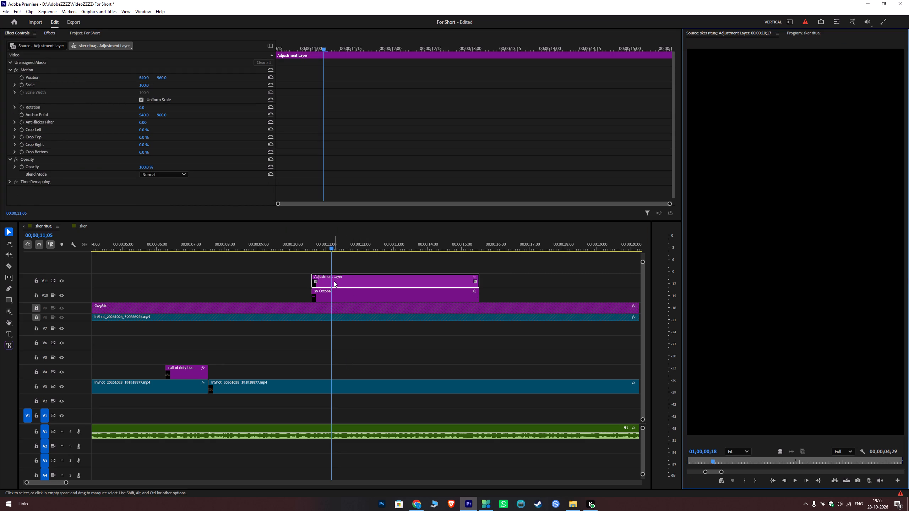
pyautogui.moveTo(334, 281); pyautogui.dragTo(328, 370)
pyautogui.click(325, 259)
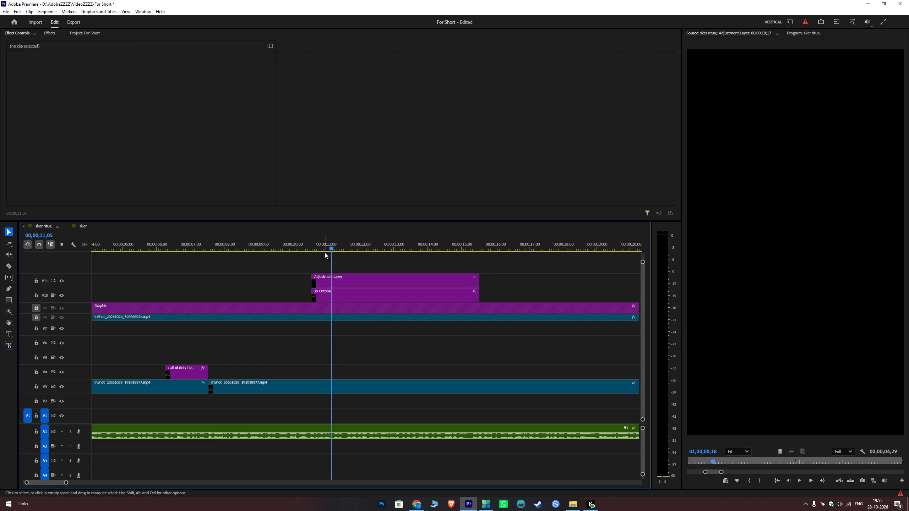
pyautogui.moveTo(318, 238); pyautogui.dragTo(320, 271)
pyautogui.moveTo(329, 279); pyautogui.dragTo(287, 283)
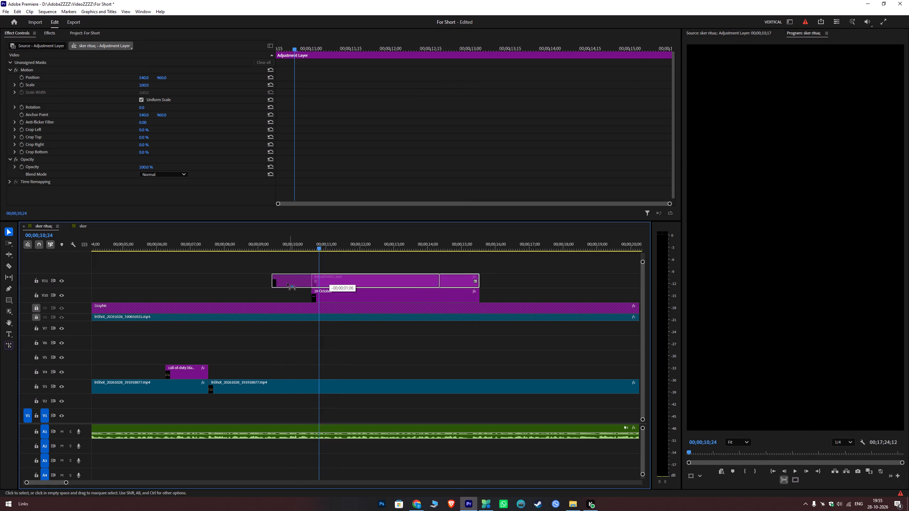
pyautogui.moveTo(287, 283); pyautogui.dragTo(317, 375)
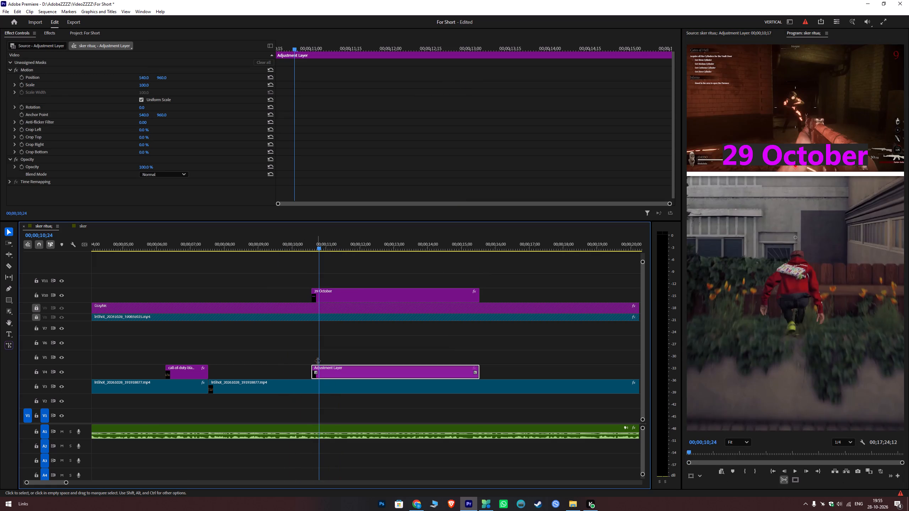
pyautogui.moveTo(312, 238); pyautogui.dragTo(309, 238)
pyautogui.press('space')
pyautogui.press('space')
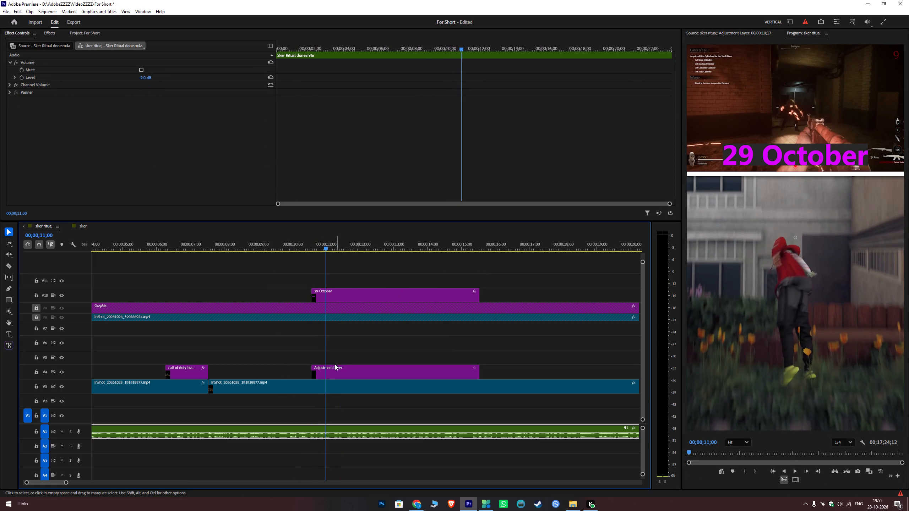
# Apply Gaussian Blur to the adjustment layer on track V4.
pyautogui.click(325, 374)
pyautogui.click(51, 34)
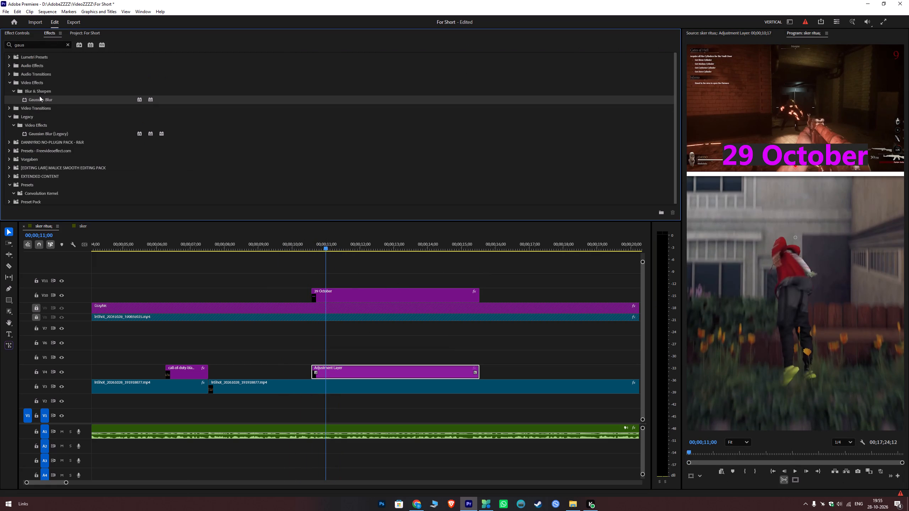
pyautogui.moveTo(40, 102); pyautogui.dragTo(326, 370)
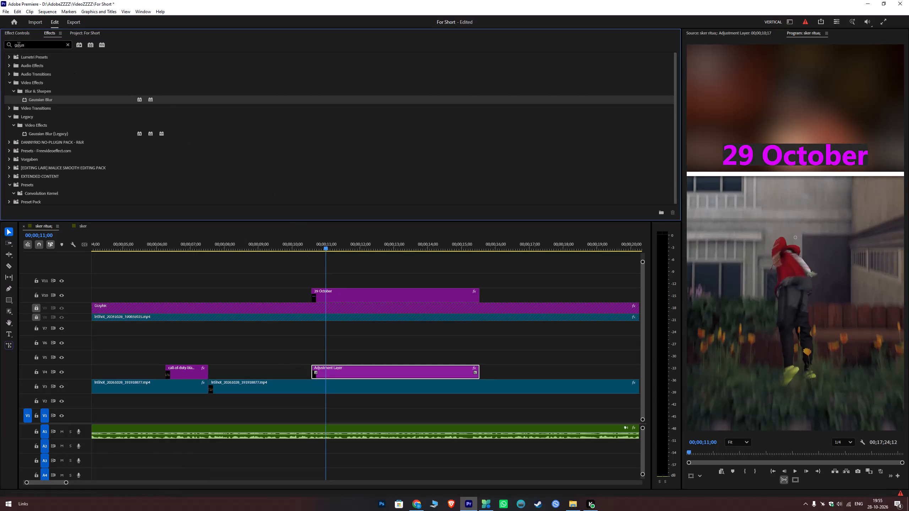
# Set the adjustment layer's Gaussian Blur amount to 2.
pyautogui.click(13, 35)
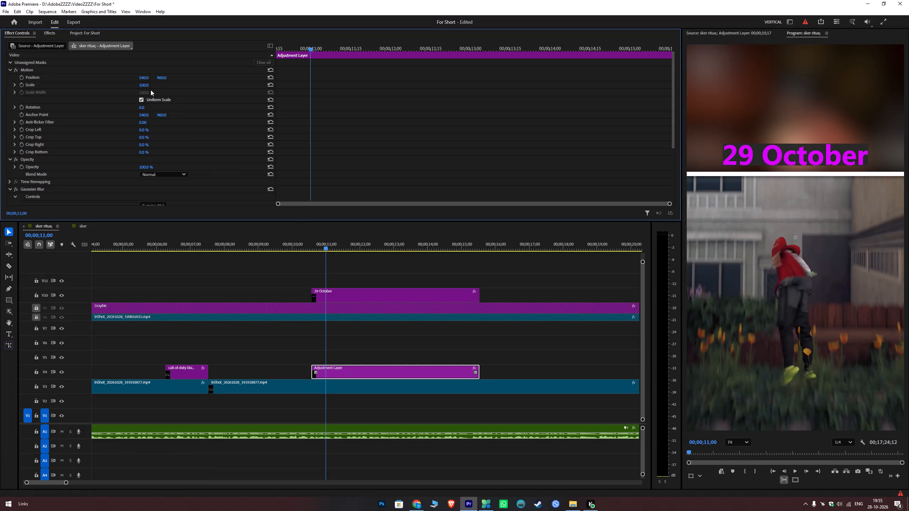
pyautogui.scroll(-14, 235, 154)
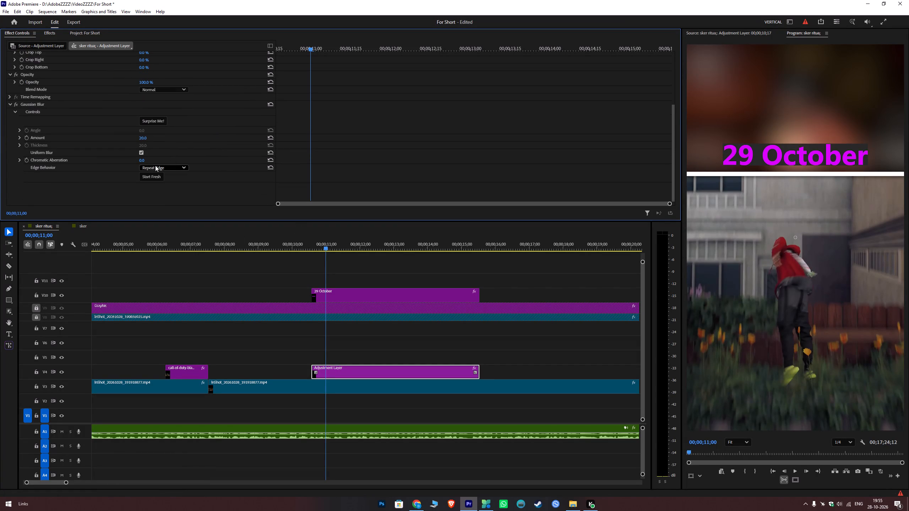
pyautogui.keyDown('ctrl'); pyautogui.moveTo(145, 137); pyautogui.dragTo(126, 137); pyautogui.keyUp('ctrl')
pyautogui.keyDown('ctrl'); pyautogui.moveTo(126, 137); pyautogui.dragTo(31, 155); pyautogui.keyUp('ctrl')
pyautogui.click(149, 137)
pyautogui.press('2')
pyautogui.press('Return')
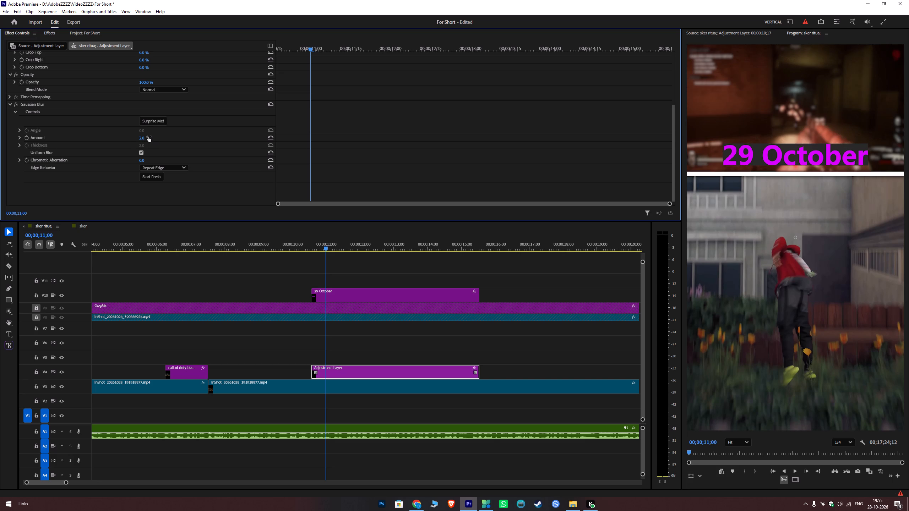
# Play the blurred date section from about 00;00;09;29 to check it against the voiceover.
pyautogui.click(292, 243)
pyautogui.press('space')
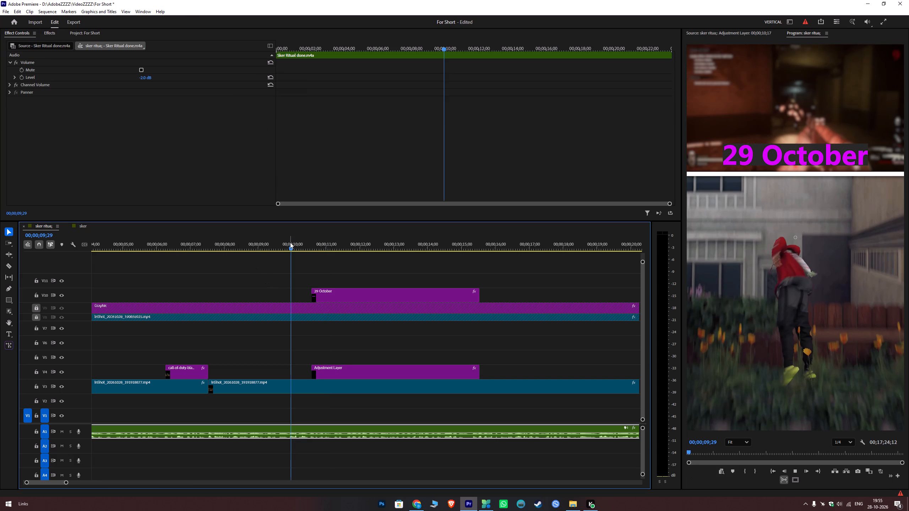
pyautogui.press('space')
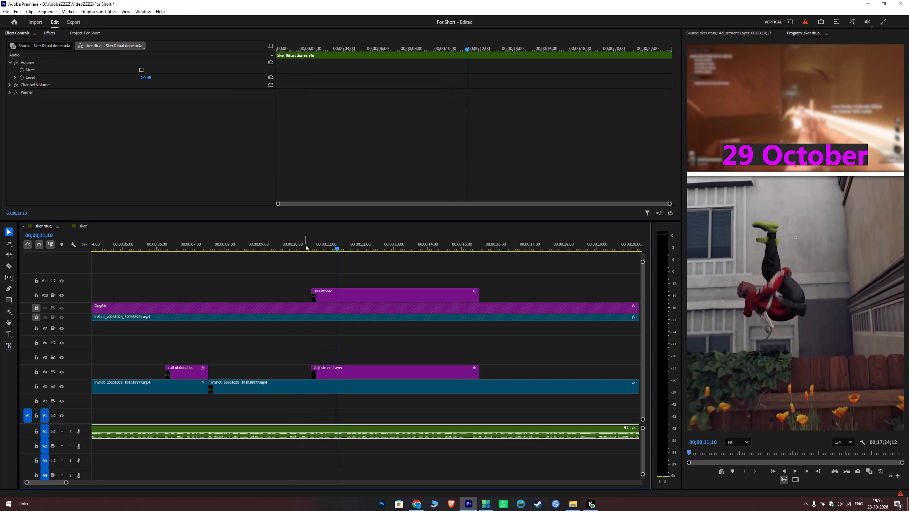
pyautogui.press('space')
pyautogui.press('space')
pyautogui.press('space')
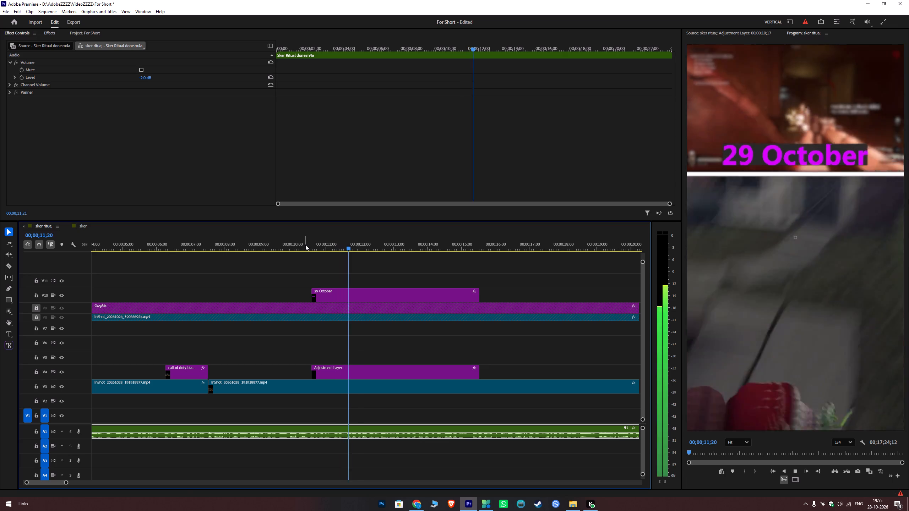
pyautogui.press('space')
pyautogui.press('space')
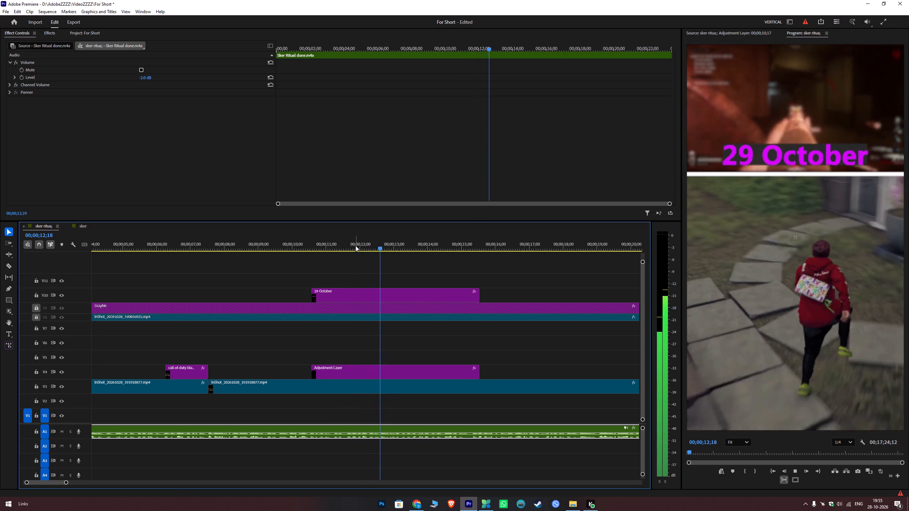
pyautogui.click(356, 246)
pyautogui.press('space')
# Cut the 29 October clip and the adjustment layer at 00;00;11;16 and delete the parts after the cut.
pyautogui.click(322, 240)
pyautogui.click(310, 240)
pyautogui.press('space')
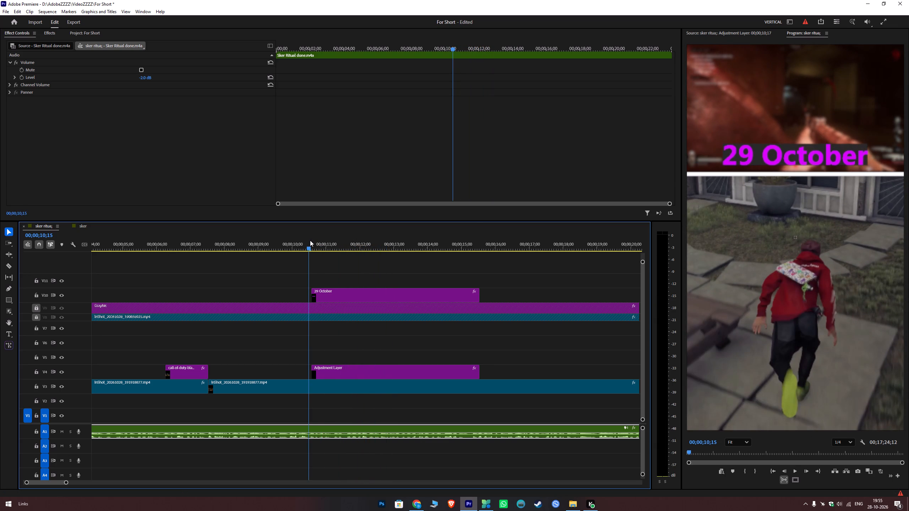
pyautogui.press('space')
pyautogui.press('c')
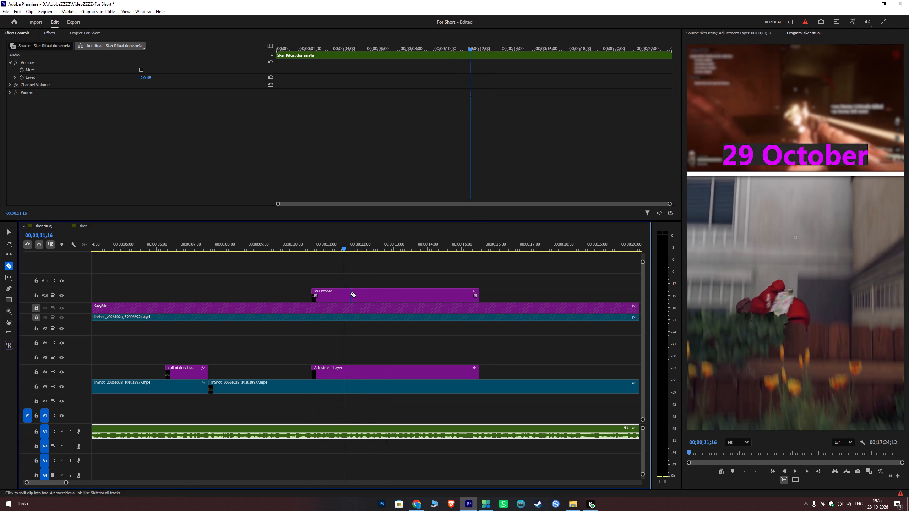
pyautogui.click(344, 292)
pyautogui.click(344, 368)
pyautogui.press('v')
pyautogui.click(364, 371)
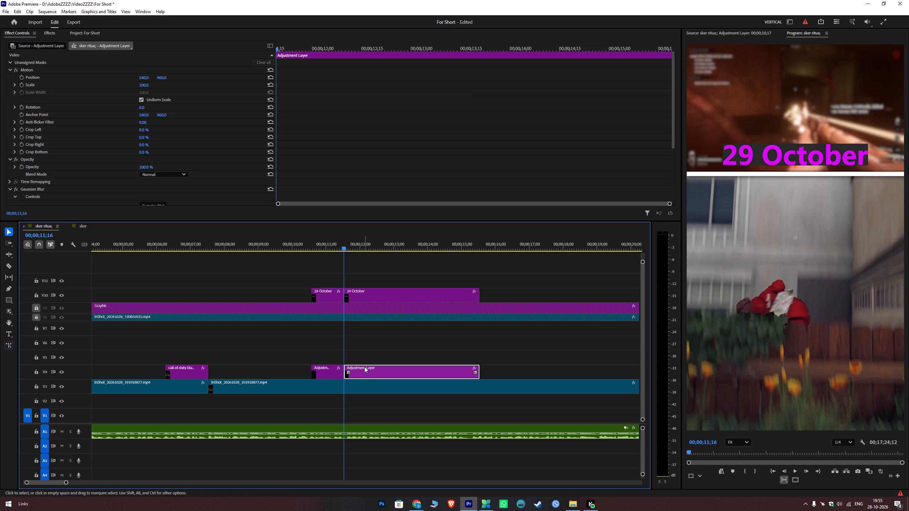
pyautogui.press('BackSpace')
pyautogui.click(360, 293)
pyautogui.press('BackSpace')
# Play back the shortened date section, return the playhead to its end at 00;00;11;16, and save the project.
pyautogui.click(295, 240)
pyautogui.press('space')
pyautogui.hotkey('ctrl', 's')
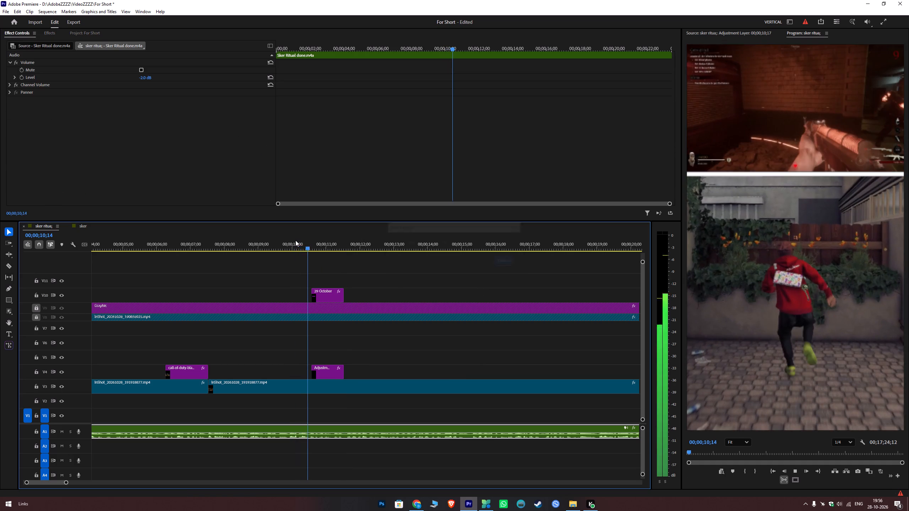
pyautogui.press('space')
pyautogui.press('space')
pyautogui.press('space')
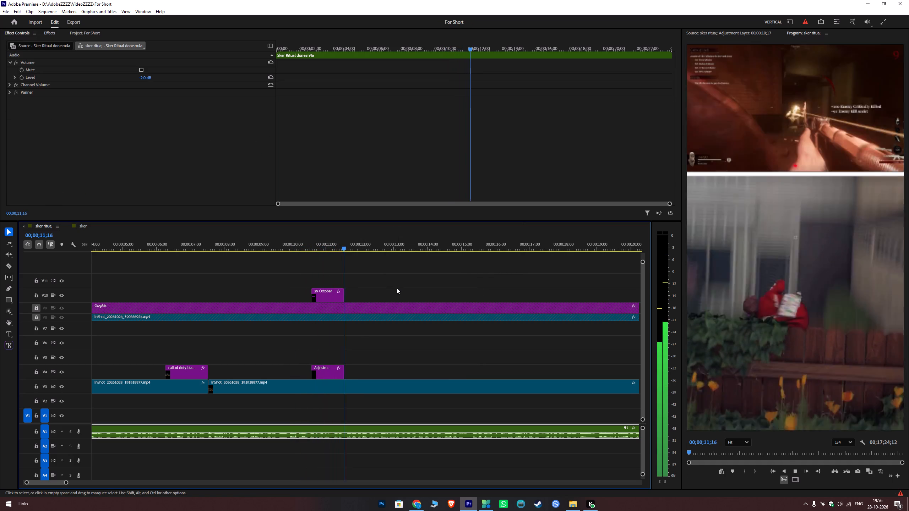
pyautogui.press('space')
pyautogui.keyDown('alt'); pyautogui.scroll(-5, 362, 266); pyautogui.keyUp('alt')
pyautogui.keyDown('alt'); pyautogui.scroll(7, 363, 267); pyautogui.keyUp('alt')
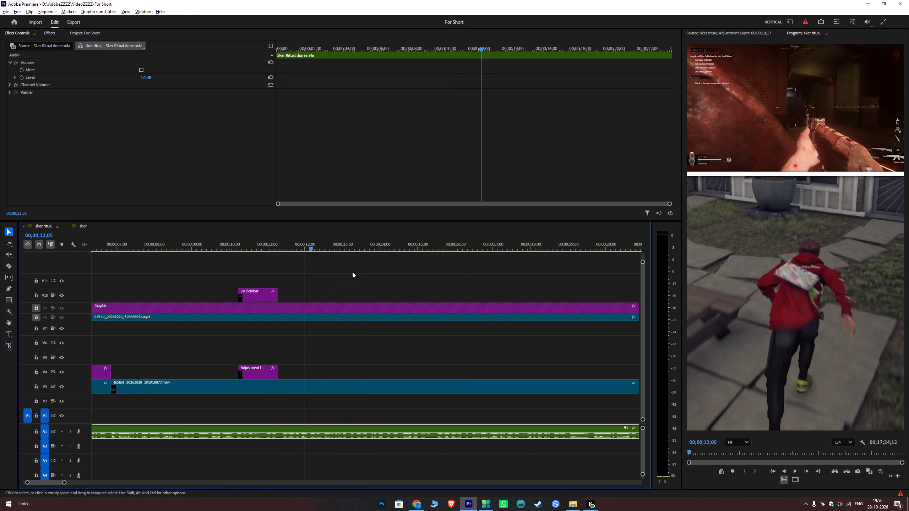
pyautogui.scroll(4, 320, 270)
pyautogui.moveTo(347, 244); pyautogui.dragTo(322, 257)
pyautogui.hotkey('ctrl', 's')
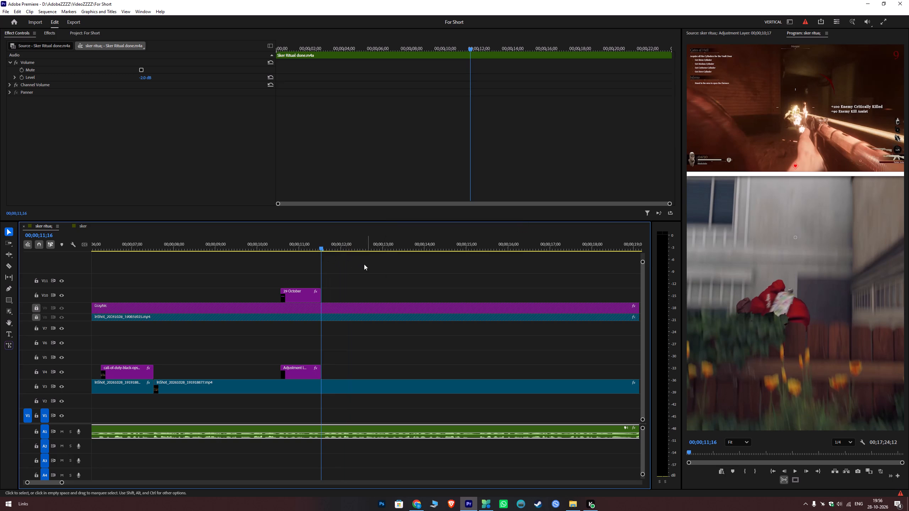
# Play the short from the beginning and review the stretch between about 00;00;07;25 and 00;00;09;28 again.
pyautogui.scroll(-17, 354, 270)
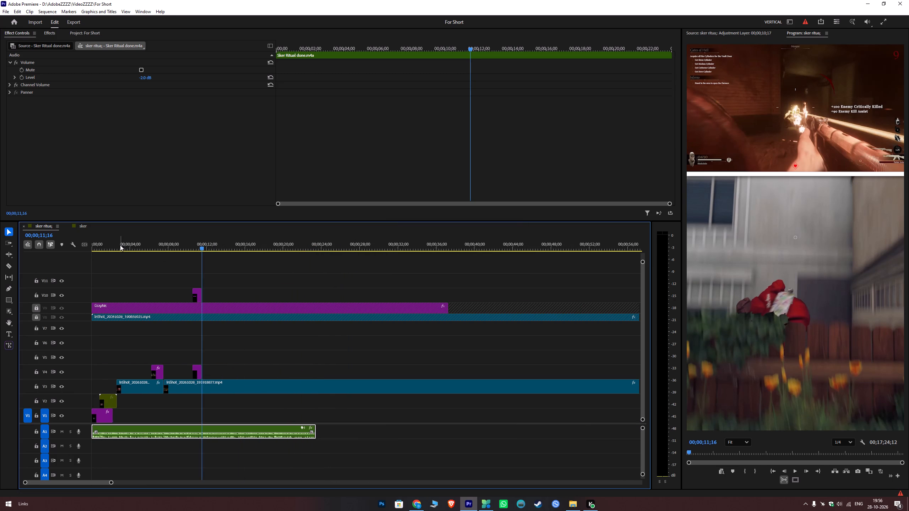
pyautogui.moveTo(116, 245); pyautogui.dragTo(47, 257)
pyautogui.press('space')
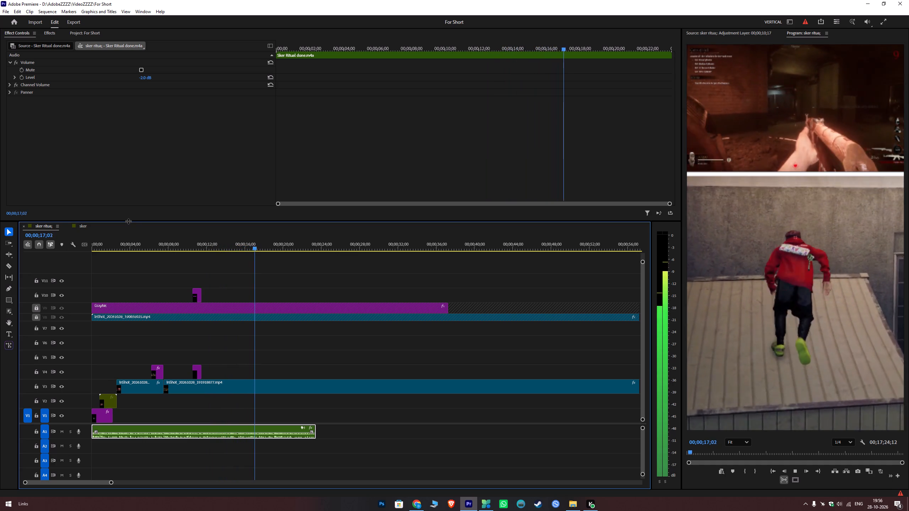
pyautogui.moveTo(191, 247); pyautogui.dragTo(176, 250)
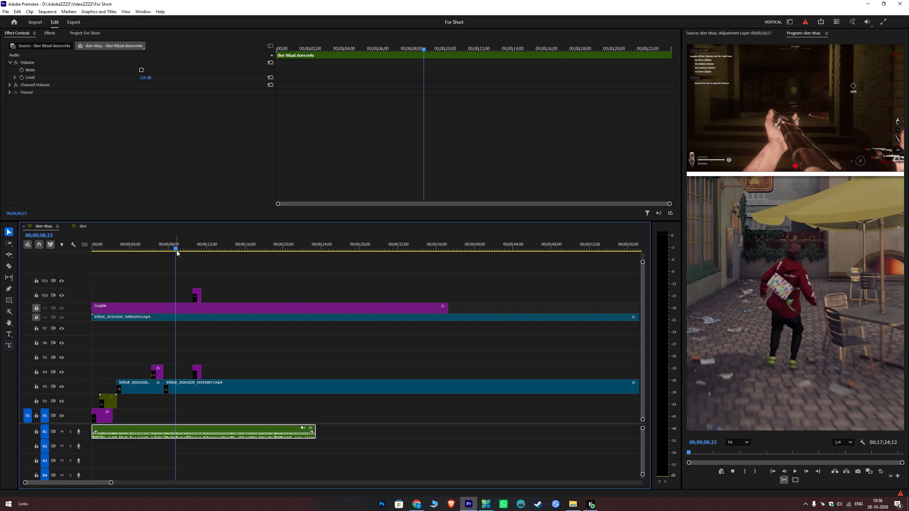
pyautogui.moveTo(171, 247); pyautogui.dragTo(170, 252)
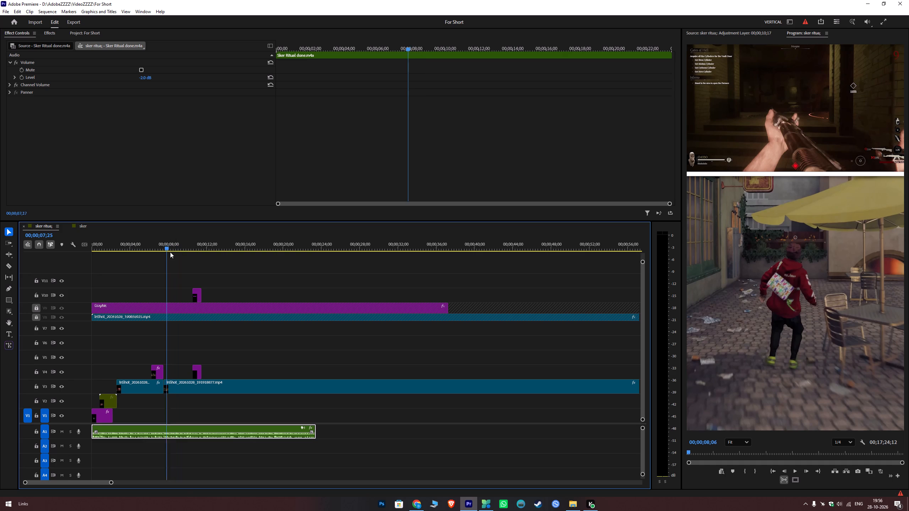
pyautogui.moveTo(170, 252); pyautogui.dragTo(187, 256)
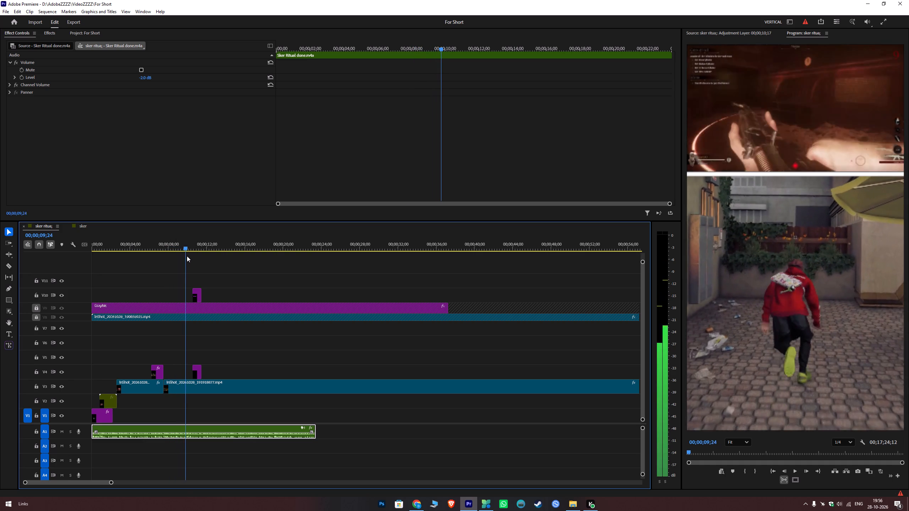
pyautogui.moveTo(187, 256); pyautogui.dragTo(188, 257)
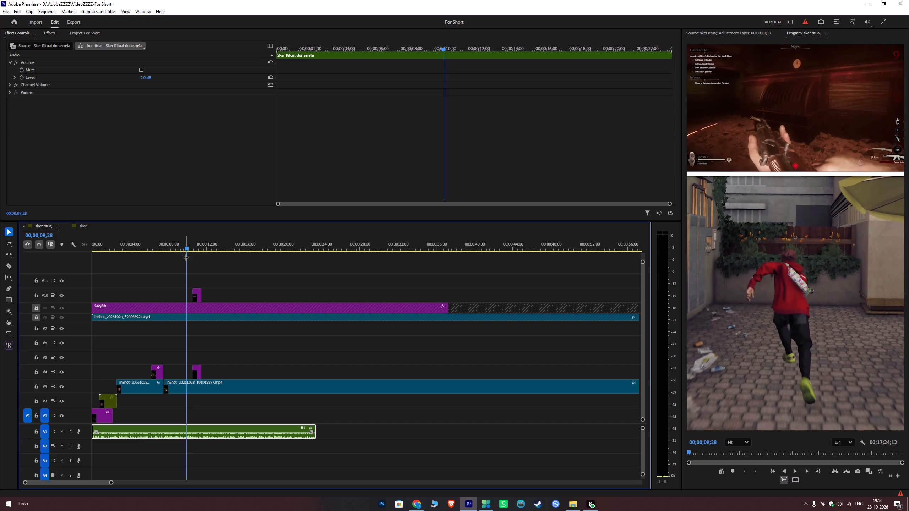
# Scrub back through the opening and play the section from about 00;00;09;28 into the 29 October title.
pyautogui.moveTo(184, 242); pyautogui.dragTo(176, 246)
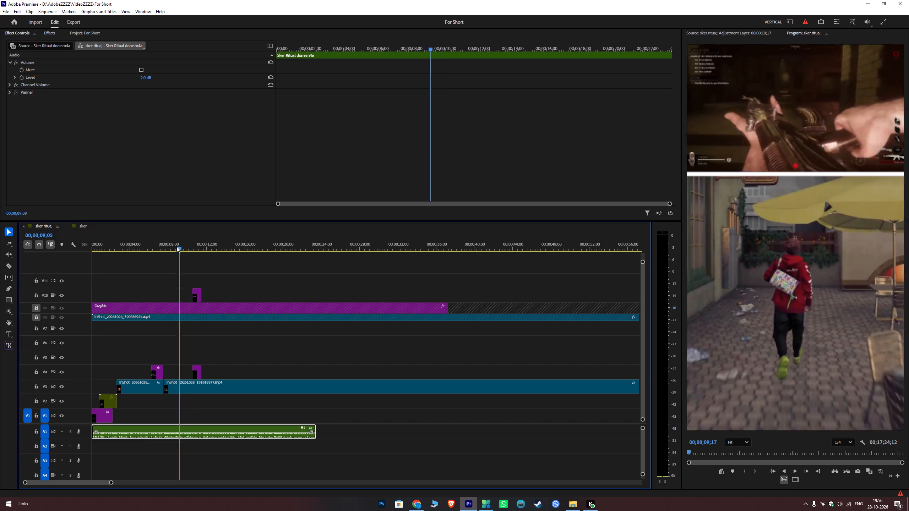
pyautogui.moveTo(176, 246); pyautogui.dragTo(197, 263)
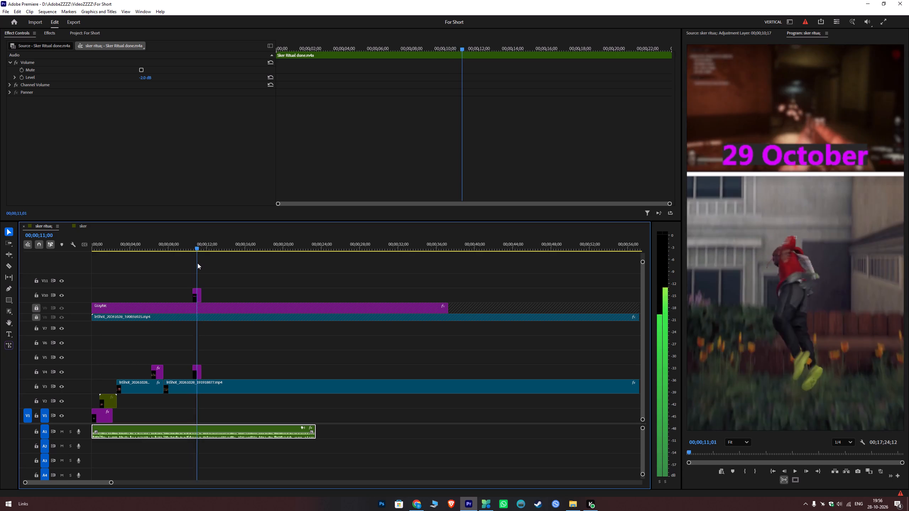
pyautogui.moveTo(197, 263); pyautogui.dragTo(129, 273)
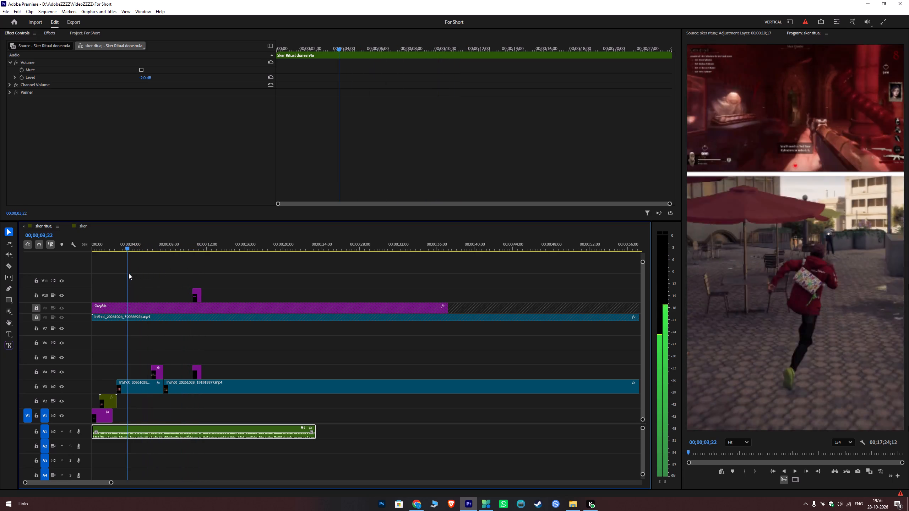
pyautogui.moveTo(129, 273); pyautogui.dragTo(125, 274)
pyautogui.moveTo(105, 247); pyautogui.dragTo(19, 264)
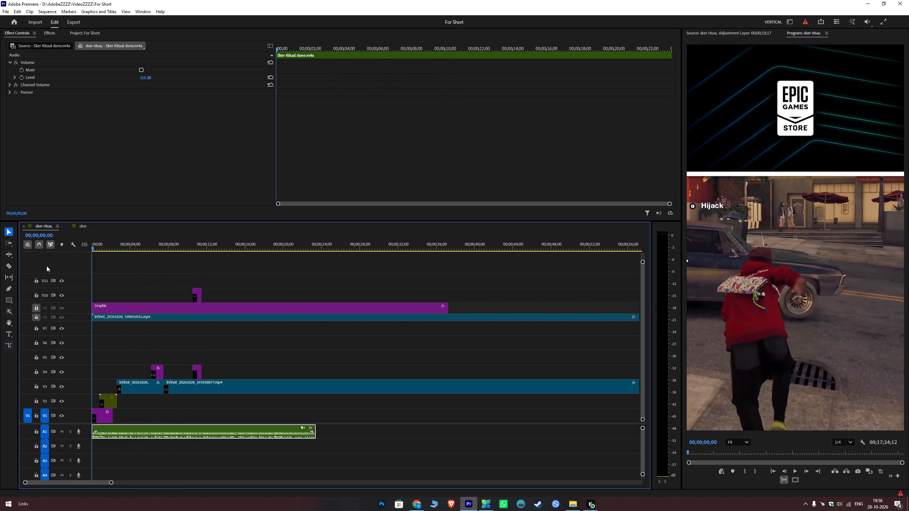
pyautogui.moveTo(134, 249); pyautogui.dragTo(186, 258)
pyautogui.press('space')
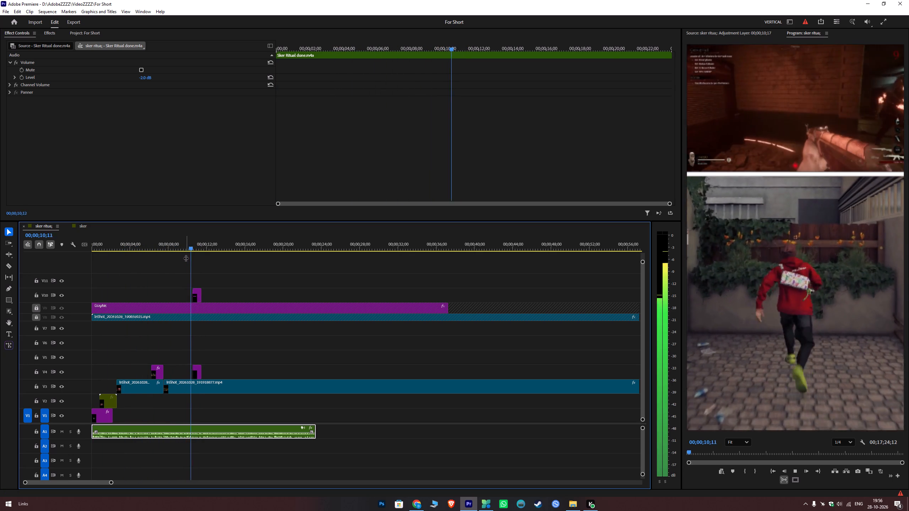
pyautogui.press('space')
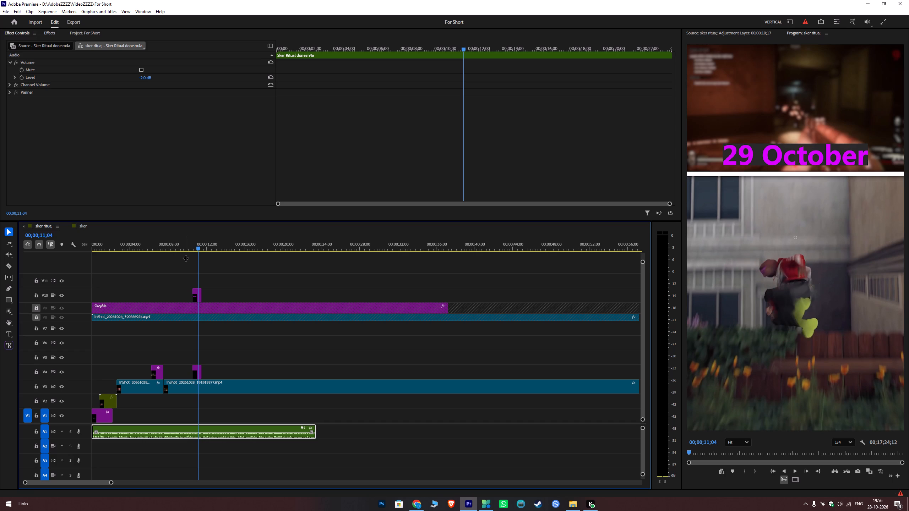
# Clear the effects search and browse the preset bins down to the contents of Smiley Preset.
pyautogui.click(55, 33)
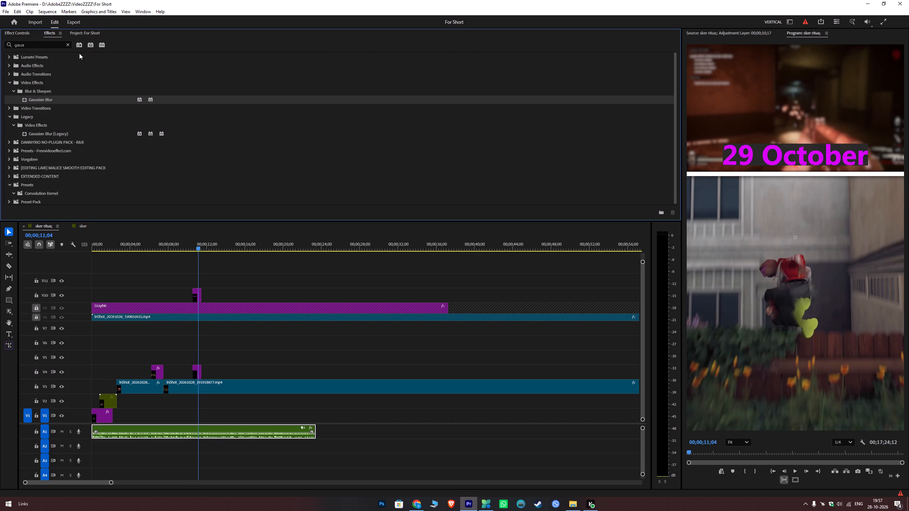
pyautogui.click(69, 46)
pyautogui.scroll(-3, 26, 116)
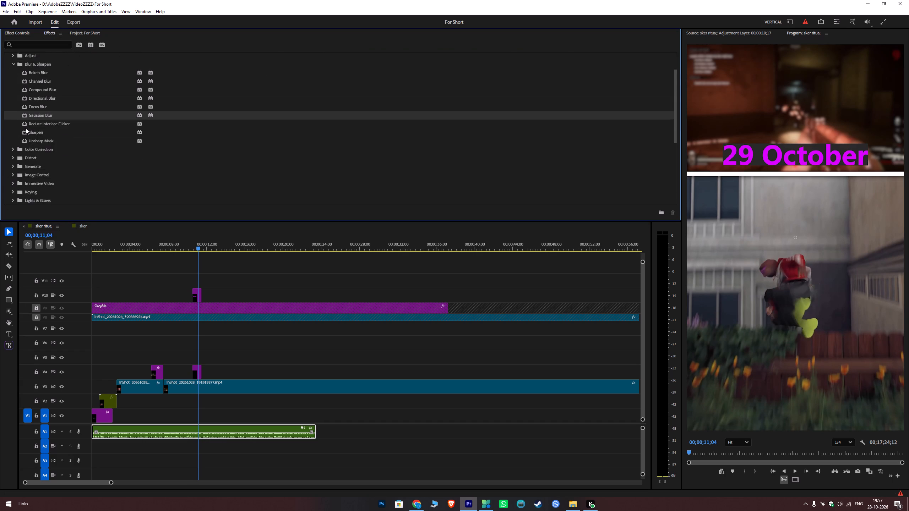
pyautogui.scroll(-13, 26, 128)
pyautogui.scroll(17, 28, 123)
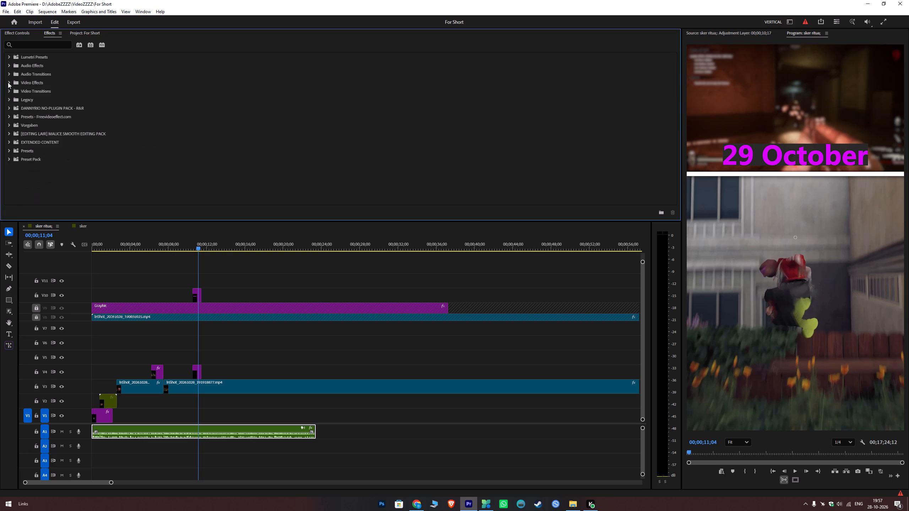
pyautogui.click(8, 82)
pyautogui.scroll(-7, 18, 94)
pyautogui.click(8, 160)
pyautogui.scroll(-7, 47, 154)
pyautogui.click(7, 158)
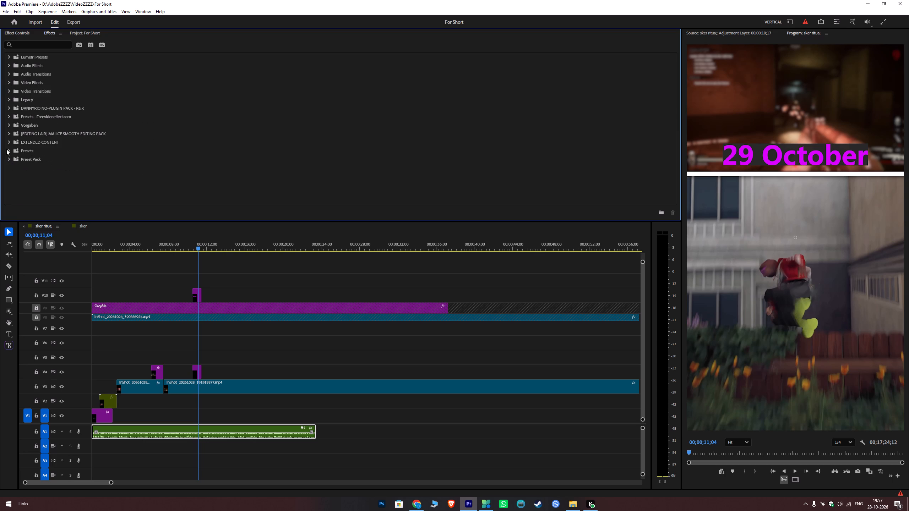
pyautogui.click(9, 149)
pyautogui.scroll(-7, 48, 158)
pyautogui.scroll(1, 44, 161)
pyautogui.scroll(-4, 35, 165)
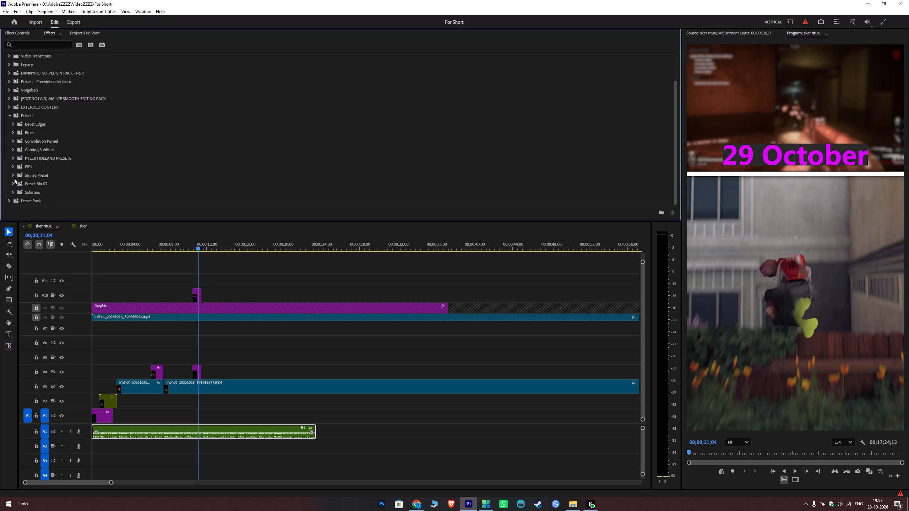
pyautogui.click(13, 175)
pyautogui.scroll(-10, 136, 175)
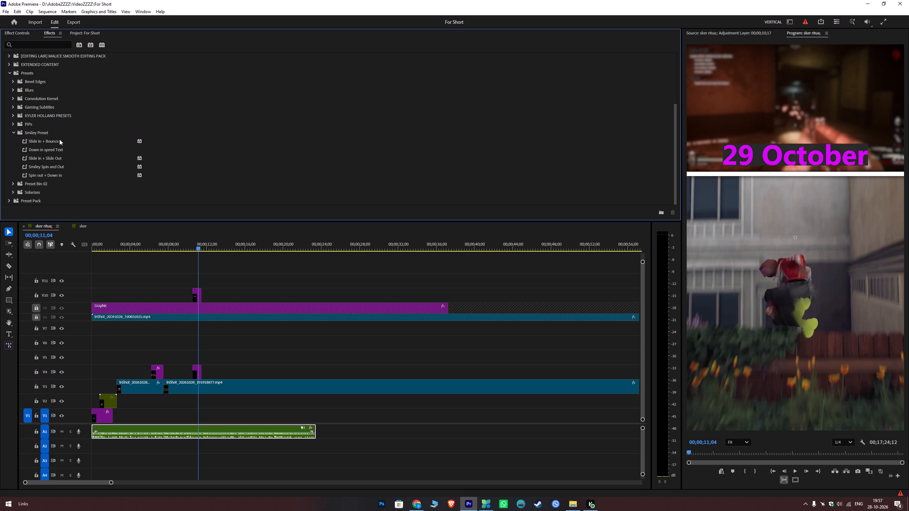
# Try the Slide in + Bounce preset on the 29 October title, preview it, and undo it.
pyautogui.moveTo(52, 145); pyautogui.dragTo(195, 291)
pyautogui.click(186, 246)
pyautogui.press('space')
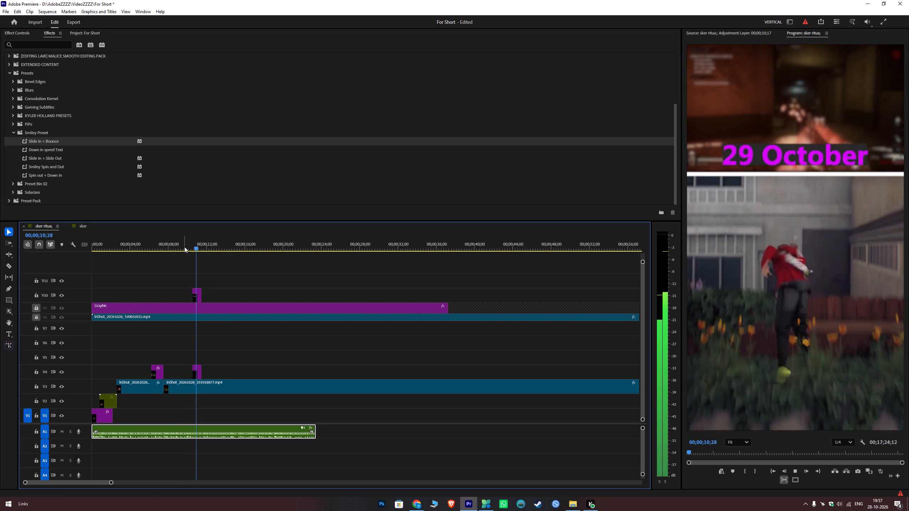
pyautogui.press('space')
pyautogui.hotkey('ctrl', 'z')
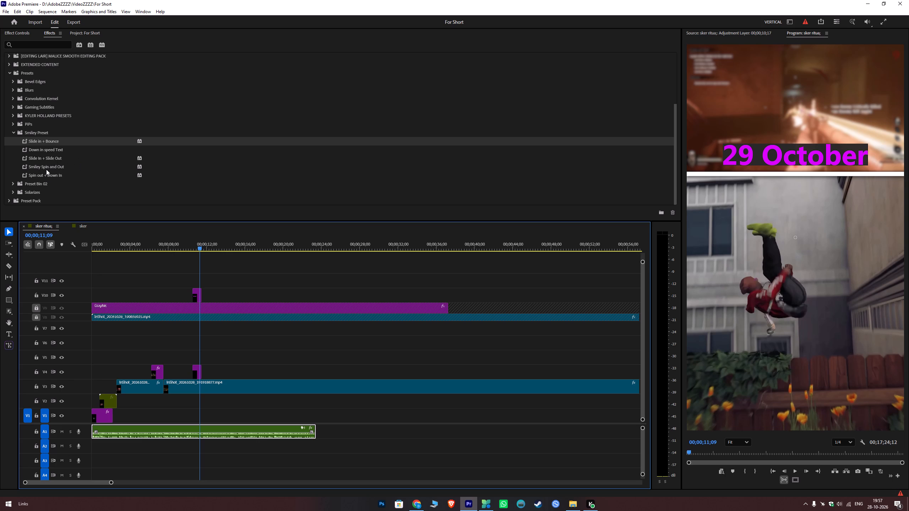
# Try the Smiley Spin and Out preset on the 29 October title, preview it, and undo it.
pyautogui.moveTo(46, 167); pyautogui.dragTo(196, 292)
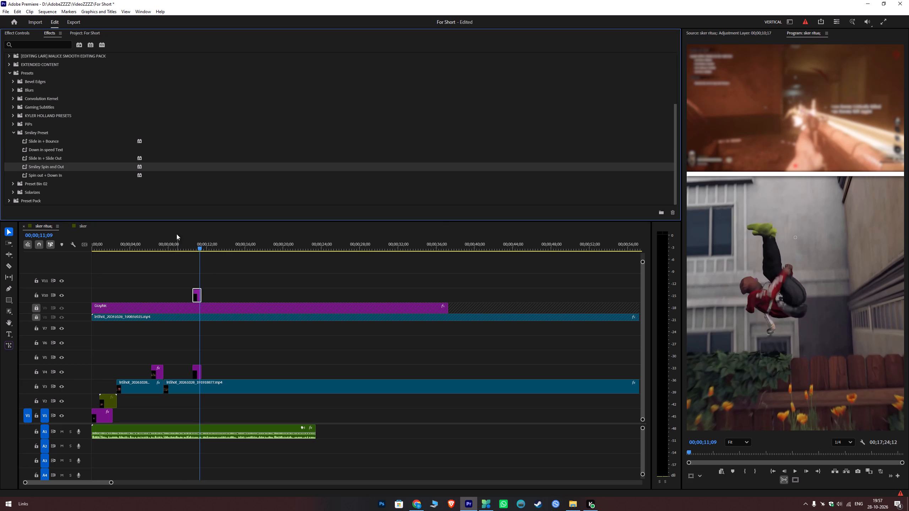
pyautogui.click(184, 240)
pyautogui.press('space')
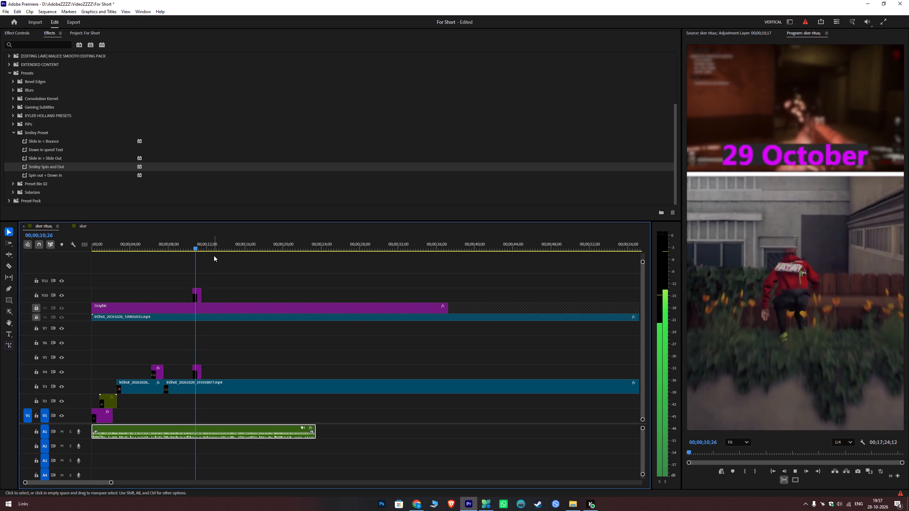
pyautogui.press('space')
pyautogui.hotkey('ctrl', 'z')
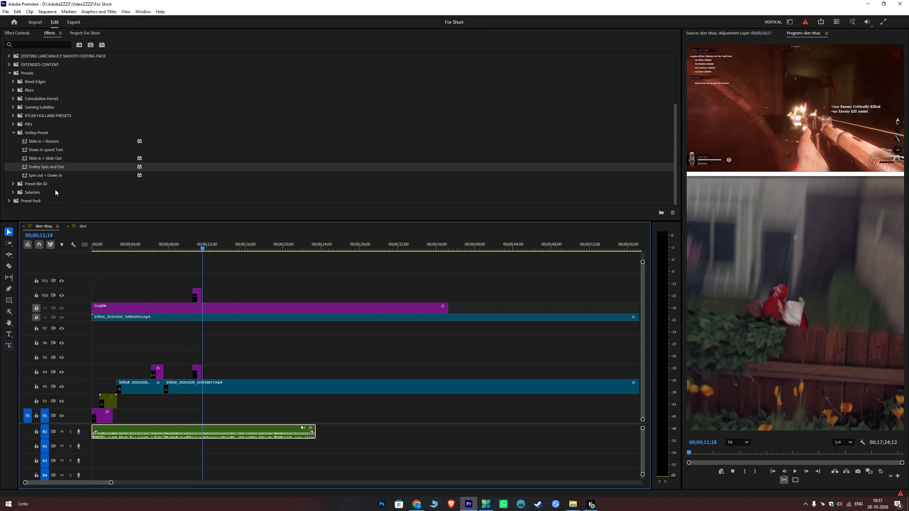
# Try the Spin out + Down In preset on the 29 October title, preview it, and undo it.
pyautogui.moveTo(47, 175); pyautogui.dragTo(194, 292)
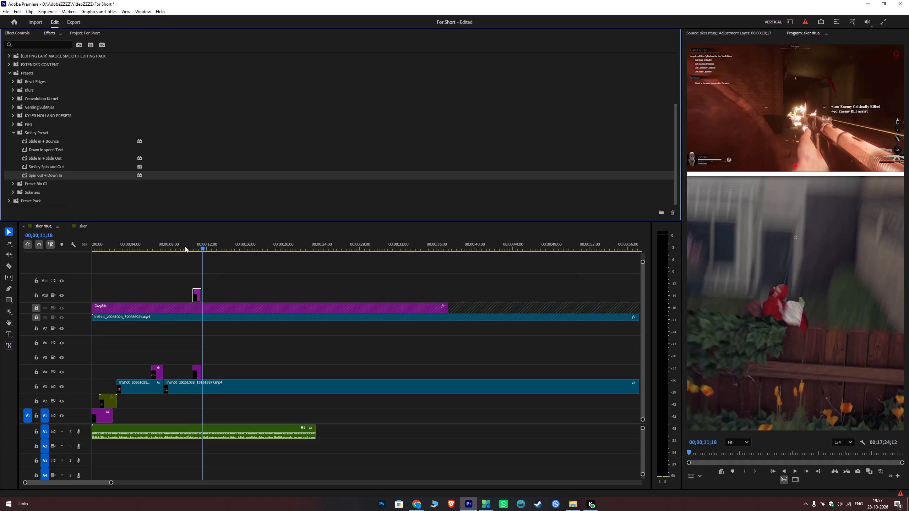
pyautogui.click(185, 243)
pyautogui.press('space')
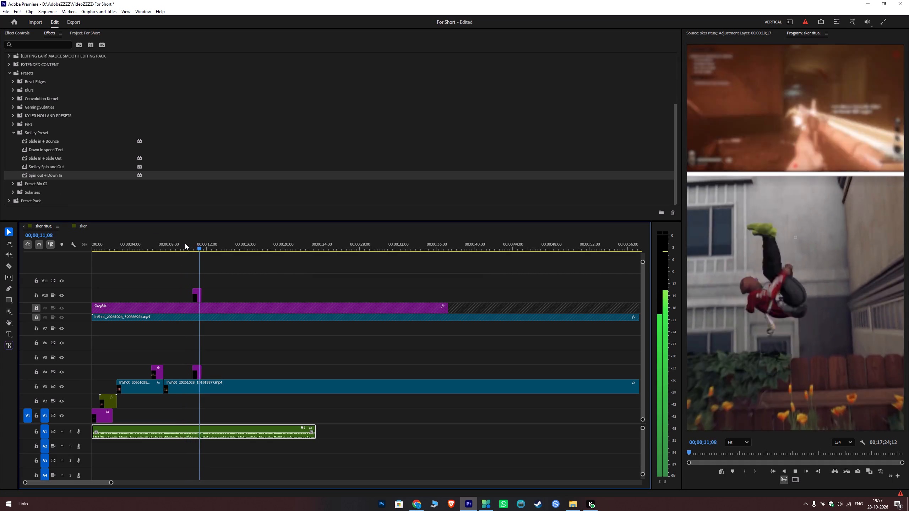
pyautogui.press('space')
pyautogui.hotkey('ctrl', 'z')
# Play from about 00;00;07;12 to check the date's timing against the voiceover, stopping just before the title at 00;00;10;15.
pyautogui.click(189, 245)
pyautogui.press('space')
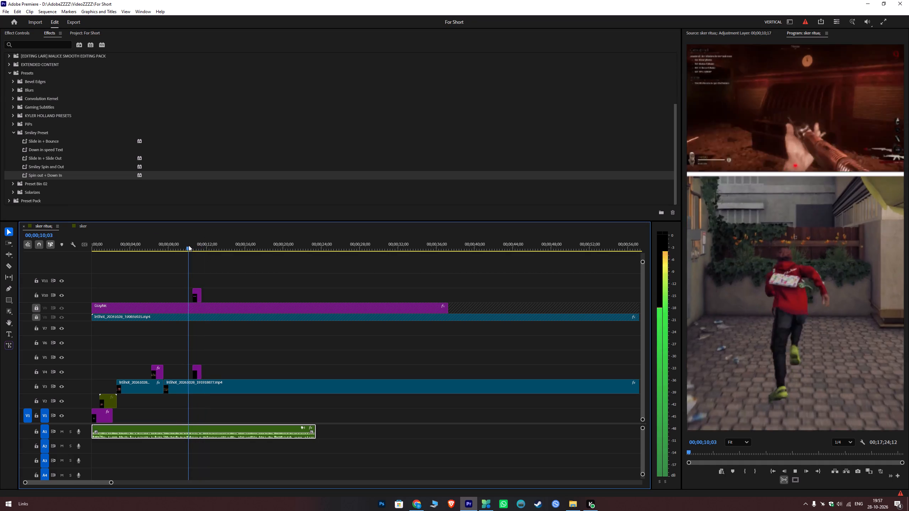
pyautogui.click(163, 241)
pyautogui.press('space')
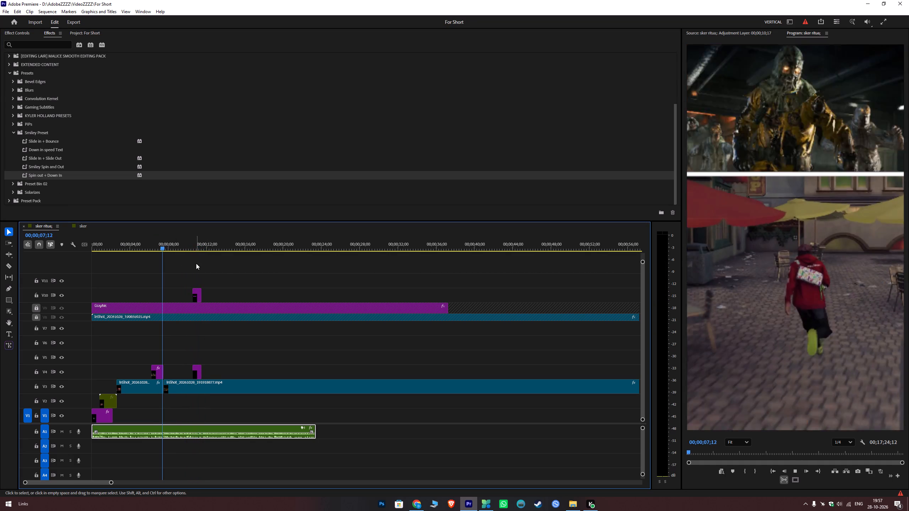
pyautogui.scroll(14, 228, 278)
pyautogui.scroll(9, 230, 280)
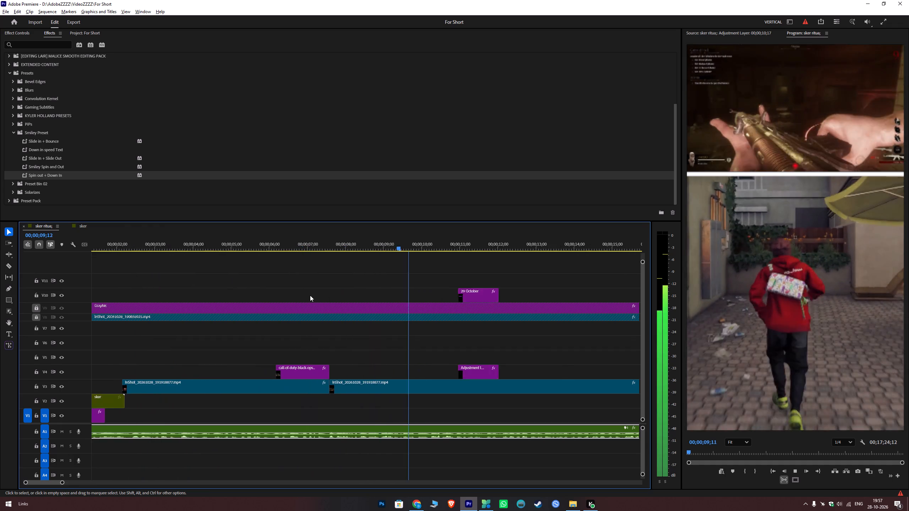
pyautogui.scroll(3, 310, 295)
pyautogui.scroll(-11, 461, 259)
pyautogui.press('space')
pyautogui.press('space')
pyautogui.press('space')
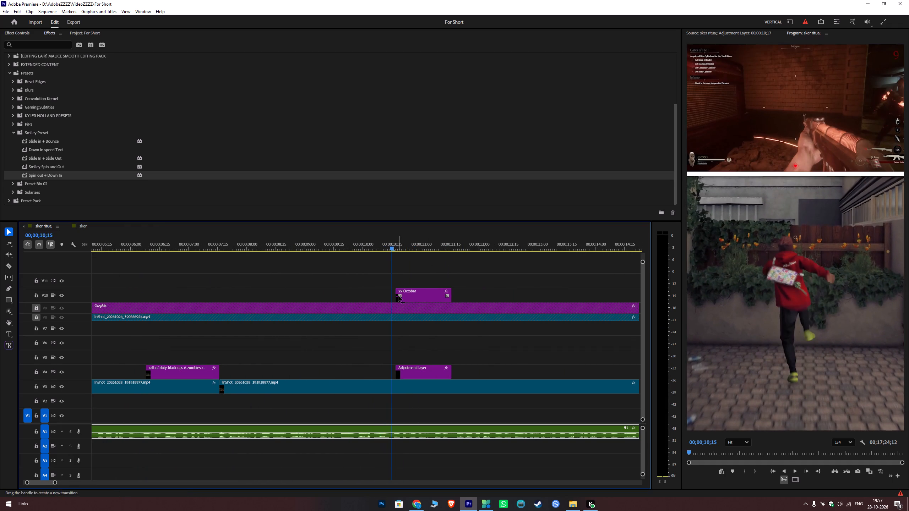
# Extend the starts of the 29 October title and its adjustment layer back to 00;00;10;15 and save the project.
pyautogui.click(390, 248)
pyautogui.moveTo(397, 295); pyautogui.dragTo(390, 296)
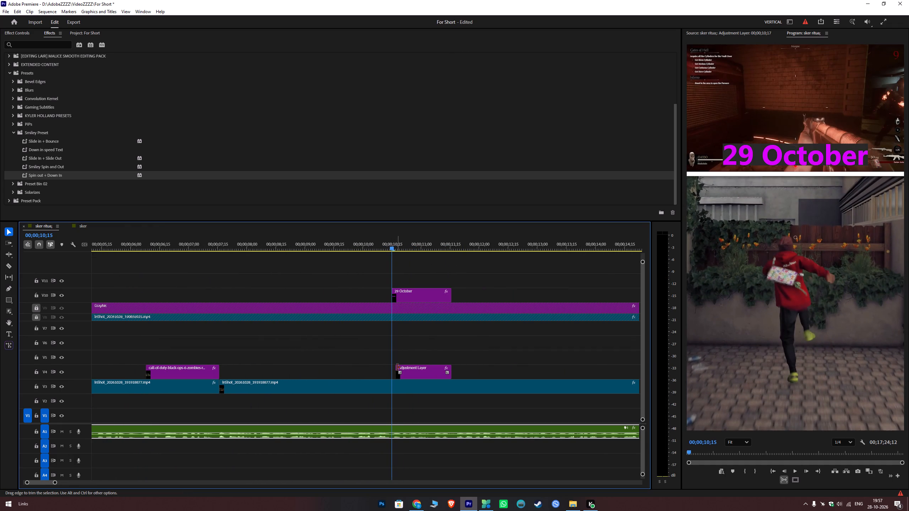
pyautogui.moveTo(397, 367); pyautogui.dragTo(388, 368)
pyautogui.moveTo(389, 368); pyautogui.dragTo(393, 367)
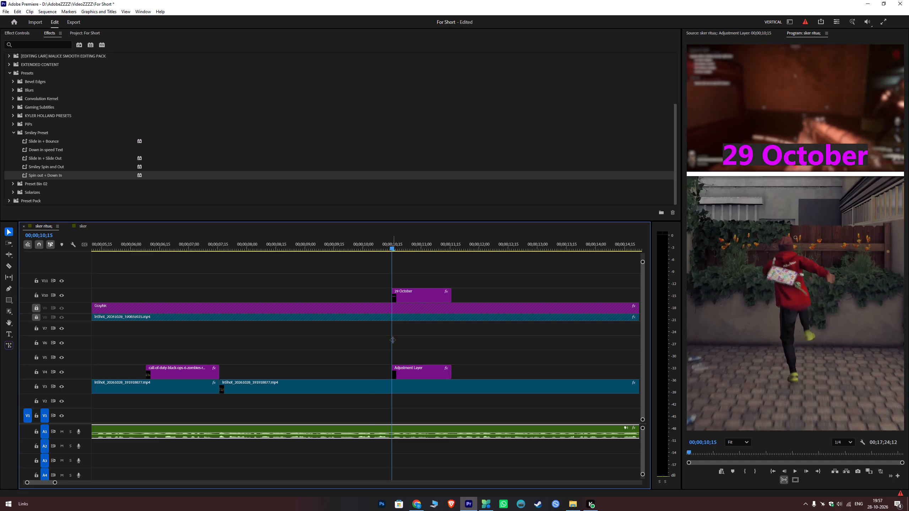
pyautogui.click(369, 244)
pyautogui.hotkey('ctrl', 's')
# Play the extended date section from about 00;00;10;04 and continue past it to 00;00;12;15.
pyautogui.press('space')
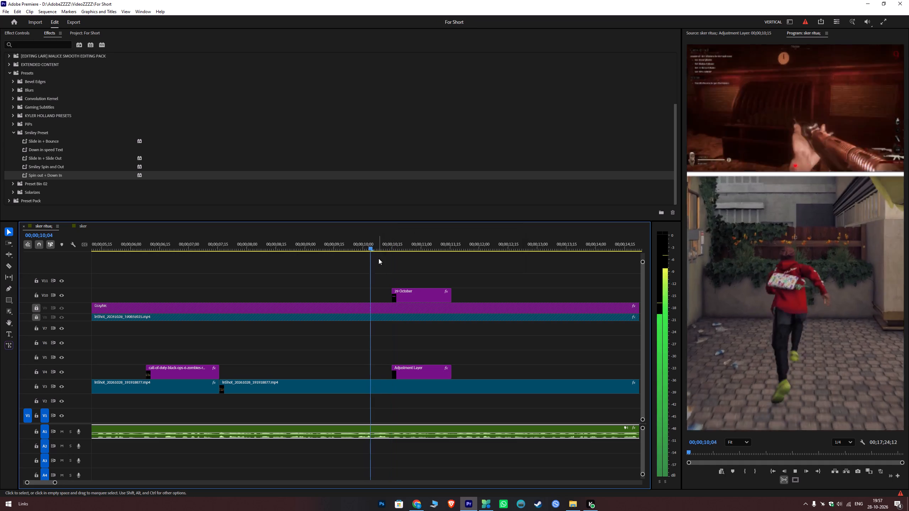
pyautogui.press('space')
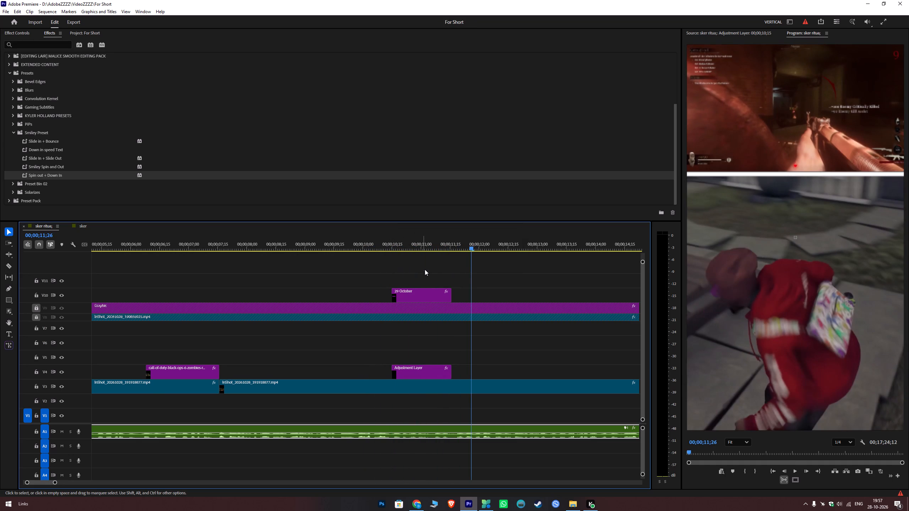
pyautogui.scroll(-6, 426, 272)
pyautogui.press('space')
pyautogui.press('space')
pyautogui.scroll(-9, 381, 270)
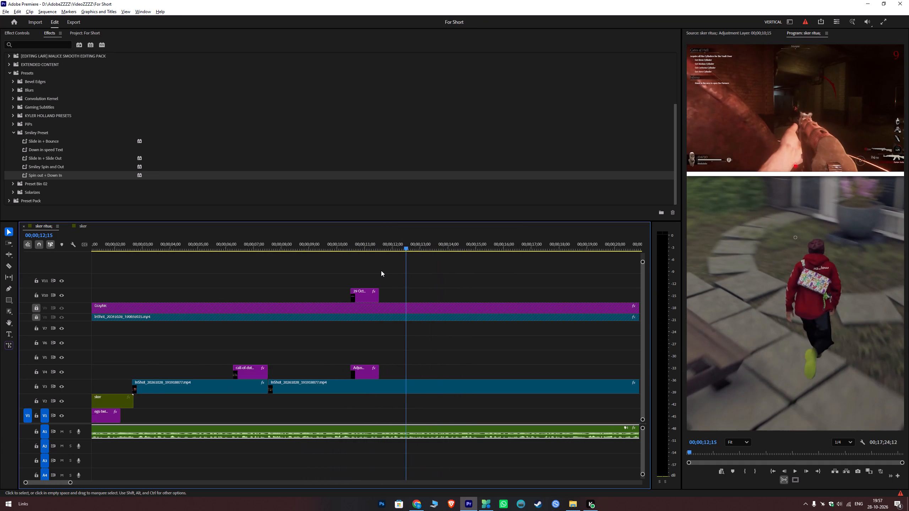
pyautogui.scroll(-2, 381, 270)
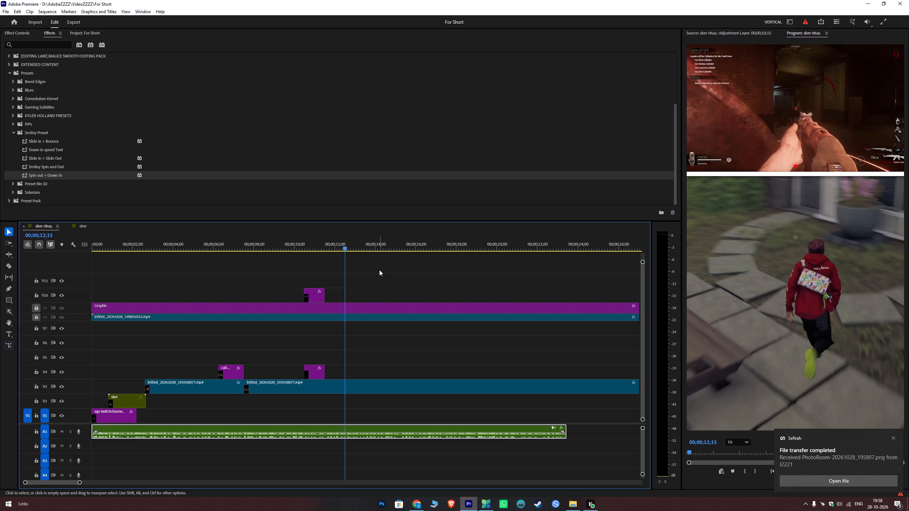
# Import the image PhotoRoom-20261028_195807 from the DOWNLOAD folder into the project.
pyautogui.click(19, 38)
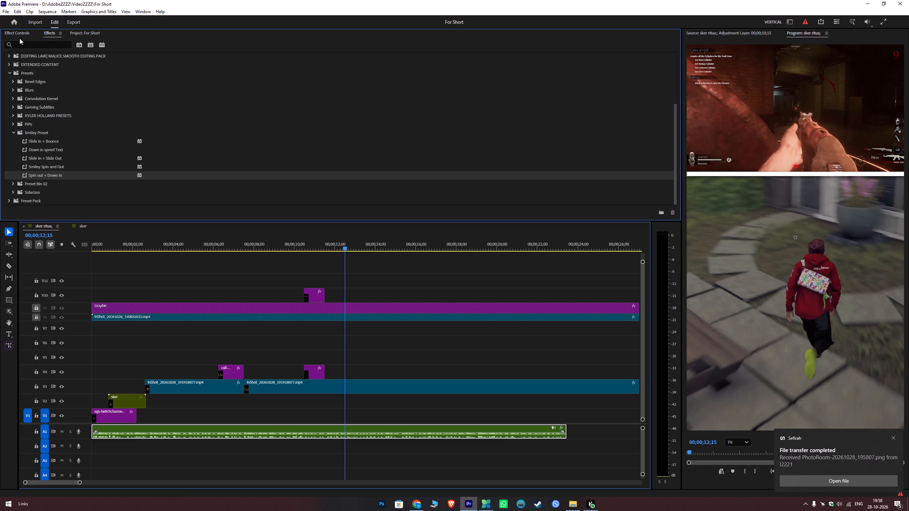
pyautogui.click(85, 33)
pyautogui.doubleClick(153, 115)
pyautogui.click(273, 181)
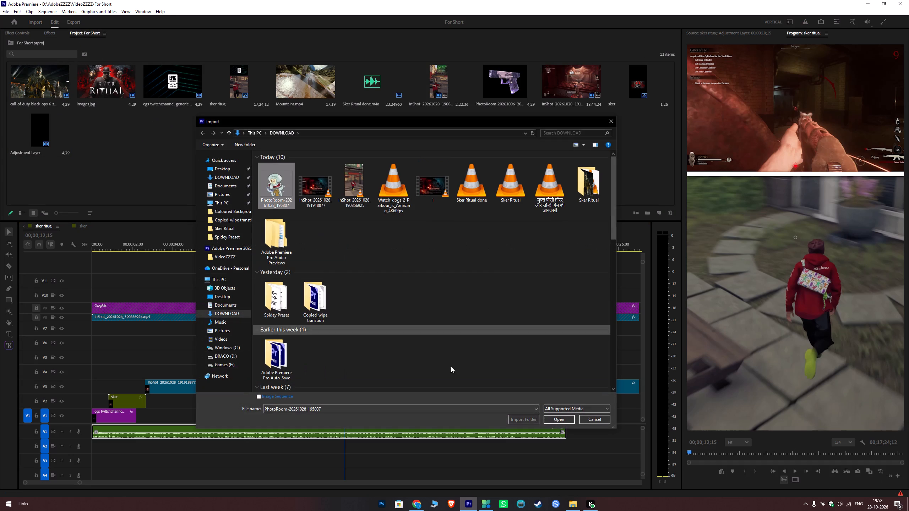
pyautogui.click(562, 419)
# Place the PhotoRoom-20261028_195807 image on track V5 starting at 00;00;11;20, just after the 29 October title.
pyautogui.click(288, 249)
pyautogui.press('space')
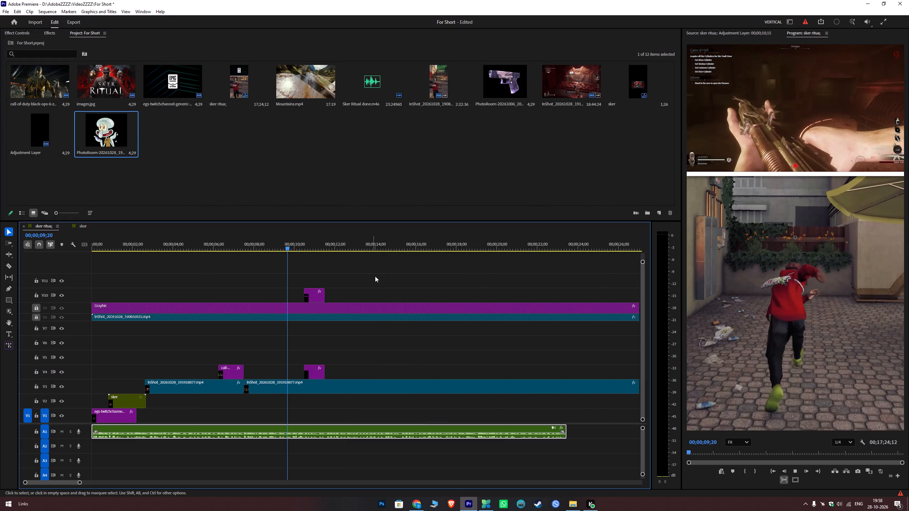
pyautogui.keyDown('alt'); pyautogui.scroll(10, 358, 284); pyautogui.keyUp('alt')
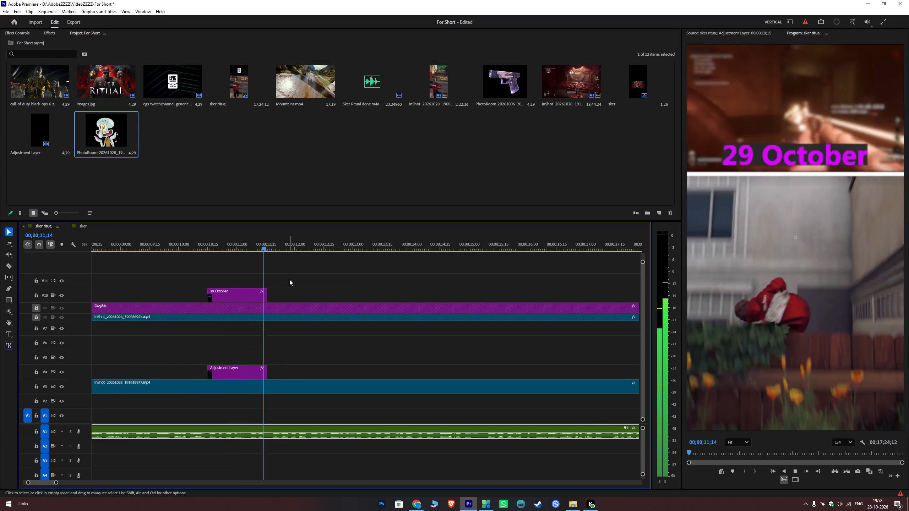
pyautogui.press('space')
pyautogui.moveTo(96, 132); pyautogui.dragTo(279, 372)
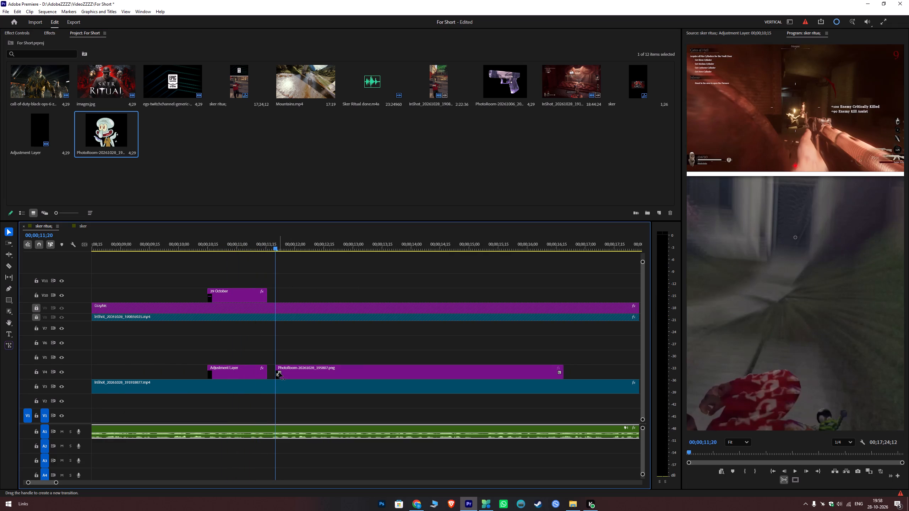
pyautogui.moveTo(292, 373); pyautogui.dragTo(294, 296)
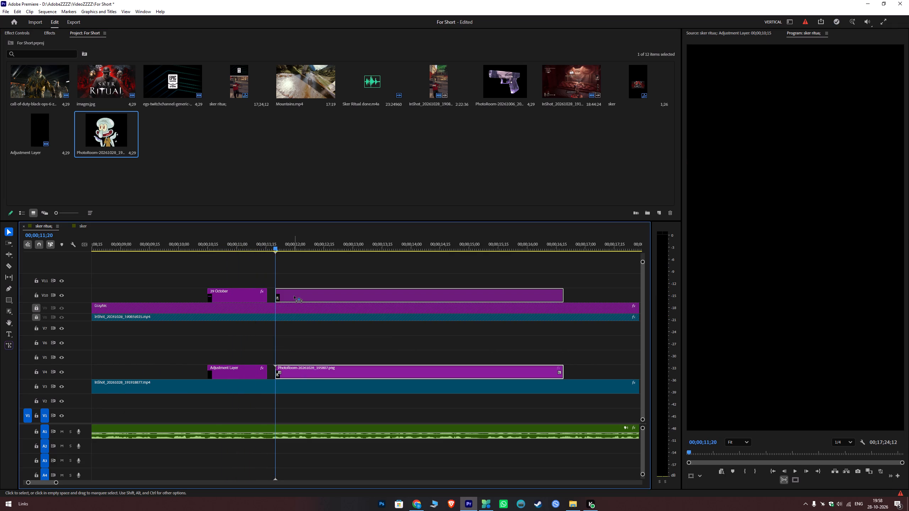
pyautogui.moveTo(294, 296); pyautogui.dragTo(298, 354)
# Move the image up over the top gameplay footage by setting its vertical Position to about 344.
pyautogui.press('space')
pyautogui.press('space')
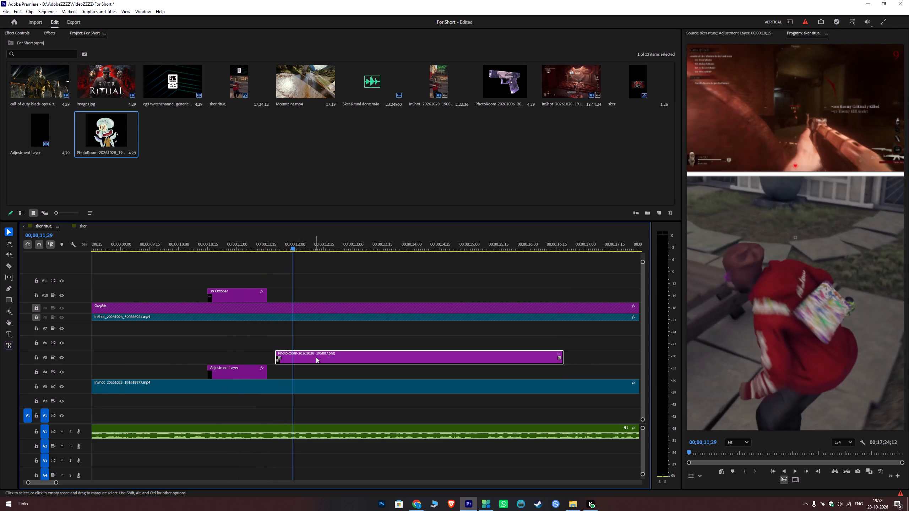
pyautogui.click(22, 35)
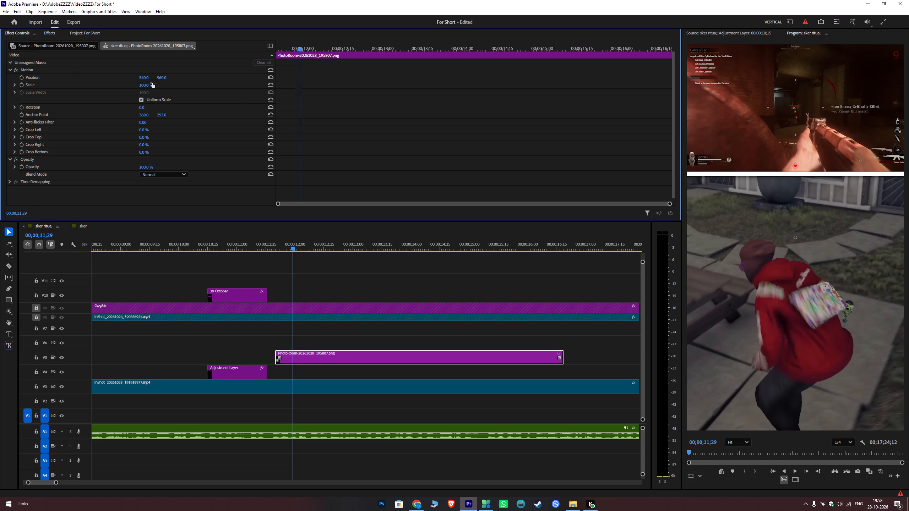
pyautogui.moveTo(162, 78); pyautogui.dragTo(216, 296)
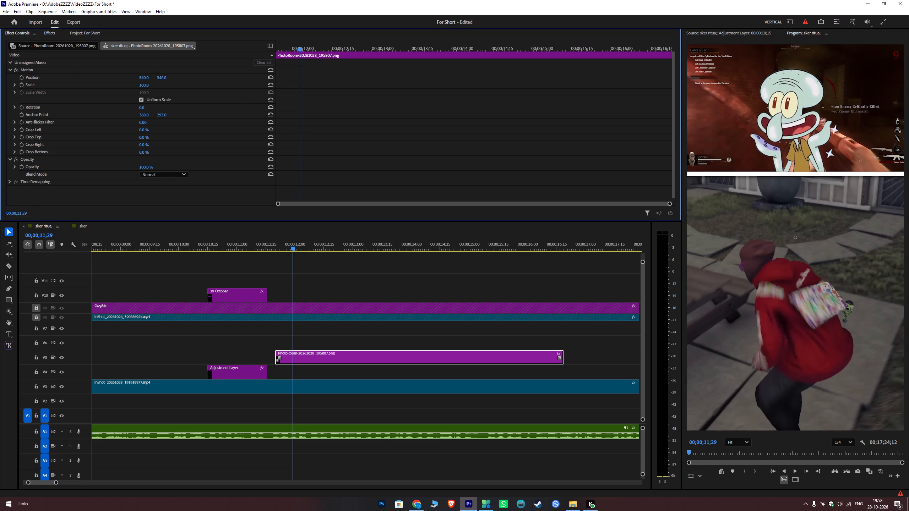
pyautogui.moveTo(216, 296); pyautogui.dragTo(217, 197)
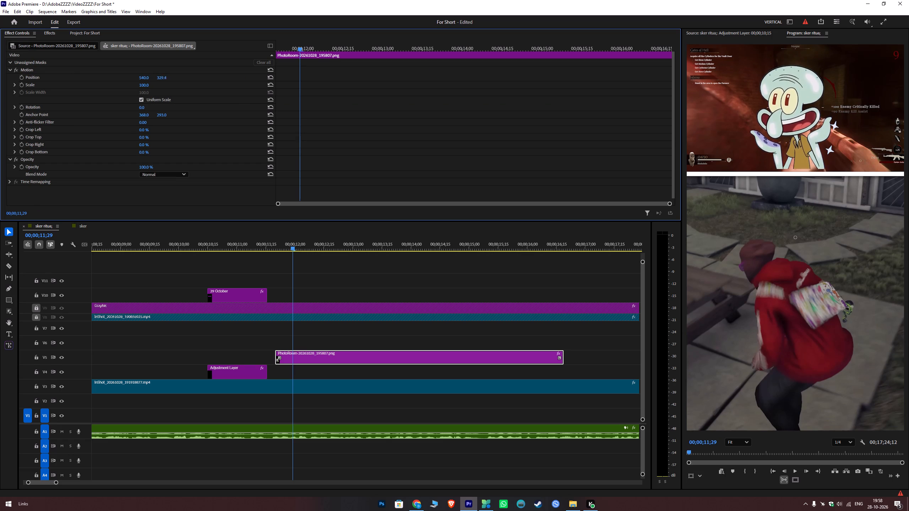
pyautogui.moveTo(217, 197); pyautogui.dragTo(215, 148)
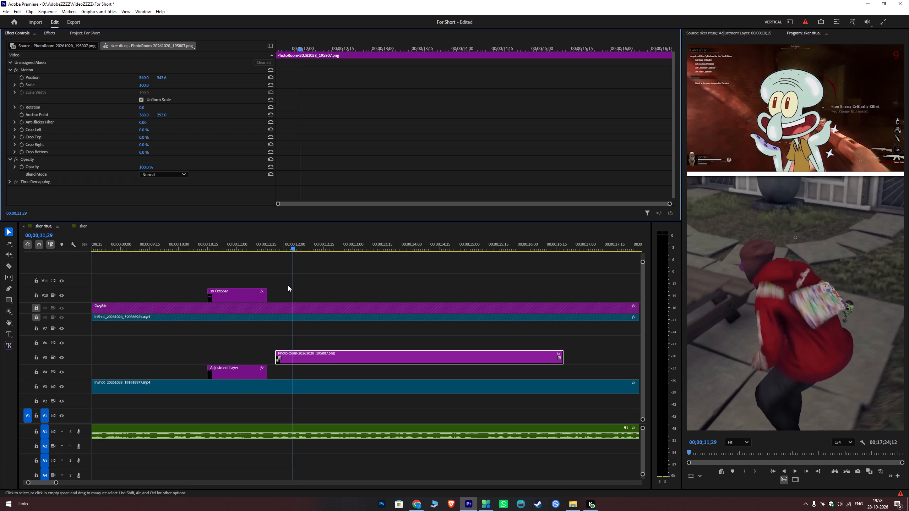
# Play from the 29 October title through the image clip to past 00;00;16;12, and replay its start to check timing against the voiceover.
pyautogui.moveTo(279, 239); pyautogui.dragTo(252, 247)
pyautogui.press('space')
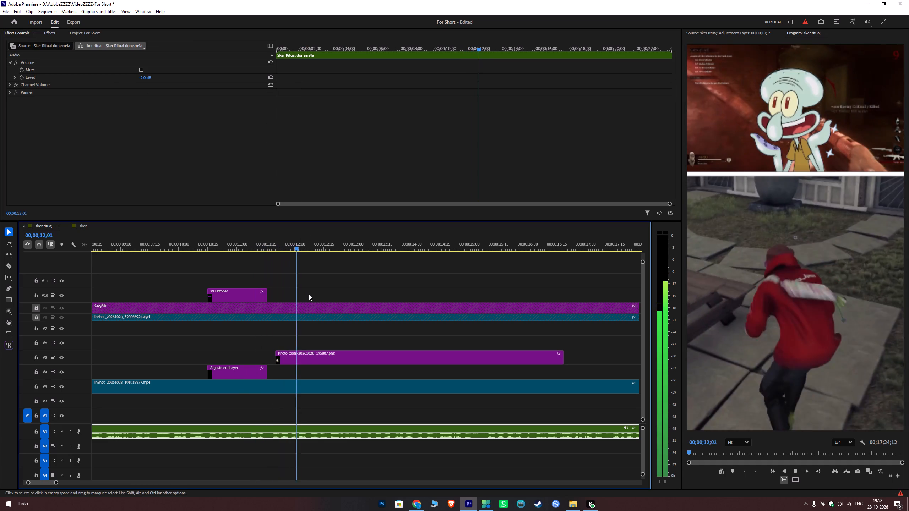
pyautogui.press('space')
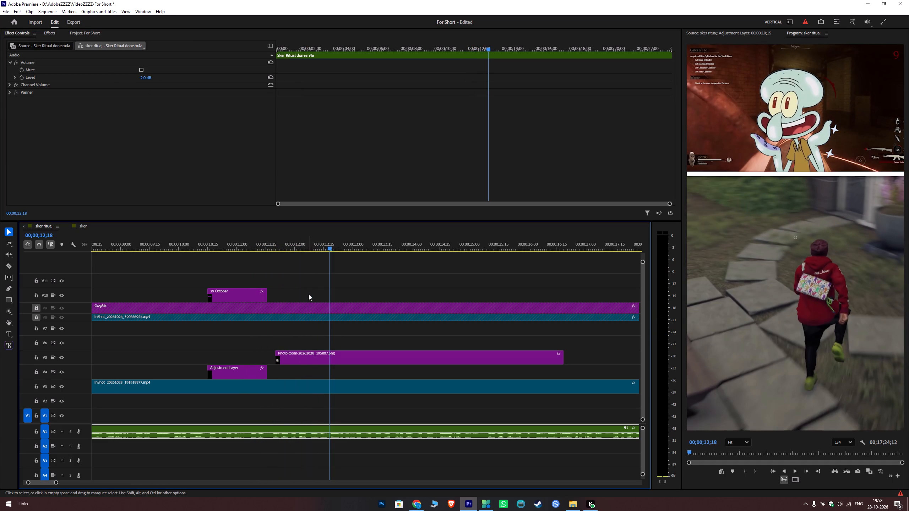
pyautogui.press('space')
pyautogui.press('space')
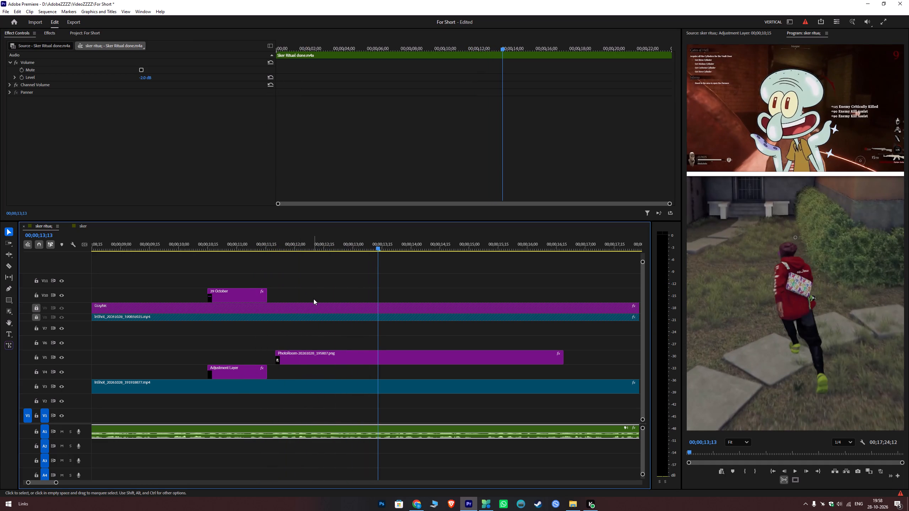
pyautogui.keyDown('alt'); pyautogui.scroll(-10, 339, 336); pyautogui.keyUp('alt')
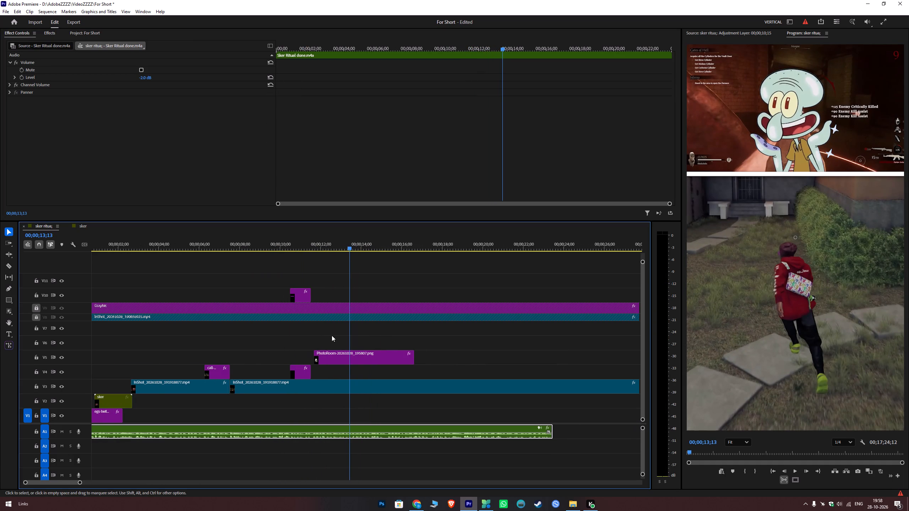
pyautogui.press('space')
pyautogui.press('space')
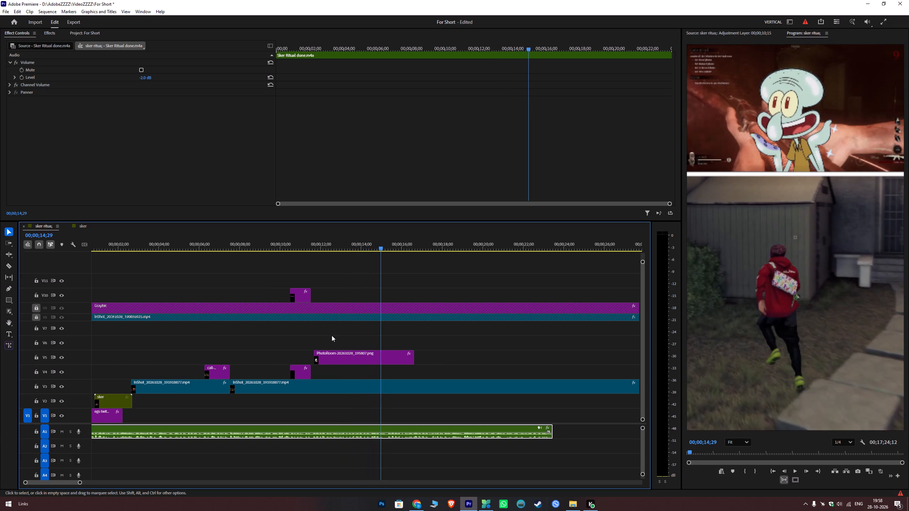
pyautogui.press('space')
pyautogui.keyDown('alt'); pyautogui.scroll(-7, 332, 335); pyautogui.keyUp('alt')
pyautogui.press('space')
pyautogui.press('space')
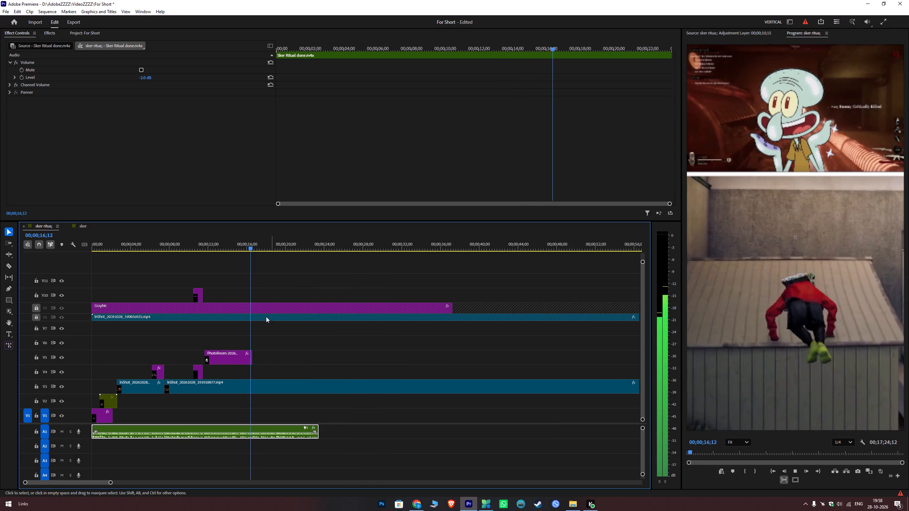
pyautogui.press('space')
pyautogui.click(200, 248)
pyautogui.press('space')
pyautogui.keyDown('alt'); pyautogui.scroll(7, 246, 325); pyautogui.keyUp('alt')
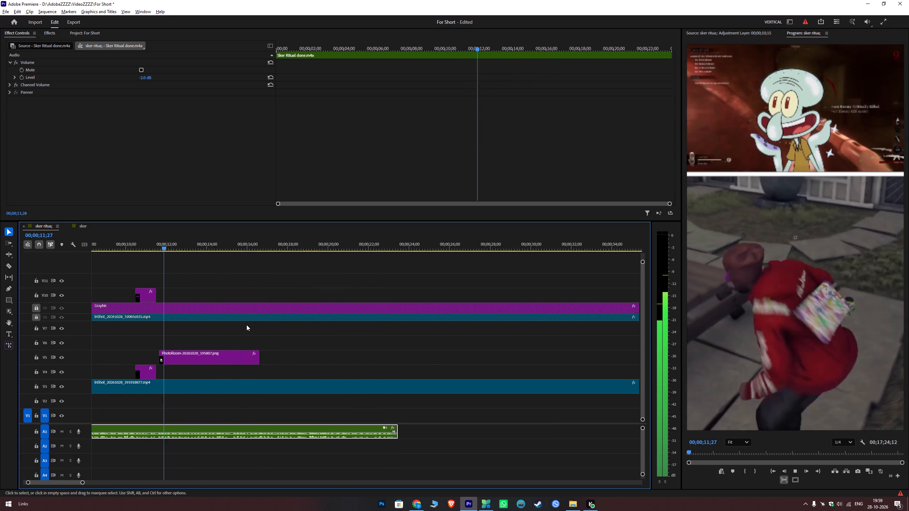
pyautogui.press('space')
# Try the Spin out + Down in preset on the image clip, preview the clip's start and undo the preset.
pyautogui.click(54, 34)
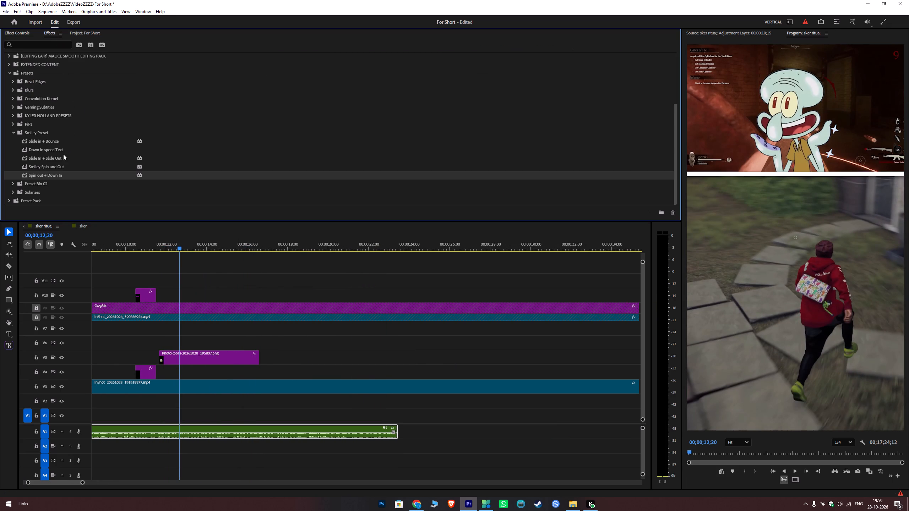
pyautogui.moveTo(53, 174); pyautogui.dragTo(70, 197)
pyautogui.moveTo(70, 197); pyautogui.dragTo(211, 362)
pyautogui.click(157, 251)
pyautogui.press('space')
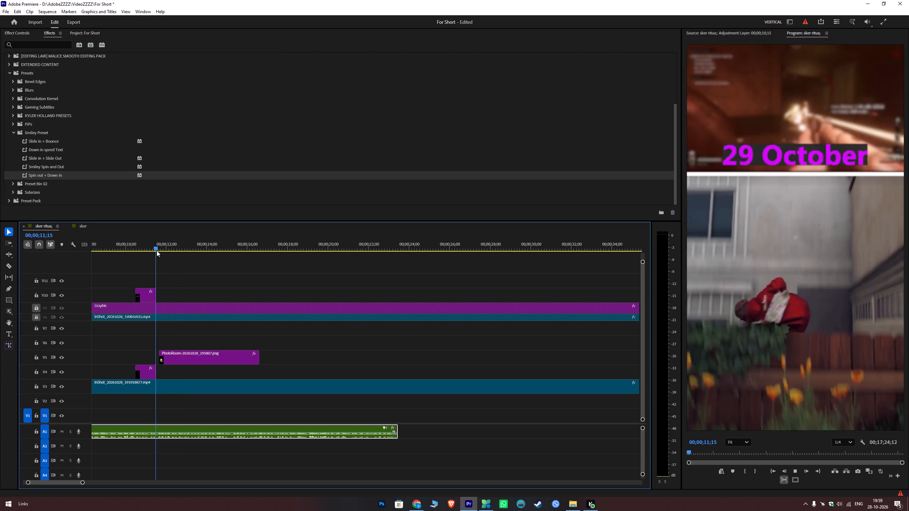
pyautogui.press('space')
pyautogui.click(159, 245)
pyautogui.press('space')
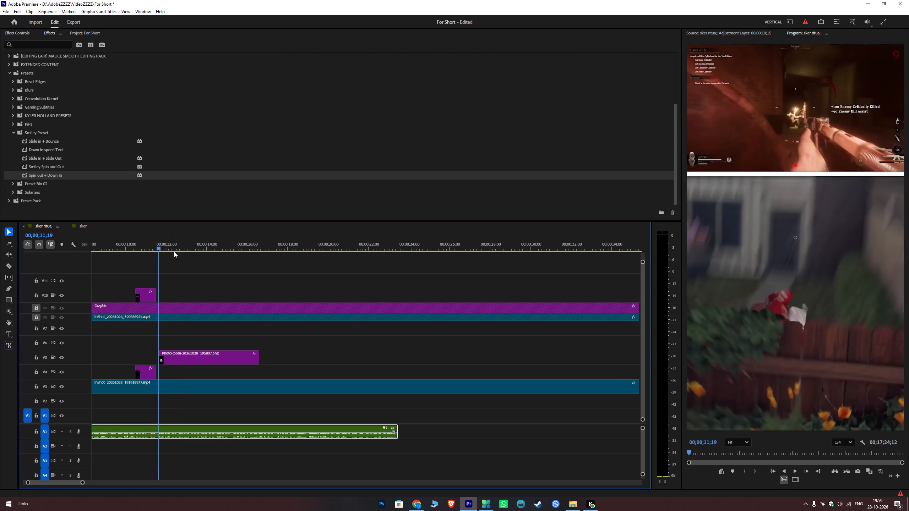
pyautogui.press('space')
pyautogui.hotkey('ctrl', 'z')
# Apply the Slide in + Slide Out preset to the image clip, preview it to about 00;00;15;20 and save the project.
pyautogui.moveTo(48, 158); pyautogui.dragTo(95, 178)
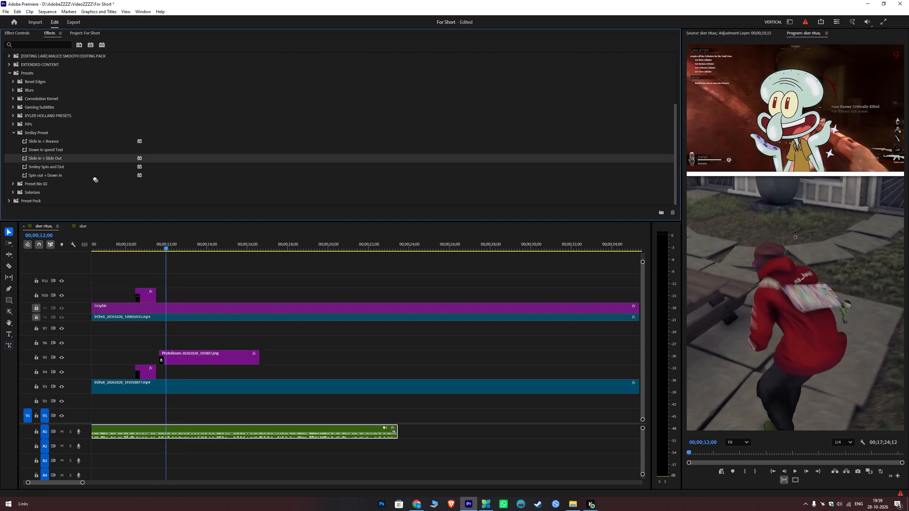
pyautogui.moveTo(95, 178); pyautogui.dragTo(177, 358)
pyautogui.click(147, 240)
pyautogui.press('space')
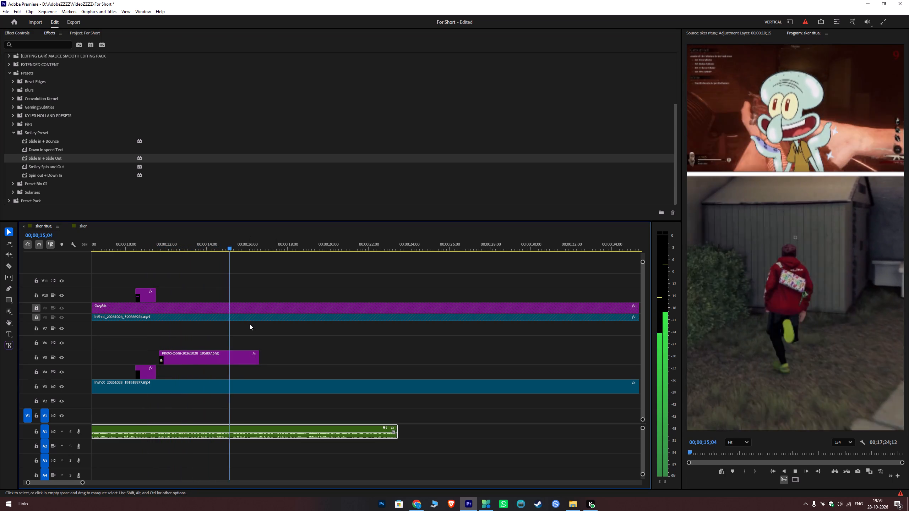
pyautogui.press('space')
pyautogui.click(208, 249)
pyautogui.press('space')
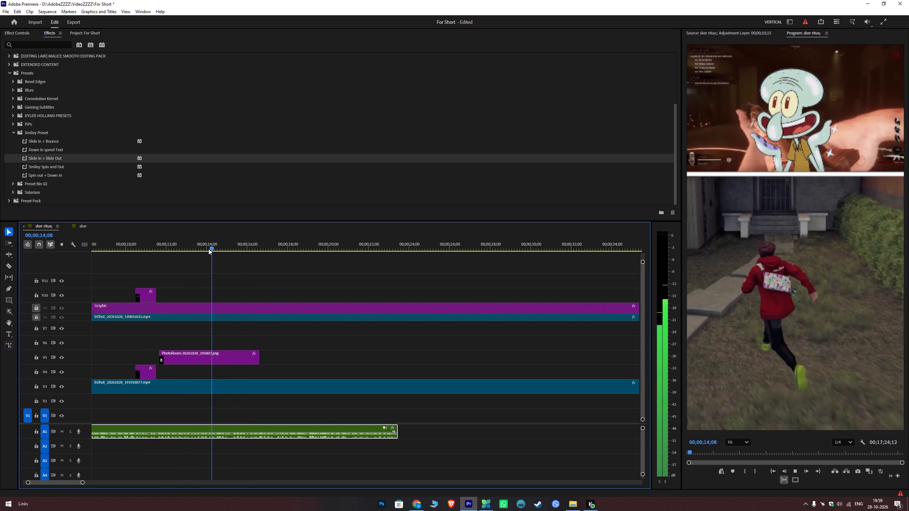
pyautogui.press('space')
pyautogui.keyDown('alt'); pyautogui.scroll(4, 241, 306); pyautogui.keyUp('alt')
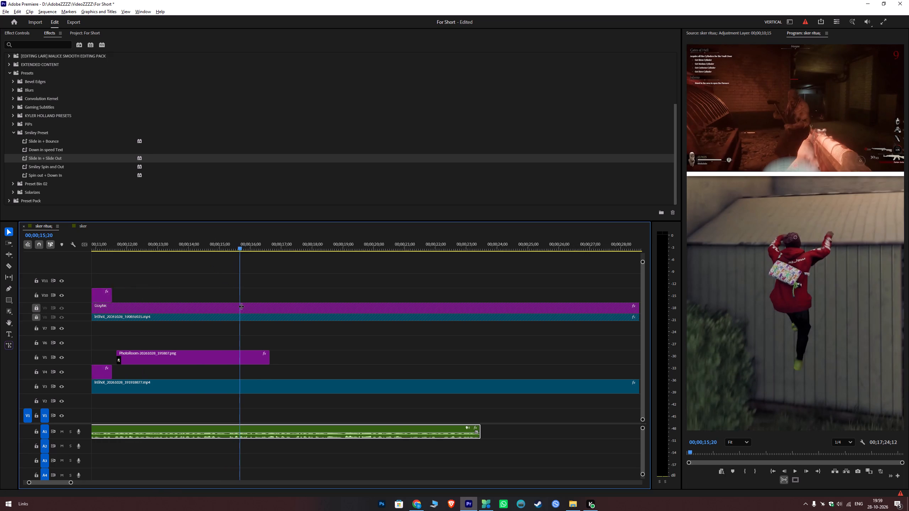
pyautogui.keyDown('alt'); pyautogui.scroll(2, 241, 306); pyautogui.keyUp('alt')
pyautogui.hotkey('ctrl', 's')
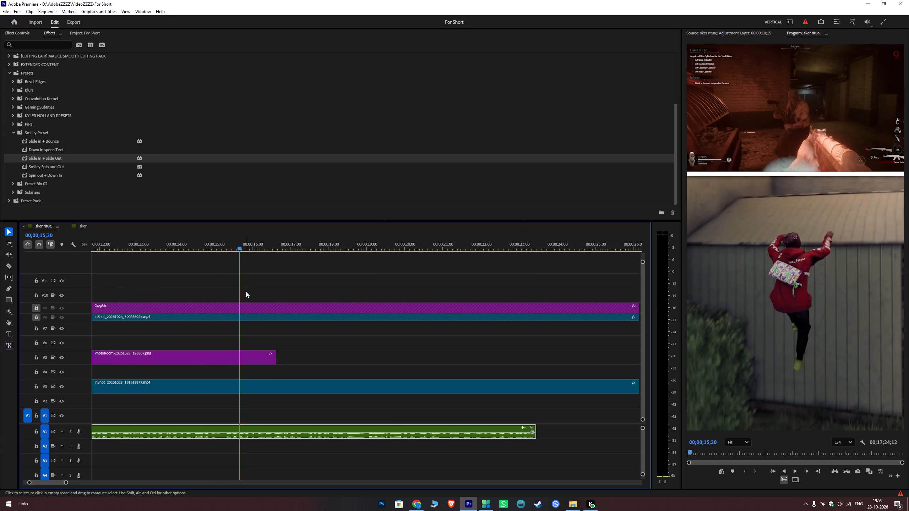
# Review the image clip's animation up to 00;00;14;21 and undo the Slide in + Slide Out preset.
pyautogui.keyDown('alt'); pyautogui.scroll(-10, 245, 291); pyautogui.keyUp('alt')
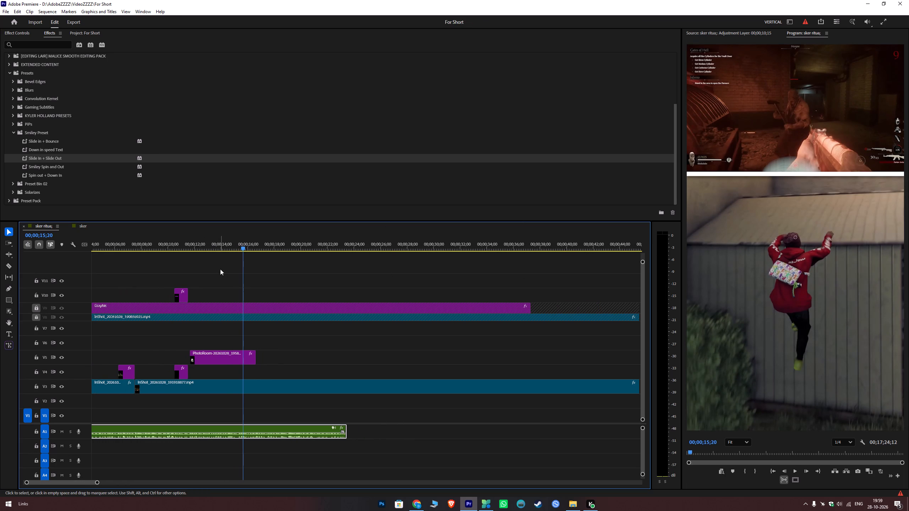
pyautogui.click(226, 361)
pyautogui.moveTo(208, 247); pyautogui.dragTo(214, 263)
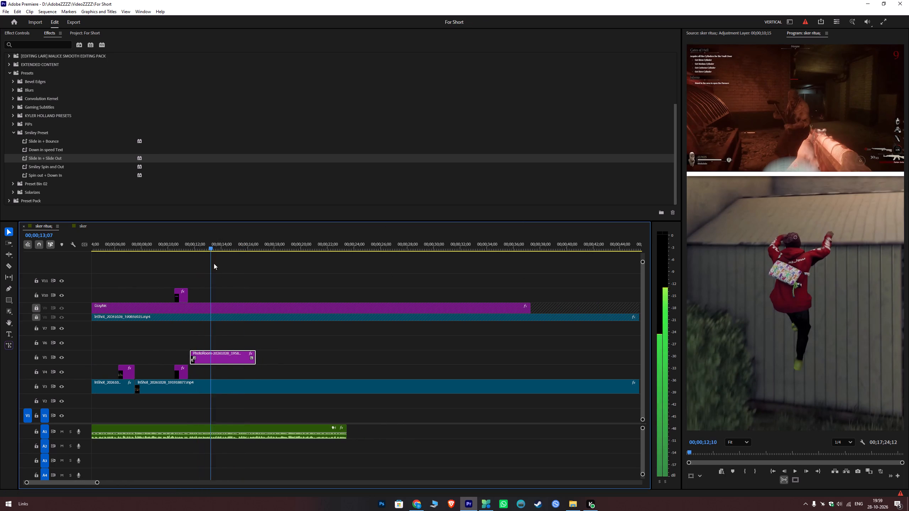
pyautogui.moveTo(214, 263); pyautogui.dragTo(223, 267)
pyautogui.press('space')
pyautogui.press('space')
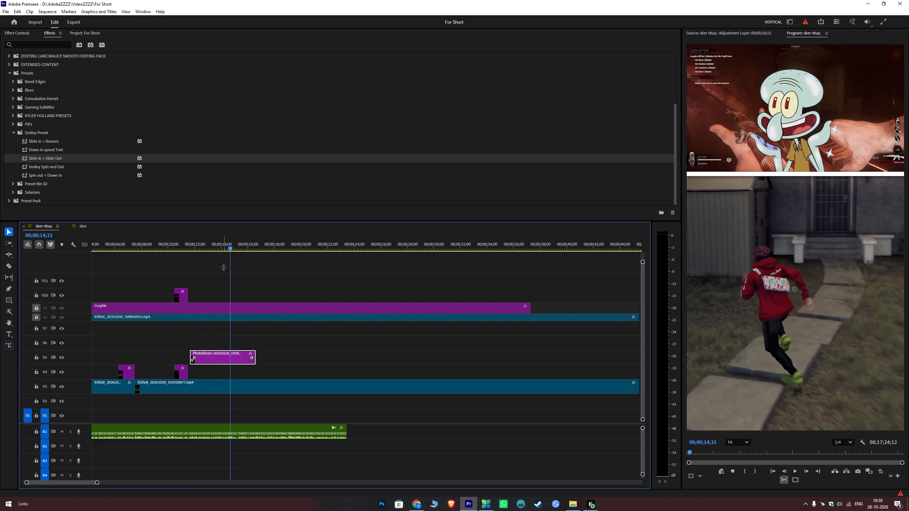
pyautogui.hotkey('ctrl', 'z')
# Apply the Slide in + Bounce preset to the image clip and preview it from 00;00;10;12, replaying the entrance from about 00;00;11;21.
pyautogui.moveTo(58, 140); pyautogui.dragTo(238, 355)
pyautogui.moveTo(170, 244); pyautogui.dragTo(174, 245)
pyautogui.press('space')
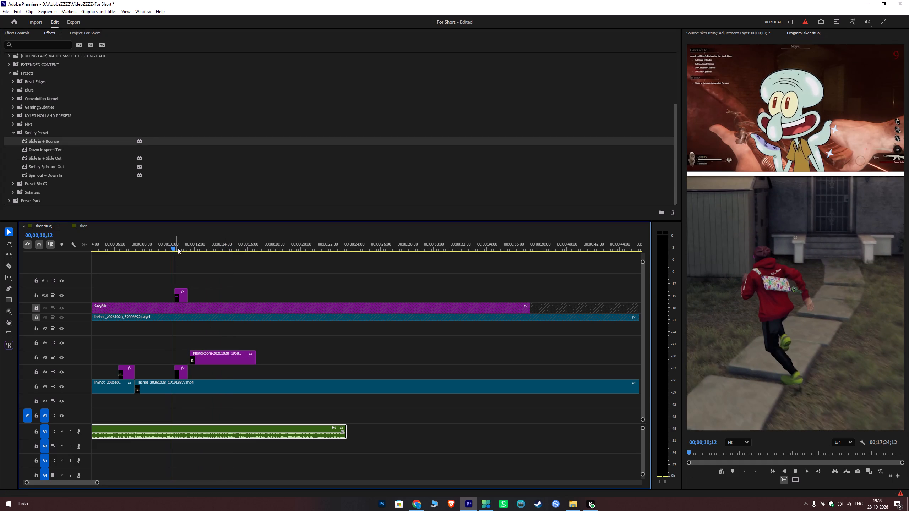
pyautogui.keyDown('alt'); pyautogui.scroll(10, 206, 282); pyautogui.keyUp('alt')
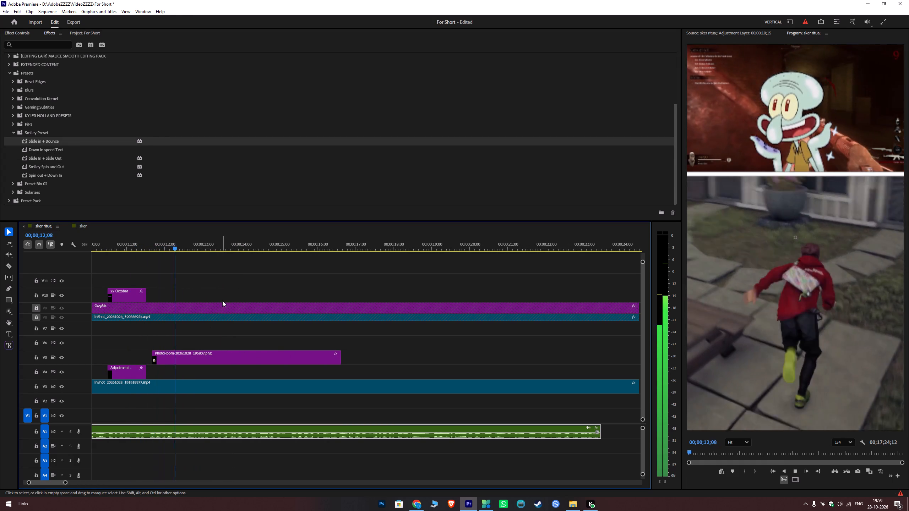
pyautogui.keyDown('alt'); pyautogui.scroll(-7, 314, 327); pyautogui.keyUp('alt')
pyautogui.keyDown('alt'); pyautogui.scroll(4, 314, 327); pyautogui.keyUp('alt')
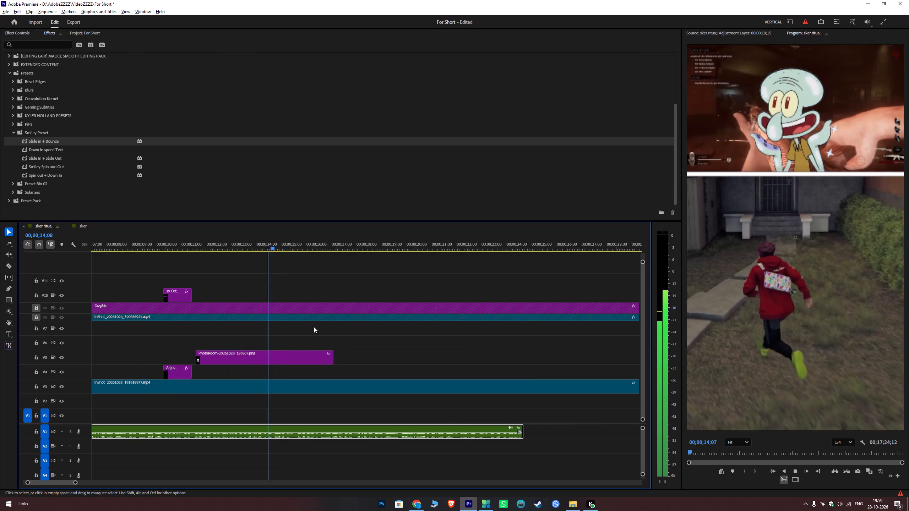
pyautogui.keyDown('alt'); pyautogui.scroll(3, 314, 327); pyautogui.keyUp('alt')
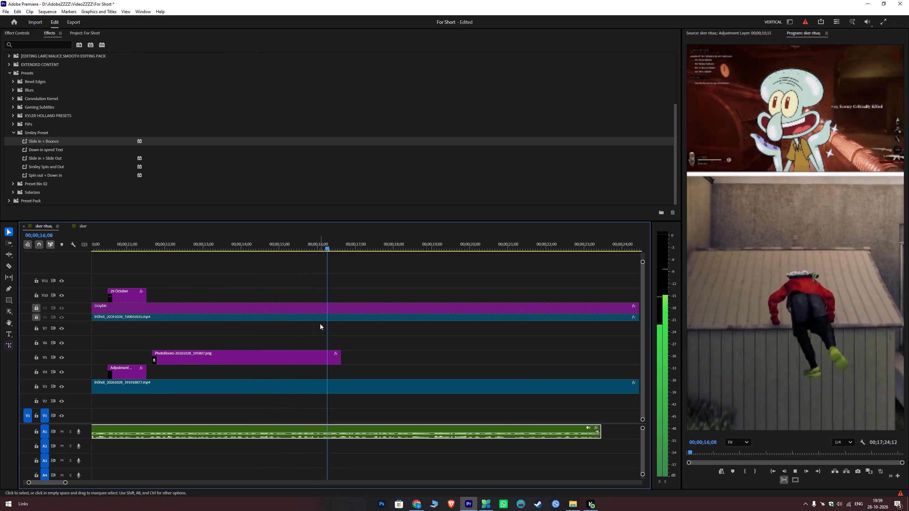
pyautogui.press('space')
pyautogui.click(154, 237)
pyautogui.press('space')
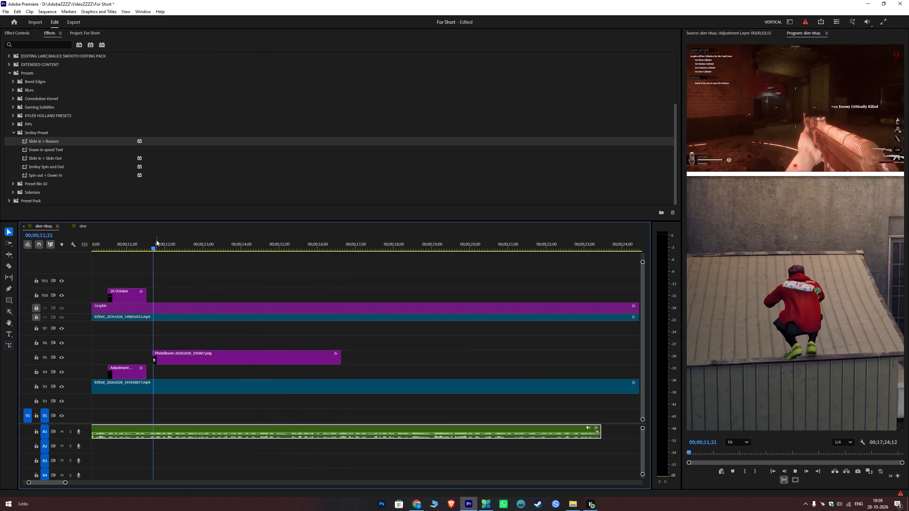
pyautogui.press('space')
pyautogui.keyDown('alt'); pyautogui.scroll(5, 167, 283); pyautogui.keyUp('alt')
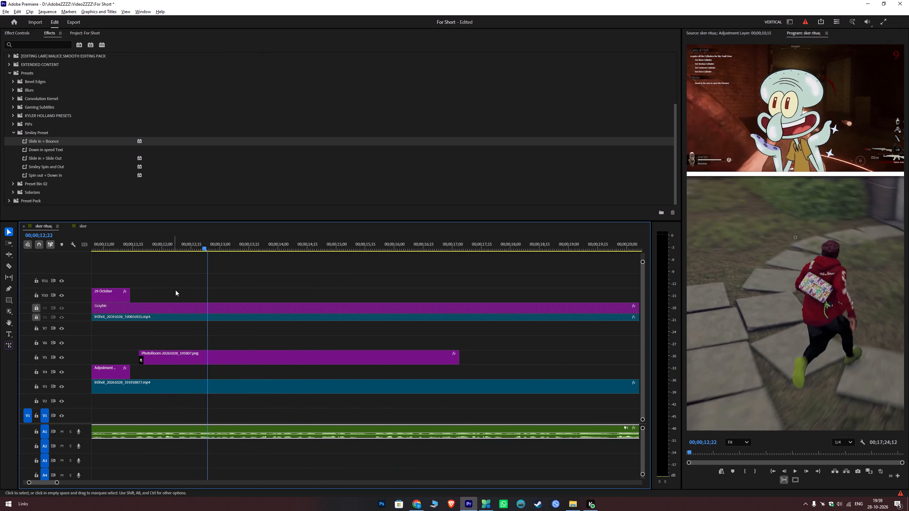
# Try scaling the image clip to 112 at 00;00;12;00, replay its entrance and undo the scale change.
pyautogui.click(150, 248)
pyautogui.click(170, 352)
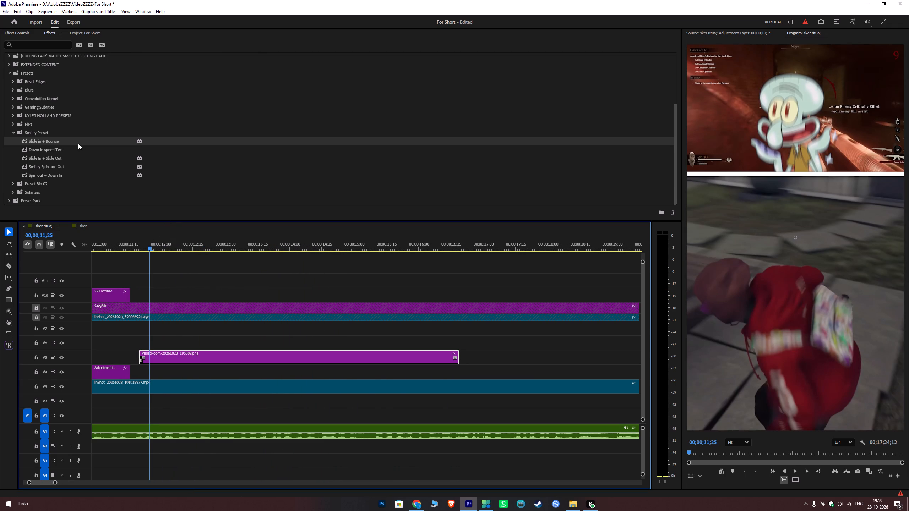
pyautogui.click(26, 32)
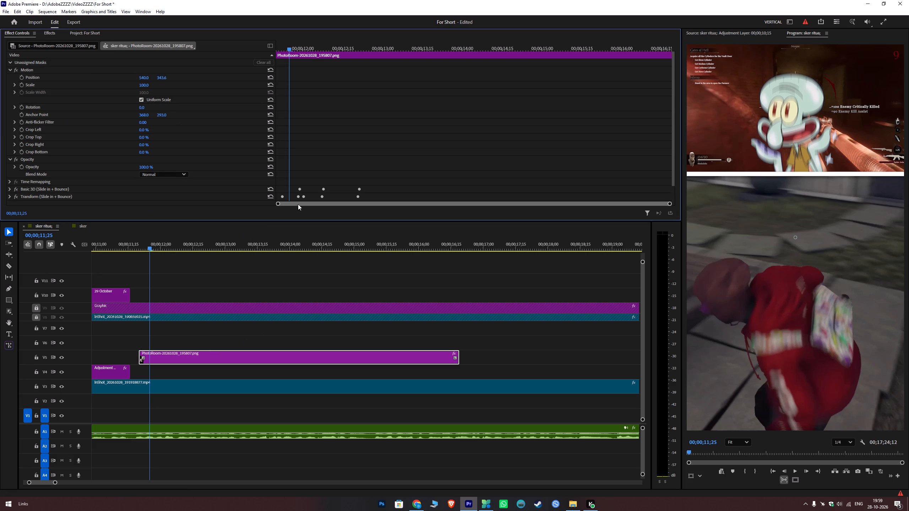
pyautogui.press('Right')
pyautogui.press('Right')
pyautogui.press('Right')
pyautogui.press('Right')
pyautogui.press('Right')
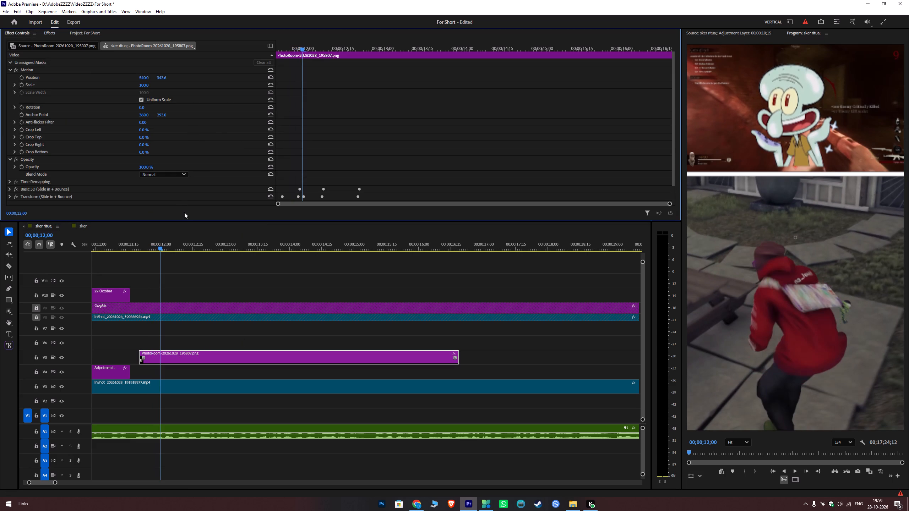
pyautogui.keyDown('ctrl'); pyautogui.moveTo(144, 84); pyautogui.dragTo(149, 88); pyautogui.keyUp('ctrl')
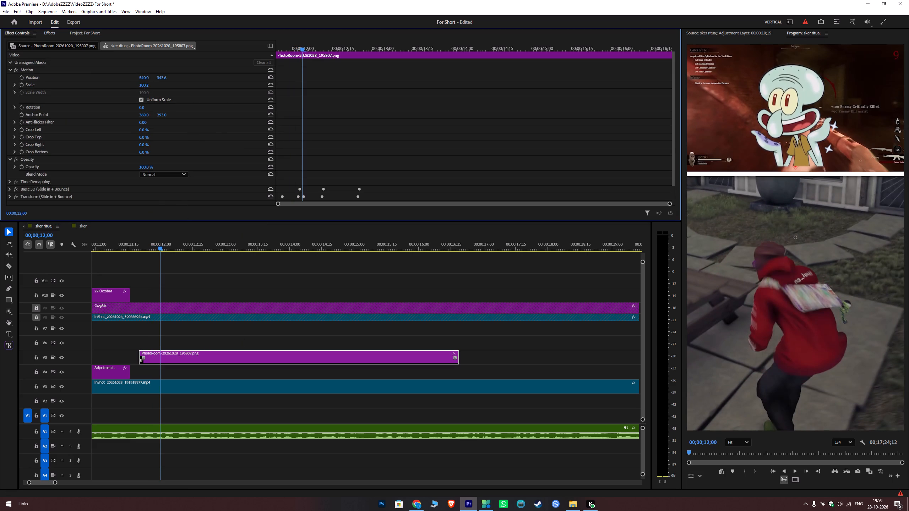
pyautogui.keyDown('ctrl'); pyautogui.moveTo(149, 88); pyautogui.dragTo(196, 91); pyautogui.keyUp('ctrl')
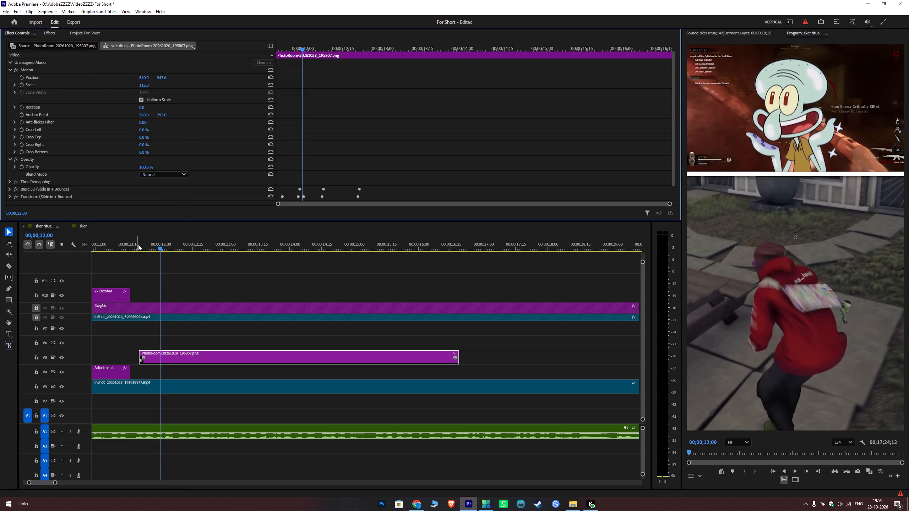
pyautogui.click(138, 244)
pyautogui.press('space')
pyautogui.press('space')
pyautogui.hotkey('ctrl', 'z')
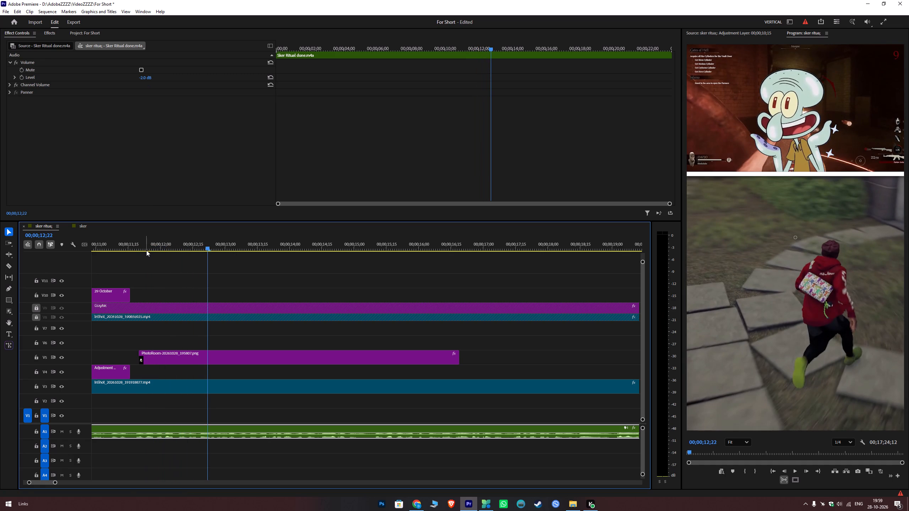
# Undo the Slide in + Bounce preset on the image clip.
pyautogui.click(168, 351)
pyautogui.scroll(-6, 370, 154)
pyautogui.hotkey('ctrl', 'z')
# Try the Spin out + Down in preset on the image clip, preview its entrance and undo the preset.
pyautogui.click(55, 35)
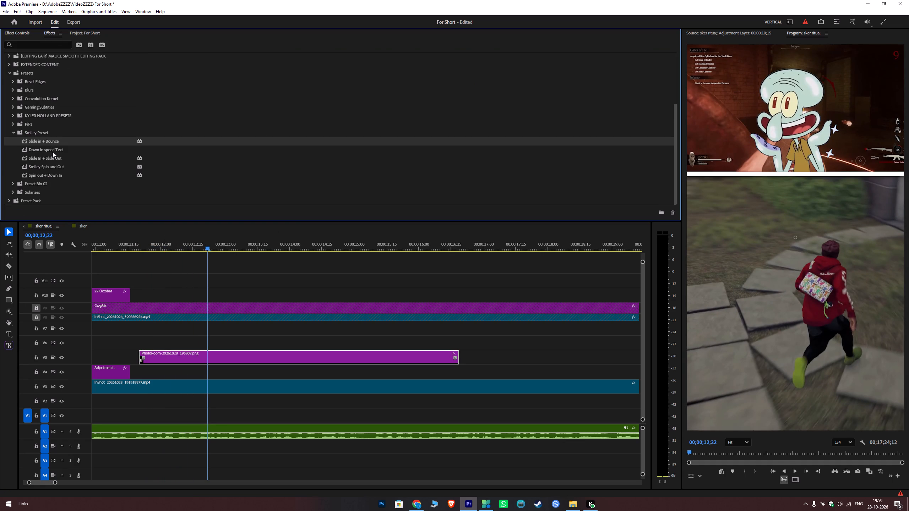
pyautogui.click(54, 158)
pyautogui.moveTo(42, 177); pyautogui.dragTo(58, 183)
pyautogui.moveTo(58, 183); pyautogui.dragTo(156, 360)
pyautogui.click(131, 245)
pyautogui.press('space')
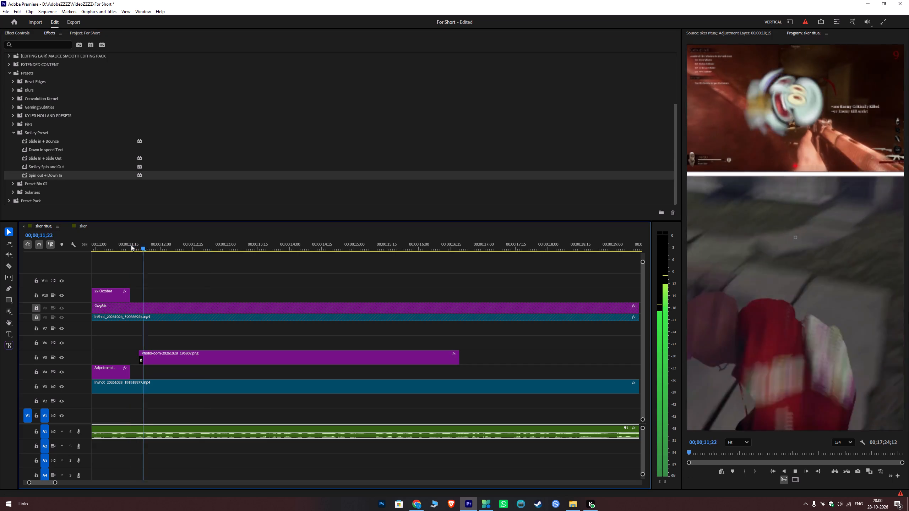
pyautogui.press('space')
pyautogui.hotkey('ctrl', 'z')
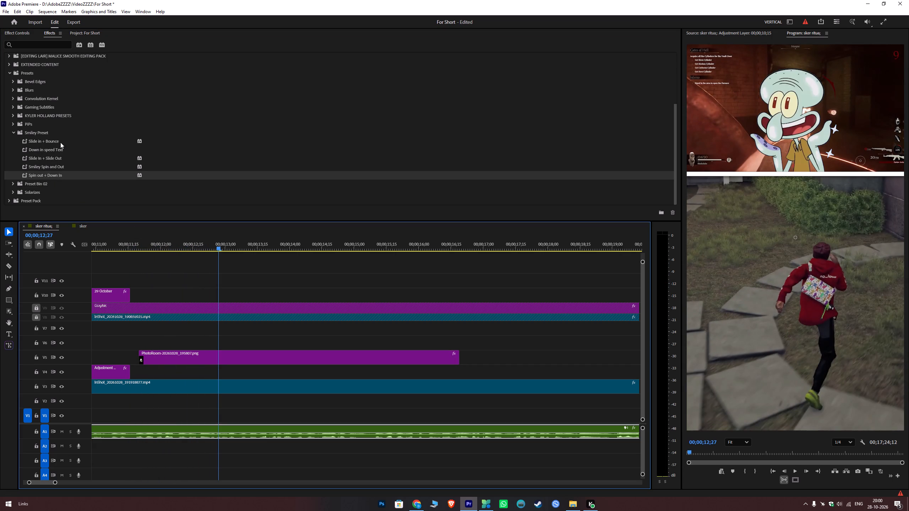
# Apply the Smiley Spin and Out preset to the image clip and preview it from just before its start to about 00;00;13;29.
pyautogui.moveTo(43, 166); pyautogui.dragTo(128, 321)
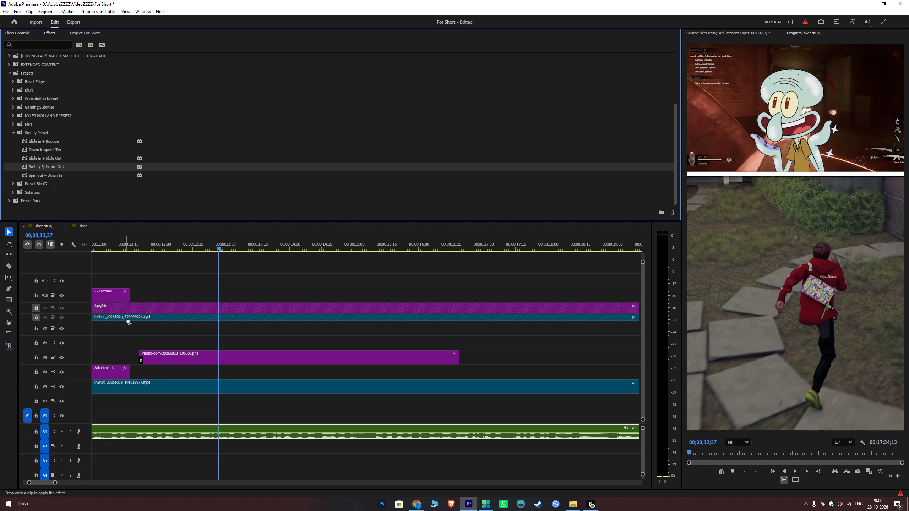
pyautogui.moveTo(128, 321); pyautogui.dragTo(154, 354)
pyautogui.click(126, 238)
pyautogui.press('space')
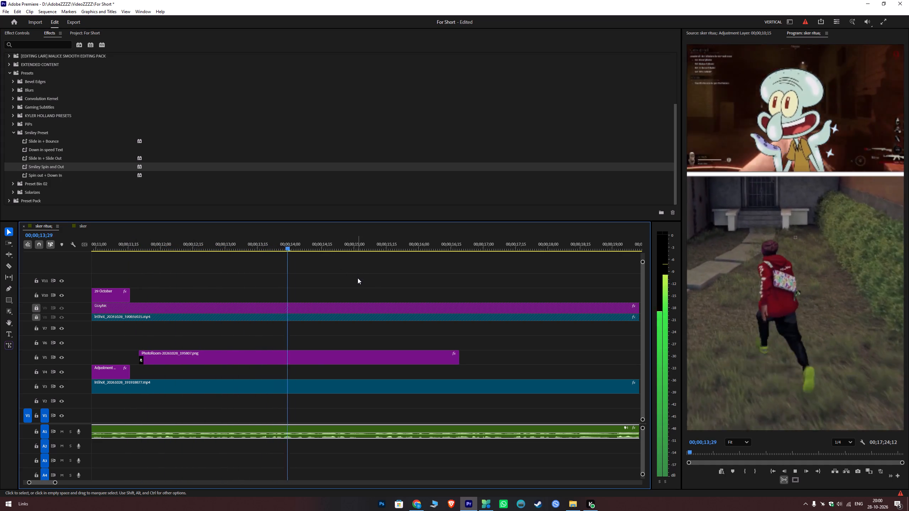
pyautogui.keyDown('alt'); pyautogui.scroll(-6, 374, 280); pyautogui.keyUp('alt')
pyautogui.press('space')
# Review the image clip's exit animation against the voiceover from about 00;00;13;08 to 00;00;16;20.
pyautogui.click(330, 244)
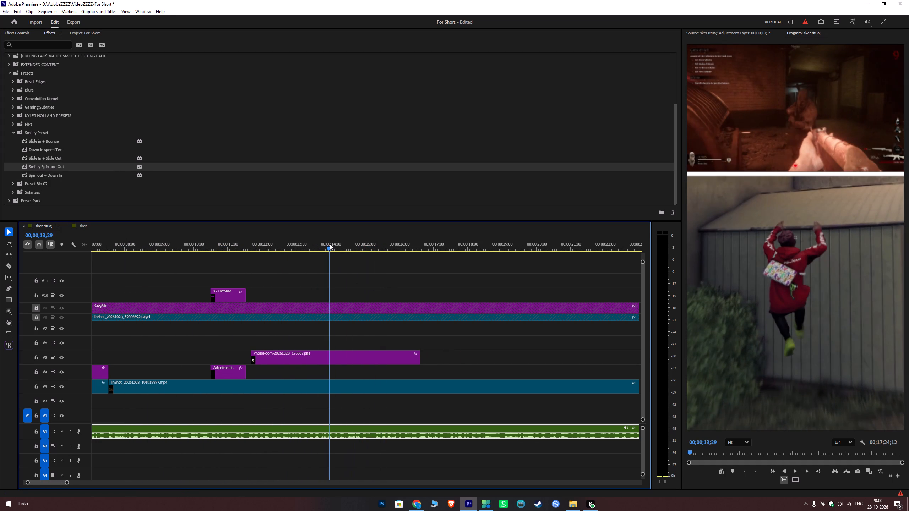
pyautogui.click(304, 243)
pyautogui.press('space')
pyautogui.click(360, 356)
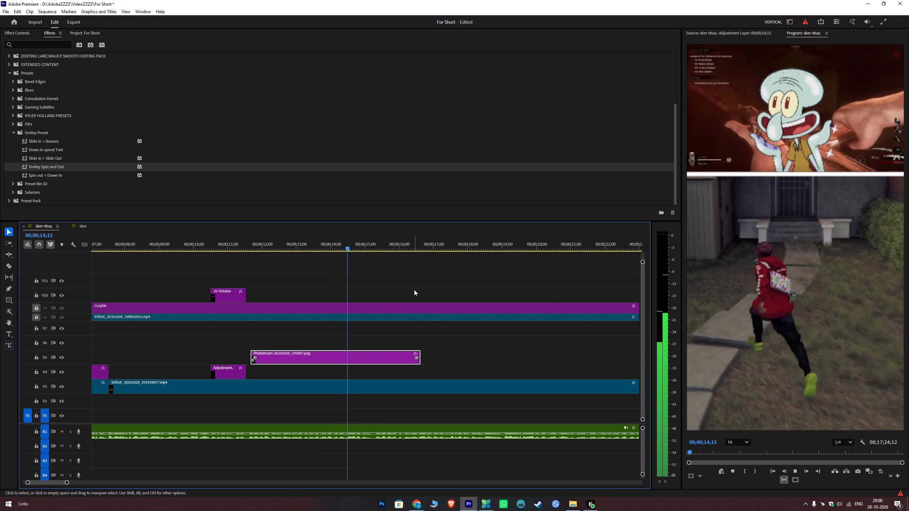
pyautogui.press('space')
pyautogui.keyDown('alt'); pyautogui.scroll(7, 414, 298); pyautogui.keyUp('alt')
pyautogui.press('space')
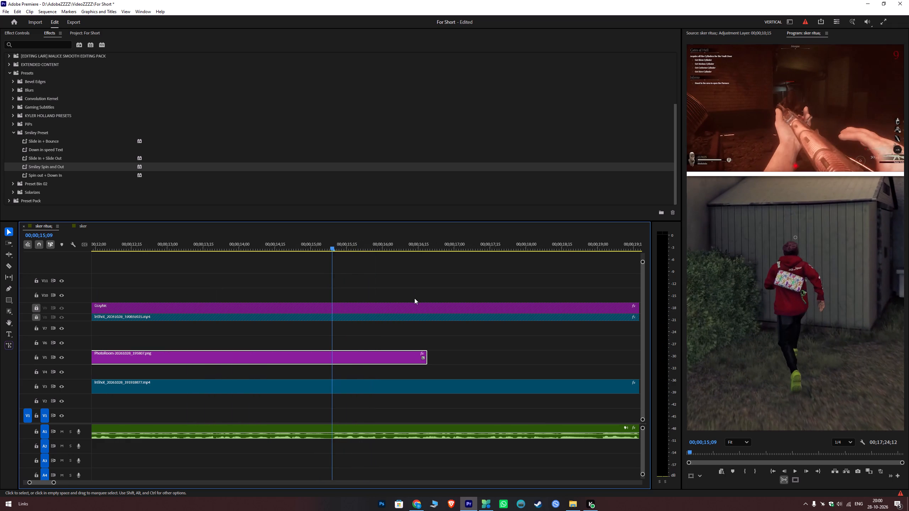
pyautogui.press('space')
pyautogui.keyDown('alt'); pyautogui.scroll(-16, 414, 298); pyautogui.keyUp('alt')
pyautogui.press('space')
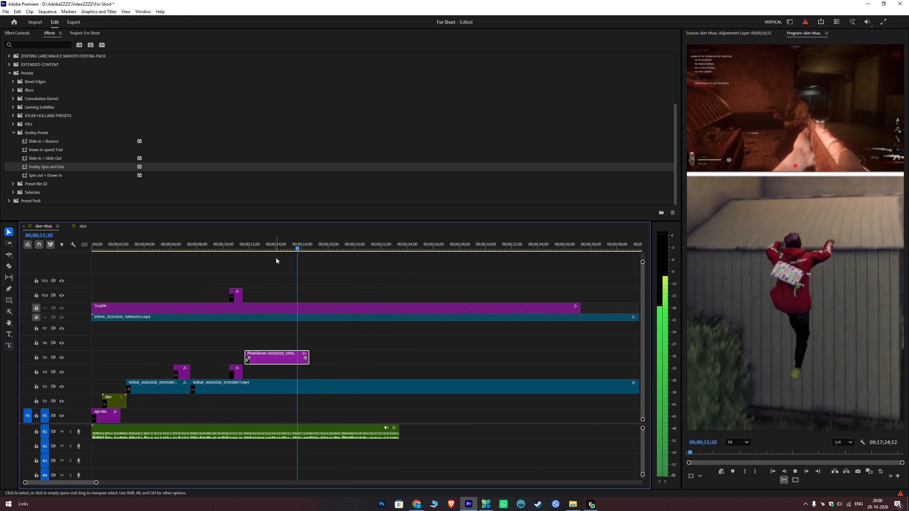
pyautogui.press('space')
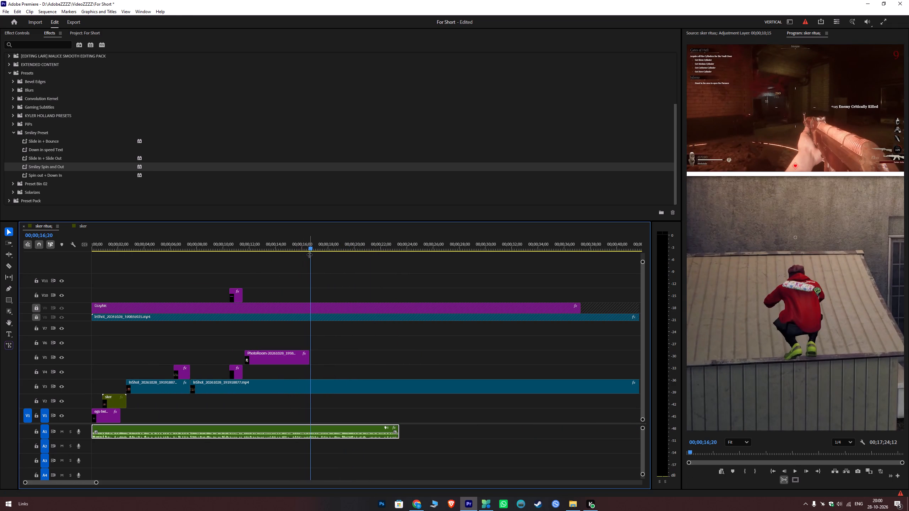
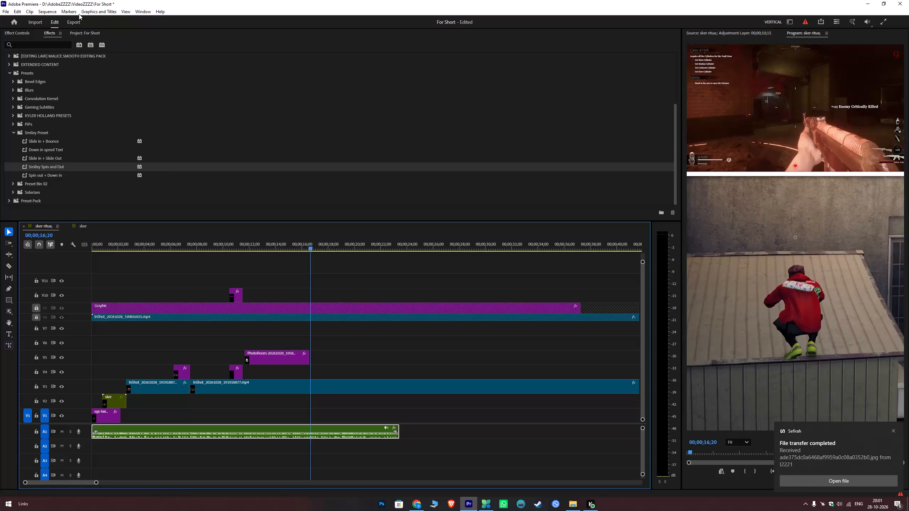
# Import the newly received ade375dc0a6468af9959a0c08a0352b0 image from the DOWNLOAD folder into the project.
pyautogui.click(75, 30)
pyautogui.doubleClick(224, 154)
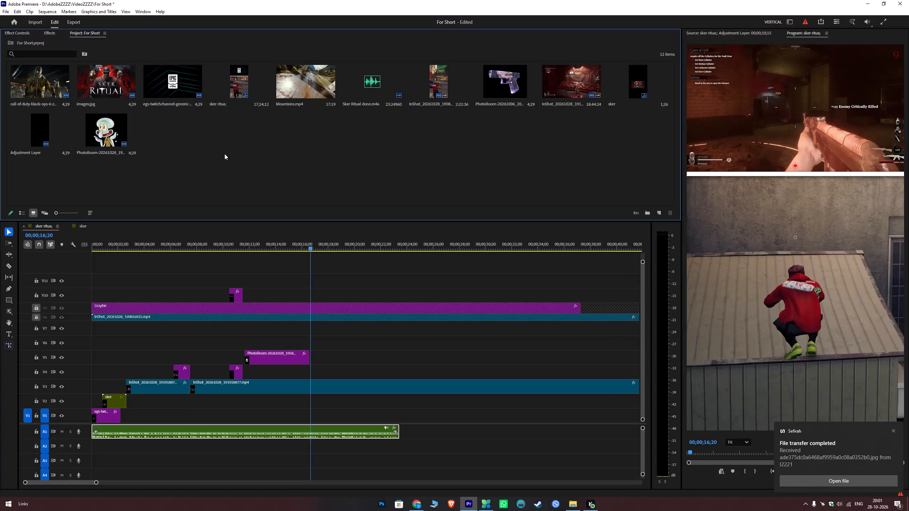
pyautogui.click(273, 204)
pyautogui.click(556, 423)
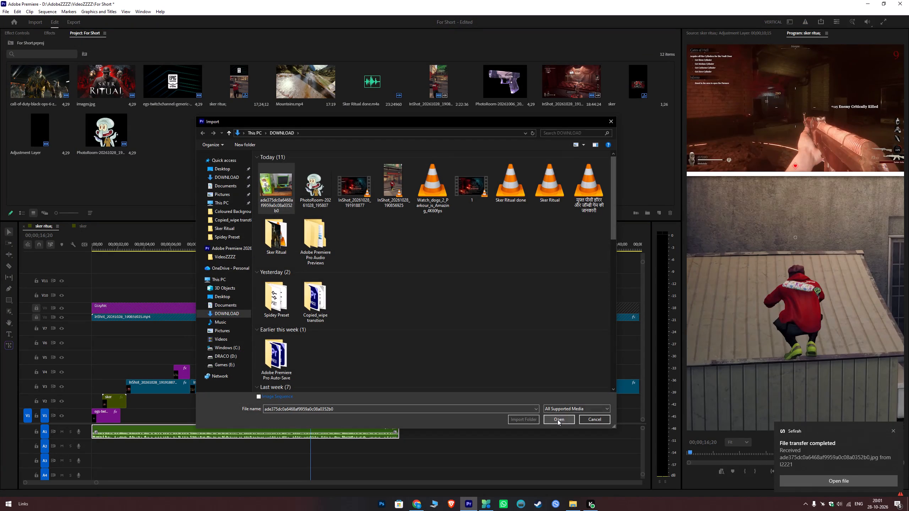
pyautogui.click(557, 419)
# Review the PhotoRoom image clip on V5 against the voiceover from just before its entrance to 00;00;14;04.
pyautogui.click(234, 240)
pyautogui.press('space')
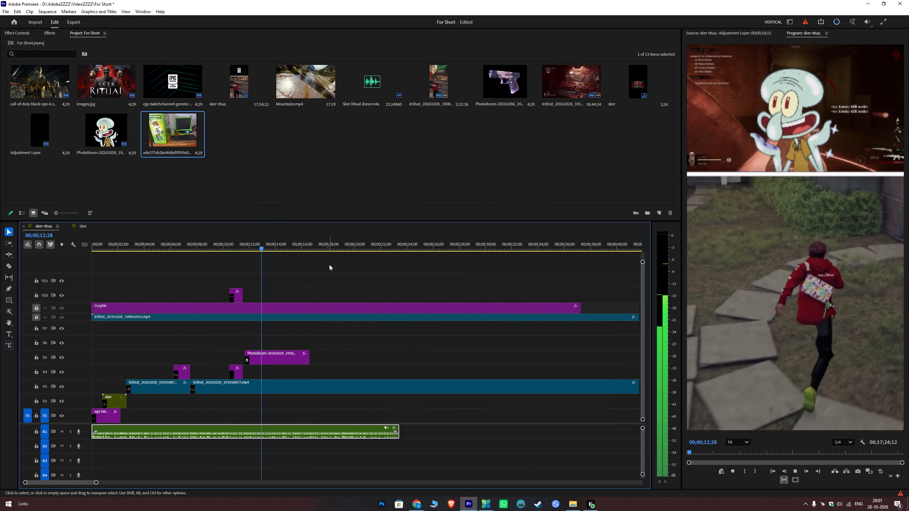
pyautogui.press('space')
pyautogui.press('space')
pyautogui.press('space')
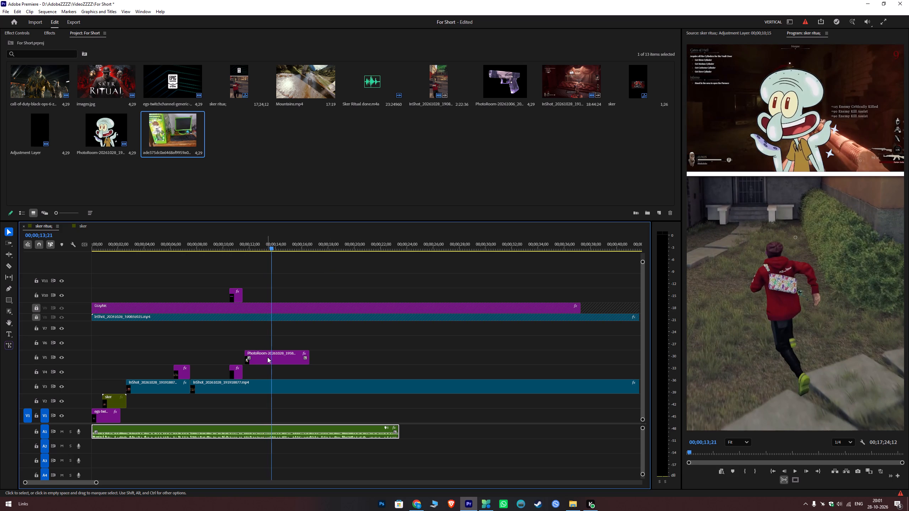
pyautogui.click(268, 357)
pyautogui.press('space')
pyautogui.press('space')
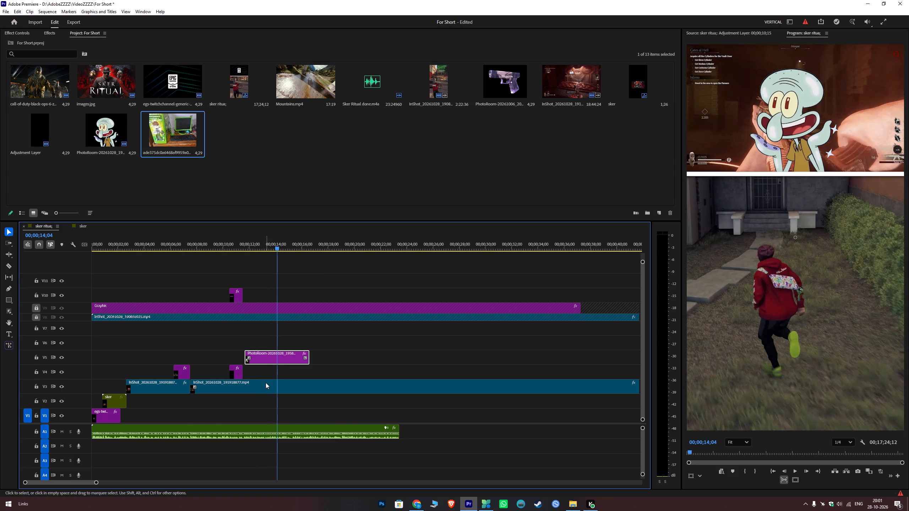
# Examine the long V3 gameplay clip across its full length for usable footage.
pyautogui.click(266, 383)
pyautogui.press('c')
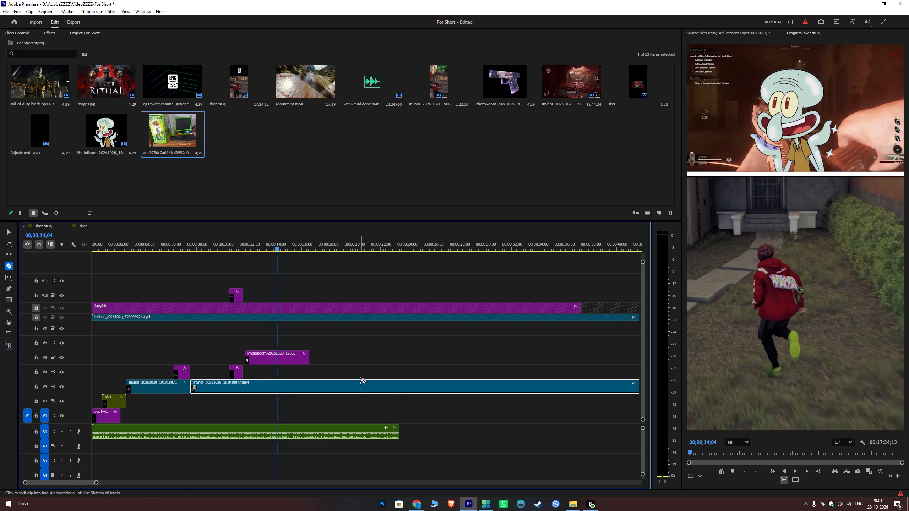
pyautogui.press('v')
pyautogui.moveTo(398, 247); pyautogui.dragTo(506, 273)
pyautogui.scroll(-9, 482, 338)
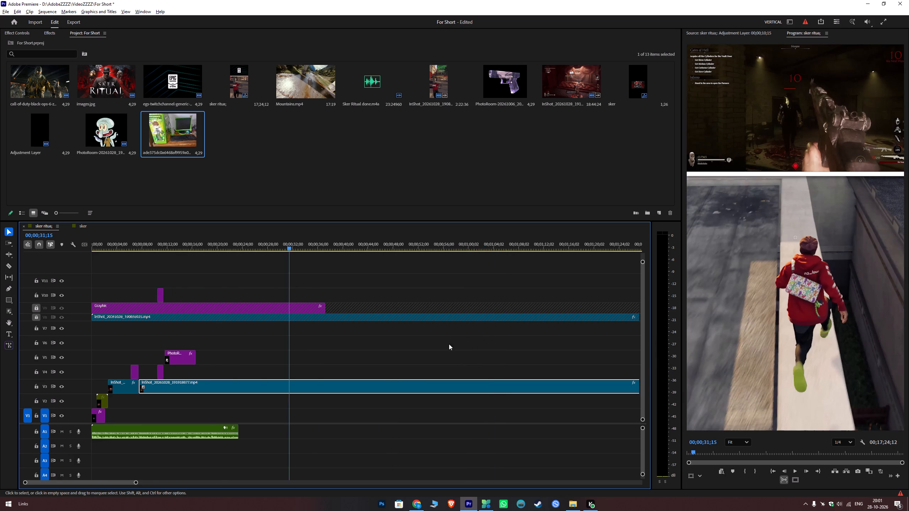
pyautogui.scroll(-3, 449, 344)
pyautogui.moveTo(223, 244); pyautogui.dragTo(269, 254)
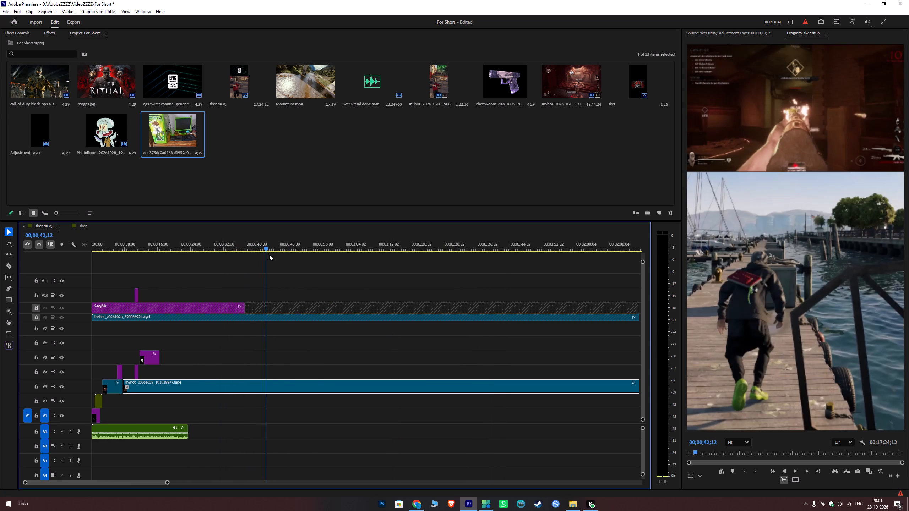
pyautogui.moveTo(269, 254); pyautogui.dragTo(498, 297)
pyautogui.keyDown('alt'); pyautogui.scroll(-4, 499, 299); pyautogui.keyUp('alt')
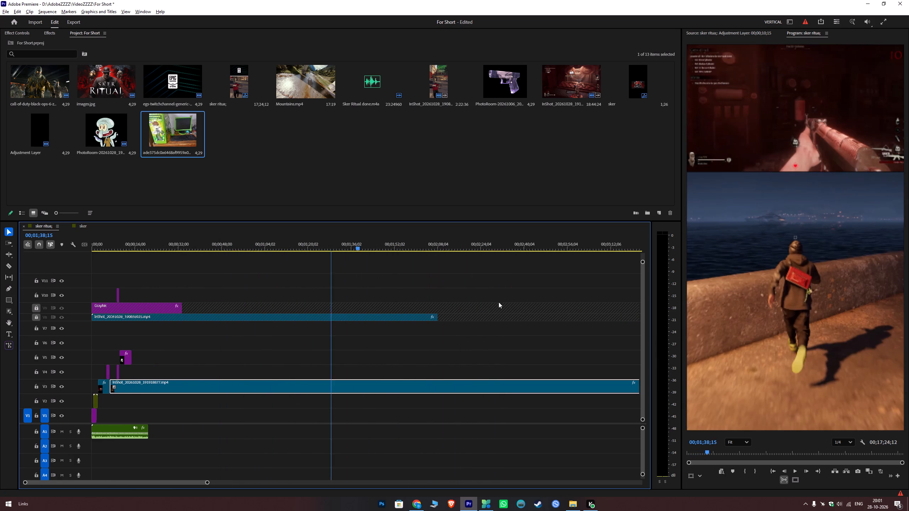
pyautogui.keyDown('alt'); pyautogui.scroll(-5, 499, 302); pyautogui.keyUp('alt')
pyautogui.moveTo(248, 248); pyautogui.dragTo(401, 264)
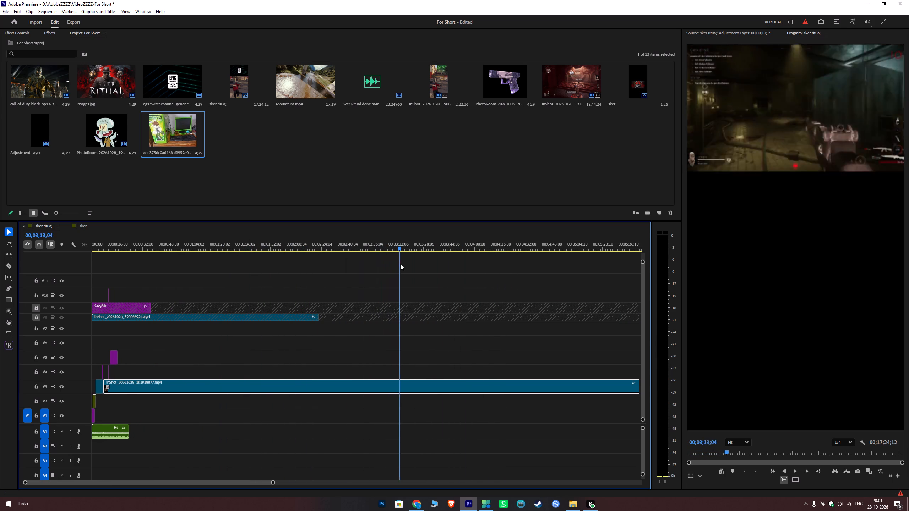
pyautogui.moveTo(401, 264); pyautogui.dragTo(467, 277)
pyautogui.keyDown('alt'); pyautogui.scroll(-9, 469, 283); pyautogui.keyUp('alt')
pyautogui.moveTo(241, 246); pyautogui.dragTo(249, 247)
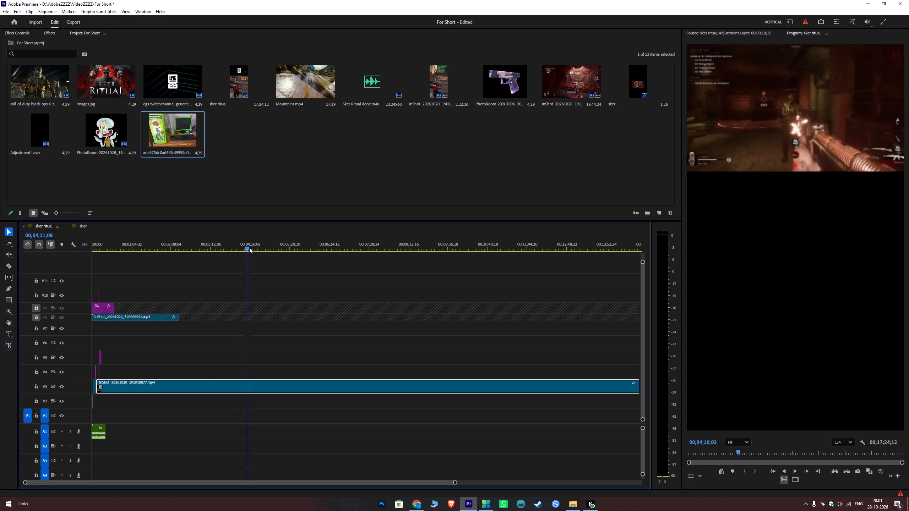
pyautogui.moveTo(249, 247); pyautogui.dragTo(516, 275)
pyautogui.keyDown('alt'); pyautogui.scroll(-10, 512, 280); pyautogui.keyUp('alt')
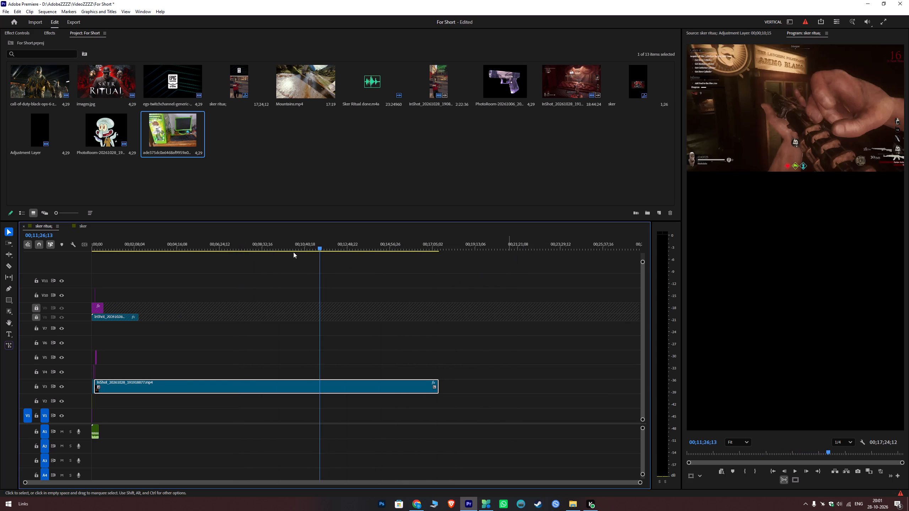
pyautogui.moveTo(318, 243); pyautogui.dragTo(428, 265)
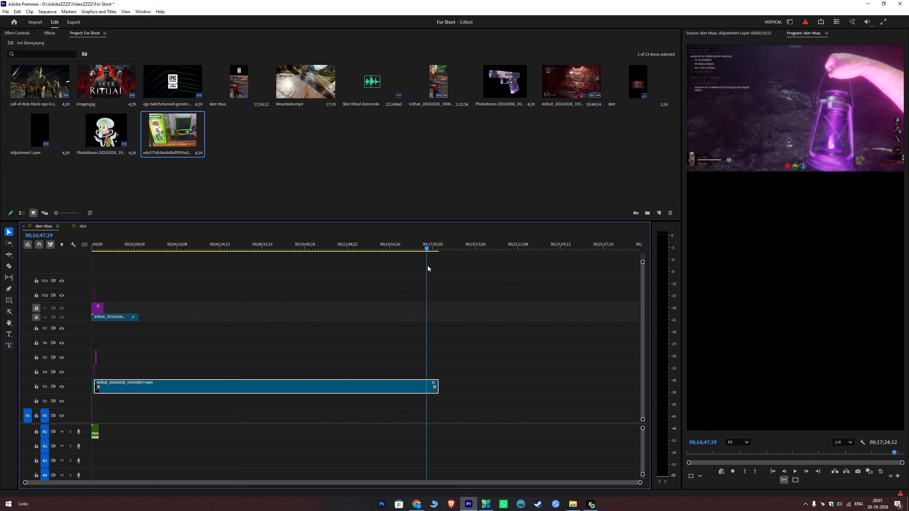
pyautogui.moveTo(428, 265); pyautogui.dragTo(399, 271)
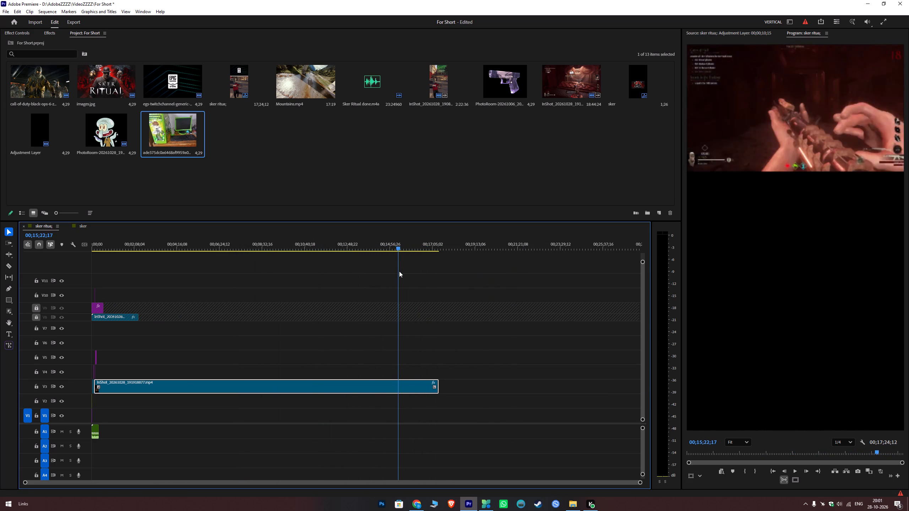
pyautogui.moveTo(399, 271); pyautogui.dragTo(407, 275)
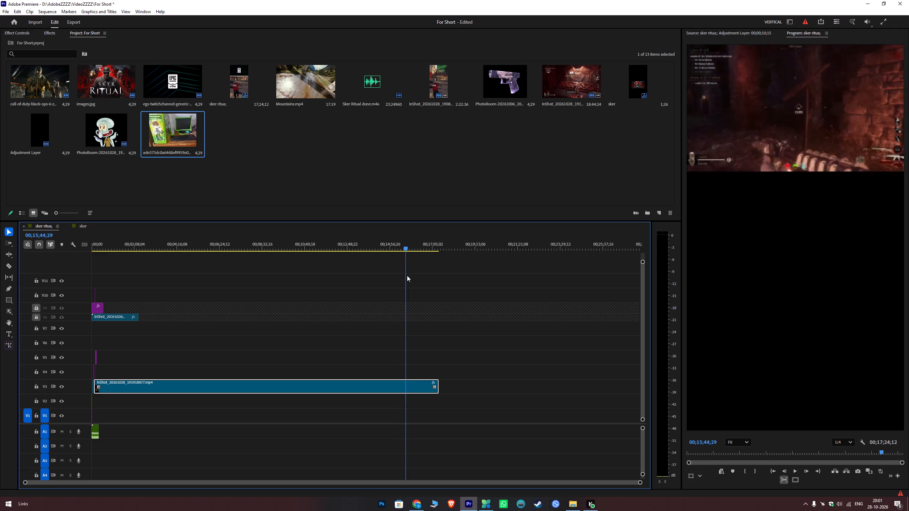
pyautogui.moveTo(407, 275); pyautogui.dragTo(267, 285)
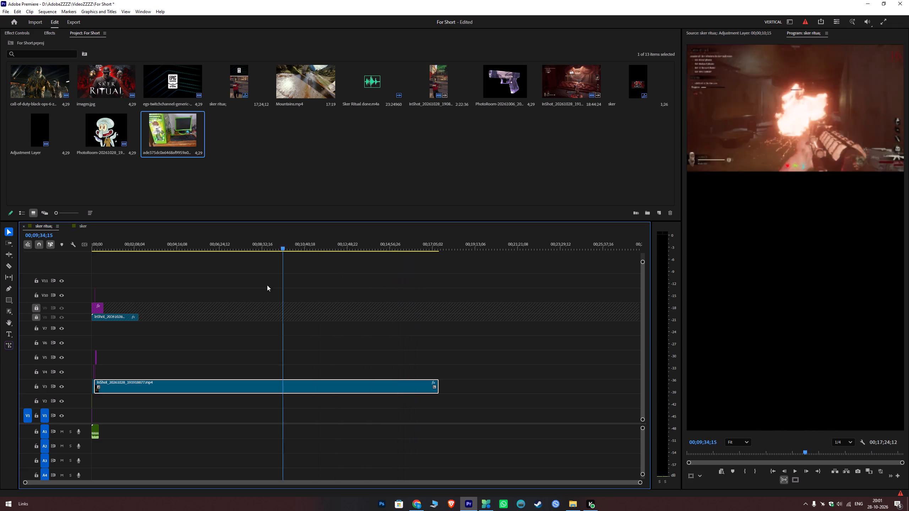
pyautogui.moveTo(267, 285); pyautogui.dragTo(196, 286)
pyautogui.scroll(14, 195, 286)
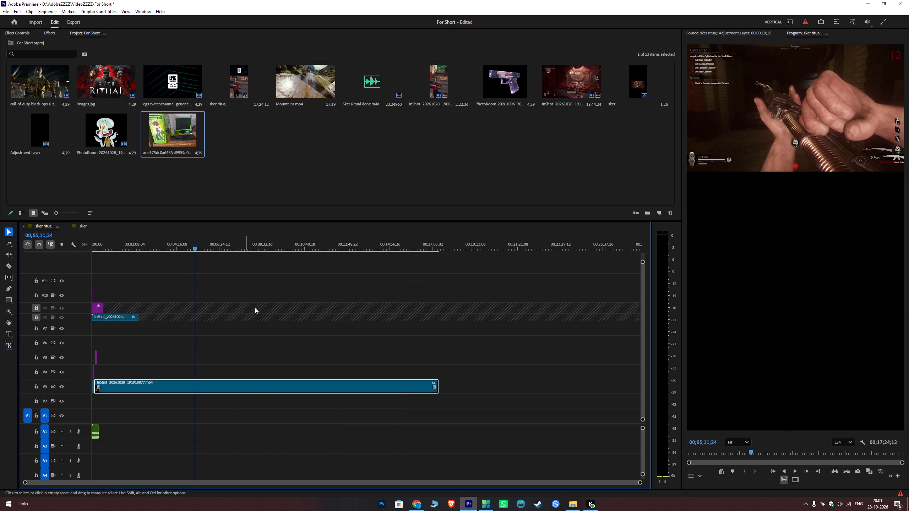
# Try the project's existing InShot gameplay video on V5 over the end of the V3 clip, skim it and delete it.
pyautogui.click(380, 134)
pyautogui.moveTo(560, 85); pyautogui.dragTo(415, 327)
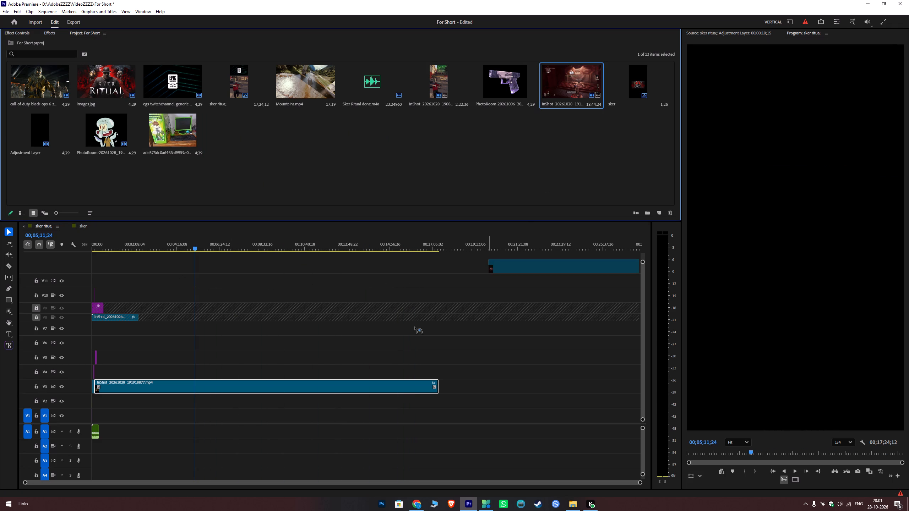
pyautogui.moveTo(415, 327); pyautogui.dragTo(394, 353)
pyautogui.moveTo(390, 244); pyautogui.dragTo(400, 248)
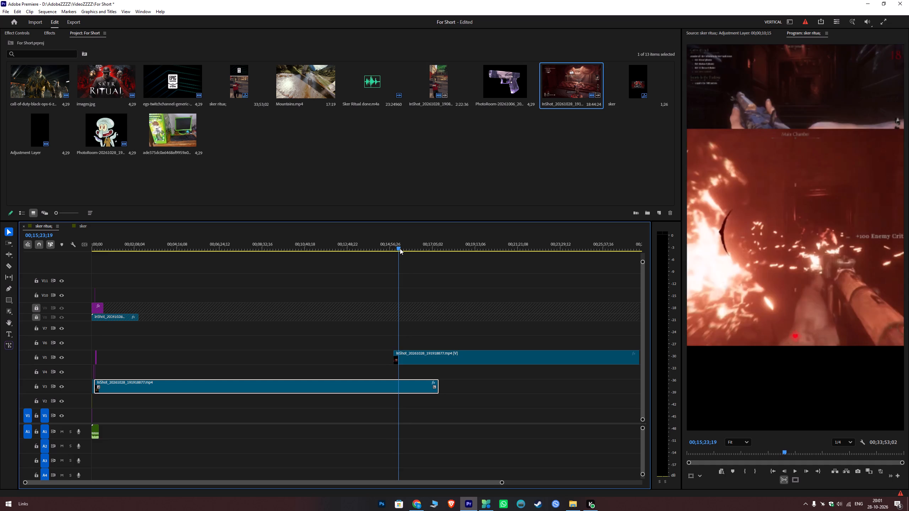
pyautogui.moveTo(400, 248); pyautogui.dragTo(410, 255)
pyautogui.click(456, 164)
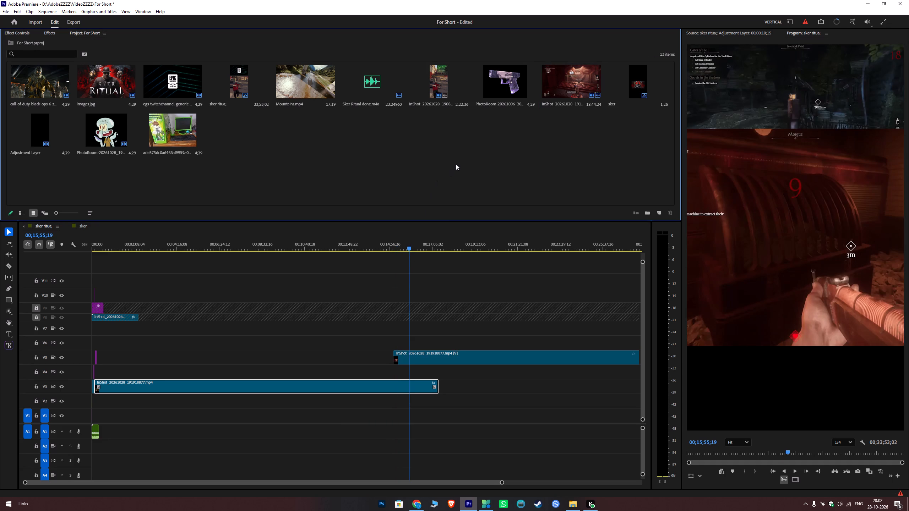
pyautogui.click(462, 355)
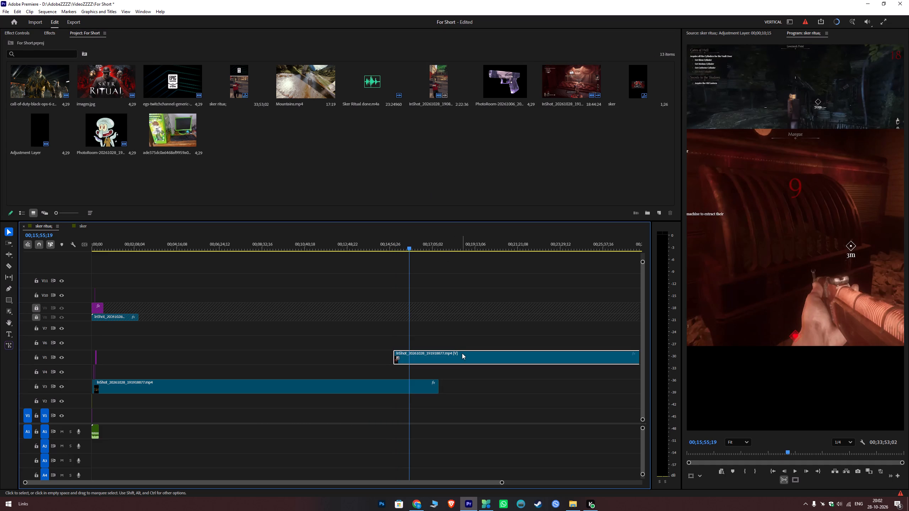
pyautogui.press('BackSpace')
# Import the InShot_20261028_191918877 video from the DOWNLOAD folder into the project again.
pyautogui.click(338, 147)
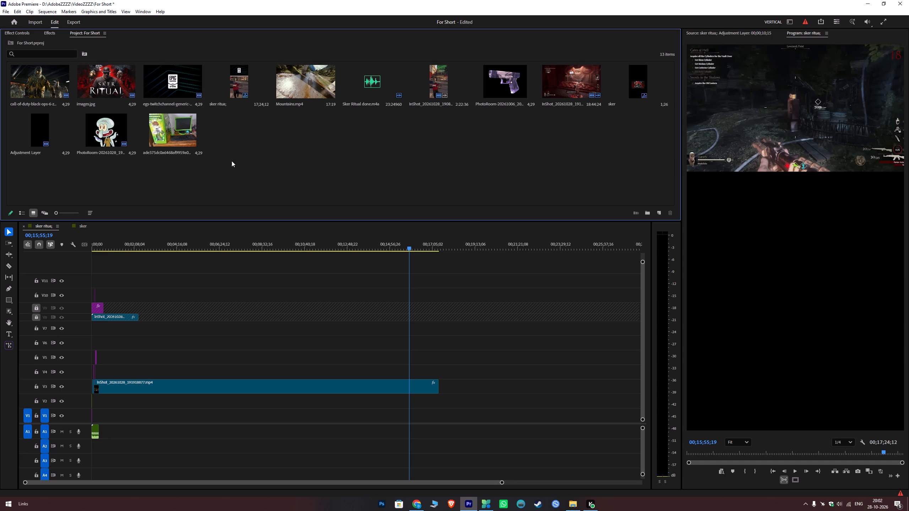
pyautogui.keyDown('alt'); pyautogui.scroll(-5, 304, 250); pyautogui.keyUp('alt')
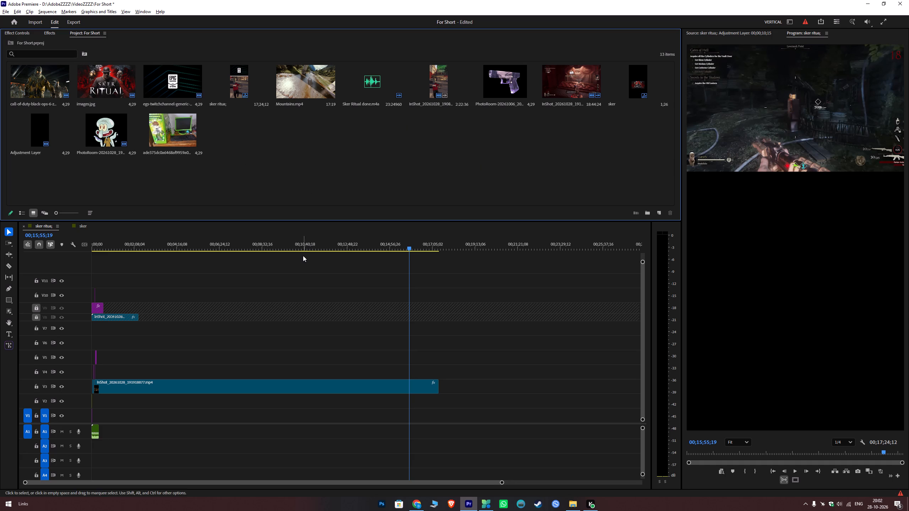
pyautogui.keyDown('alt'); pyautogui.scroll(-2, 303, 255); pyautogui.keyUp('alt')
pyautogui.click(334, 160)
pyautogui.scroll(-5, 352, 328)
pyautogui.keyDown('alt'); pyautogui.scroll(6, 307, 335); pyautogui.keyUp('alt')
pyautogui.keyDown('alt'); pyautogui.scroll(-4, 307, 335); pyautogui.keyUp('alt')
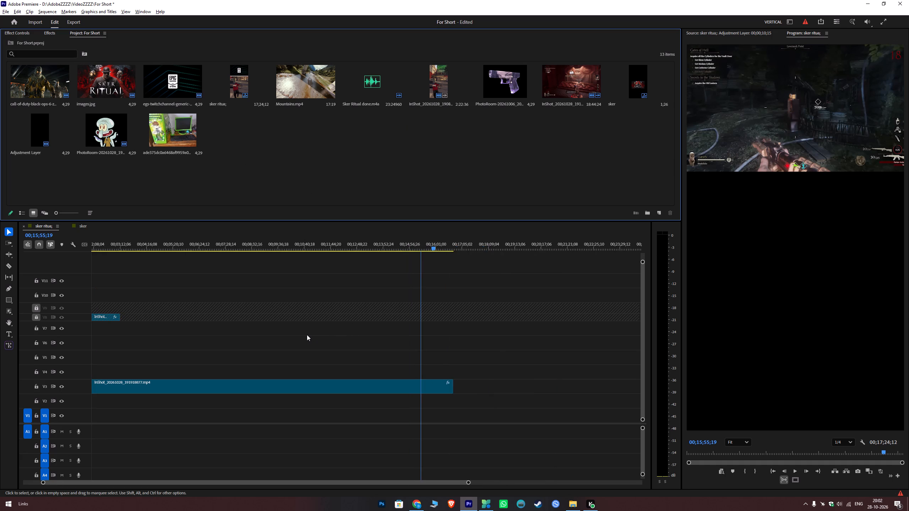
pyautogui.keyDown('alt'); pyautogui.scroll(-8, 307, 335); pyautogui.keyUp('alt')
pyautogui.doubleClick(338, 157)
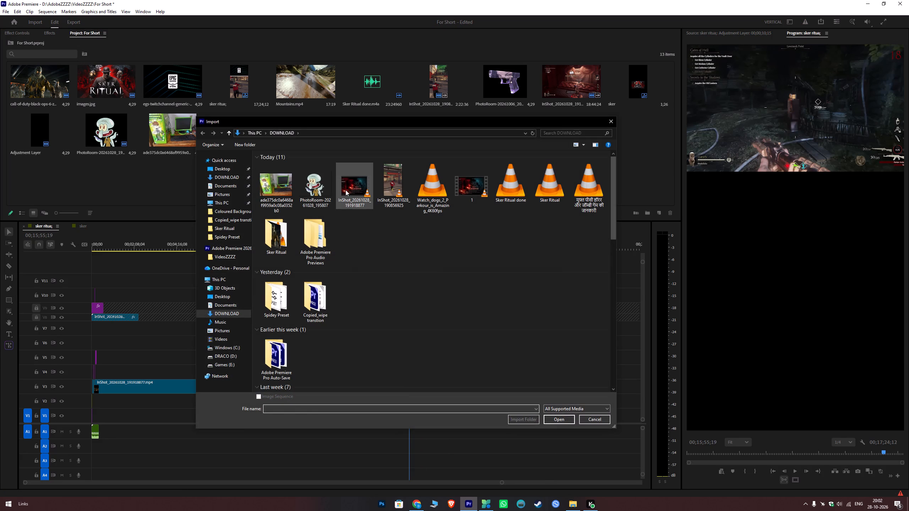
pyautogui.click(345, 190)
pyautogui.click(552, 418)
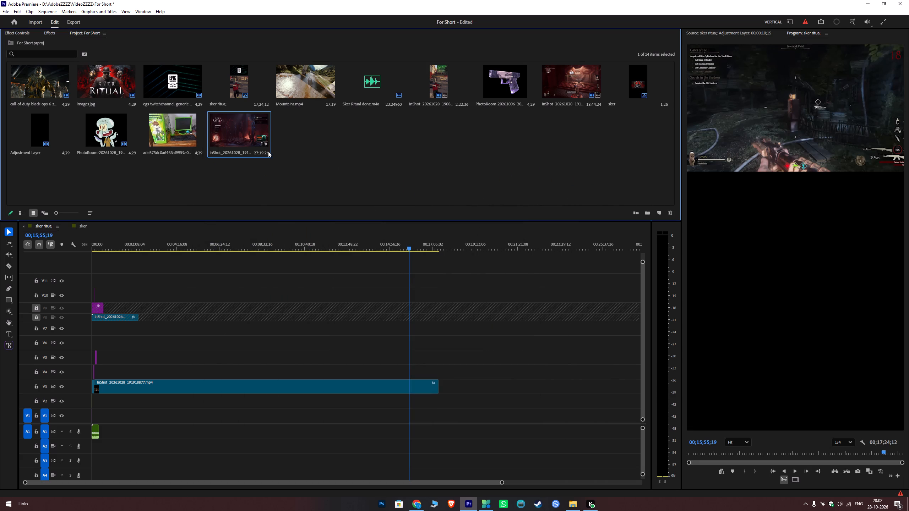
# Place the reimported InShot video on V5 where the V3 clip ends, unlink its audio and delete the audio part.
pyautogui.moveTo(241, 136); pyautogui.dragTo(440, 354)
pyautogui.click(456, 358)
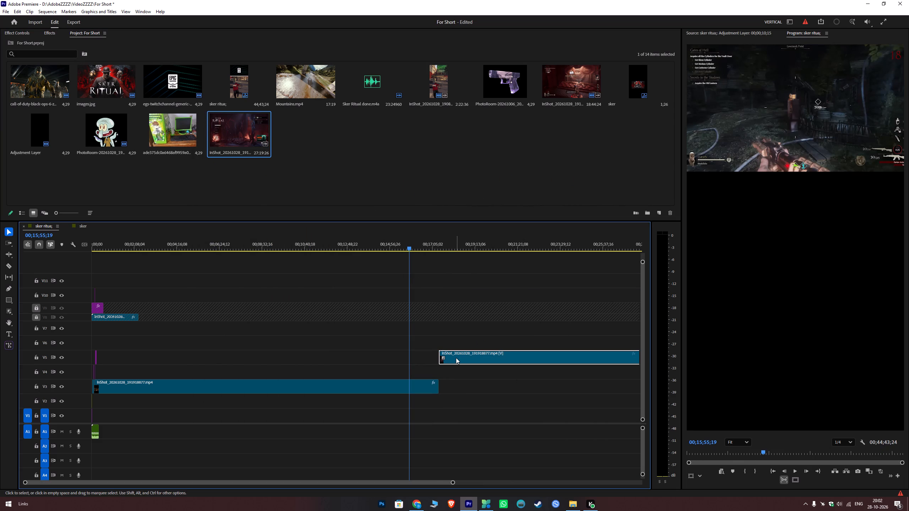
pyautogui.hotkey('ctrl', 'l')
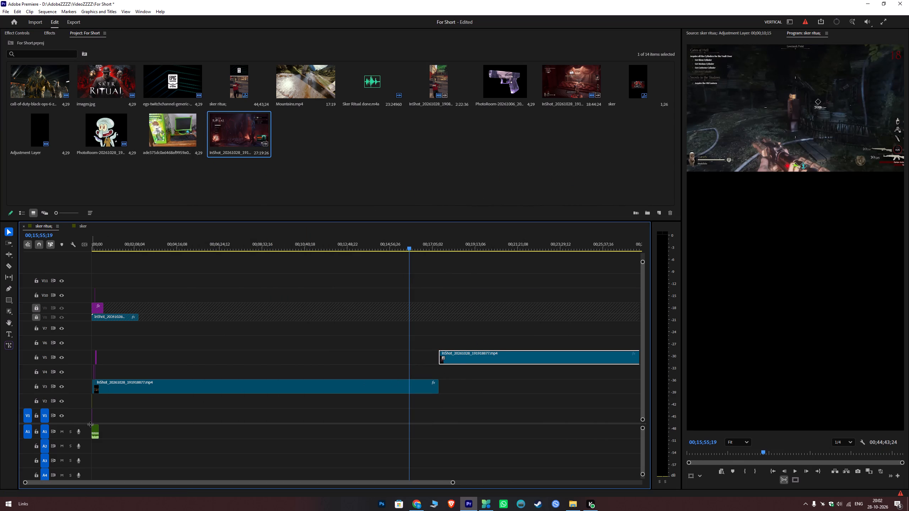
pyautogui.moveTo(90, 424); pyautogui.dragTo(124, 345)
pyautogui.click(463, 406)
pyautogui.press('BackSpace')
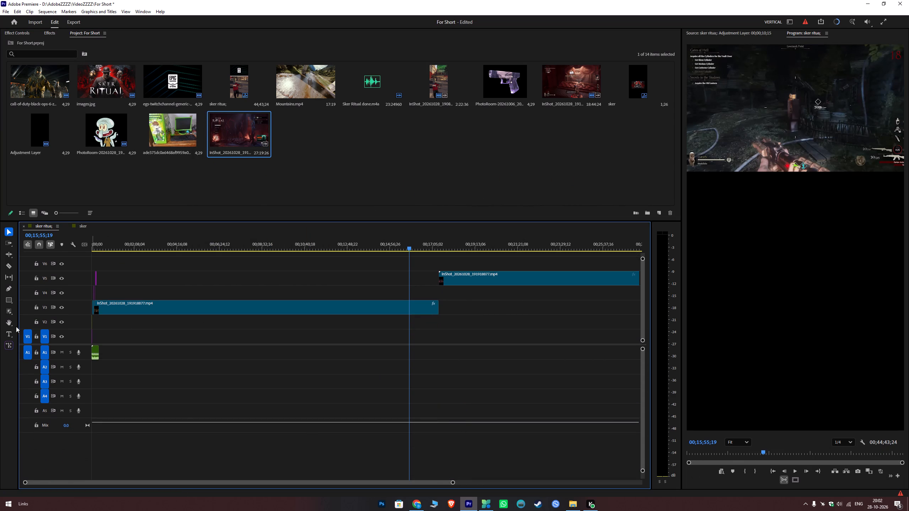
pyautogui.moveTo(75, 344); pyautogui.dragTo(92, 456)
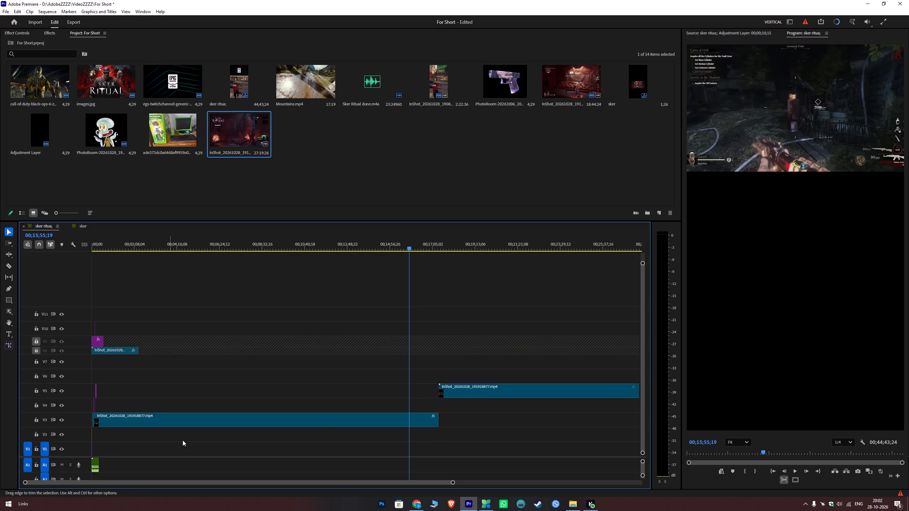
# Split the new V5 gameplay clip at 00;19;30;09 and delete the part before the cut.
pyautogui.moveTo(408, 245); pyautogui.dragTo(477, 274)
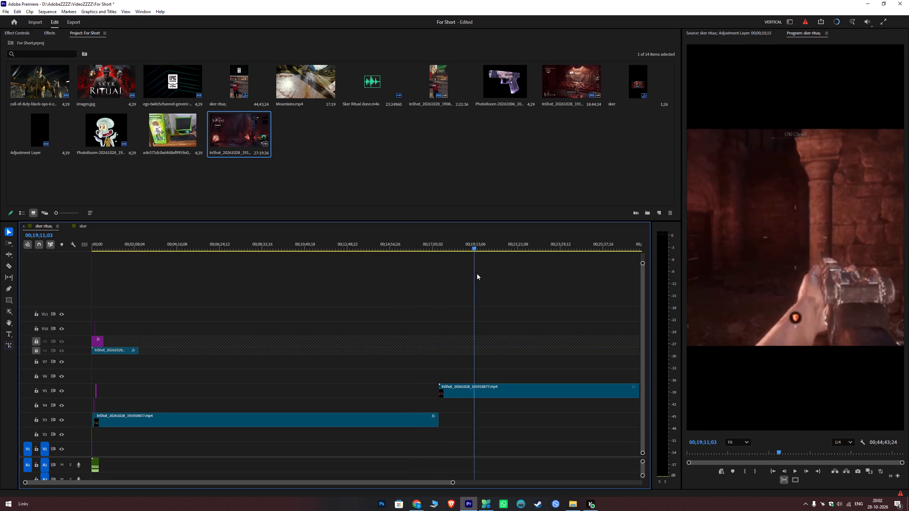
pyautogui.moveTo(477, 274); pyautogui.dragTo(482, 279)
pyautogui.press('c')
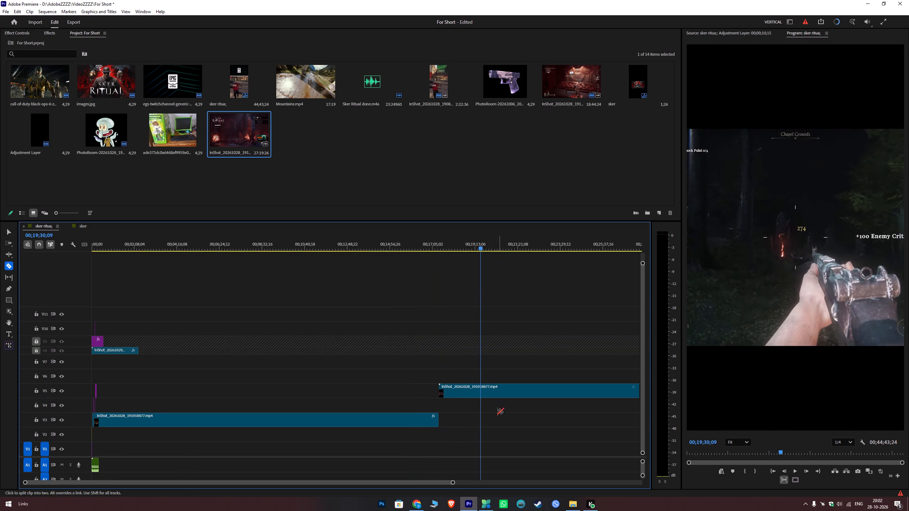
pyautogui.click(481, 393)
pyautogui.press('v')
pyautogui.click(462, 392)
pyautogui.press('BackSpace')
# Move the trimmed V5 gameplay clip earlier to start at about 00;01;28, after the image clip.
pyautogui.scroll(2, 364, 383)
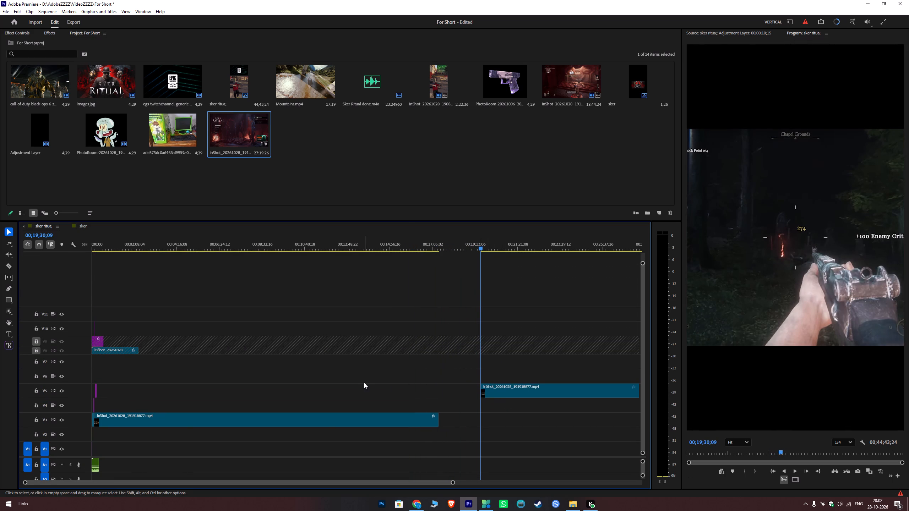
pyautogui.scroll(10, 364, 383)
pyautogui.moveTo(123, 247); pyautogui.dragTo(25, 261)
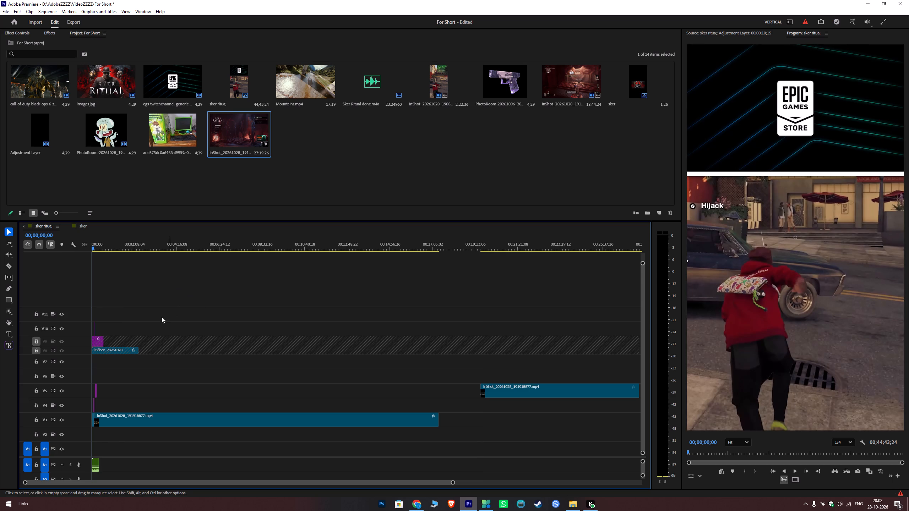
pyautogui.moveTo(499, 389); pyautogui.dragTo(140, 388)
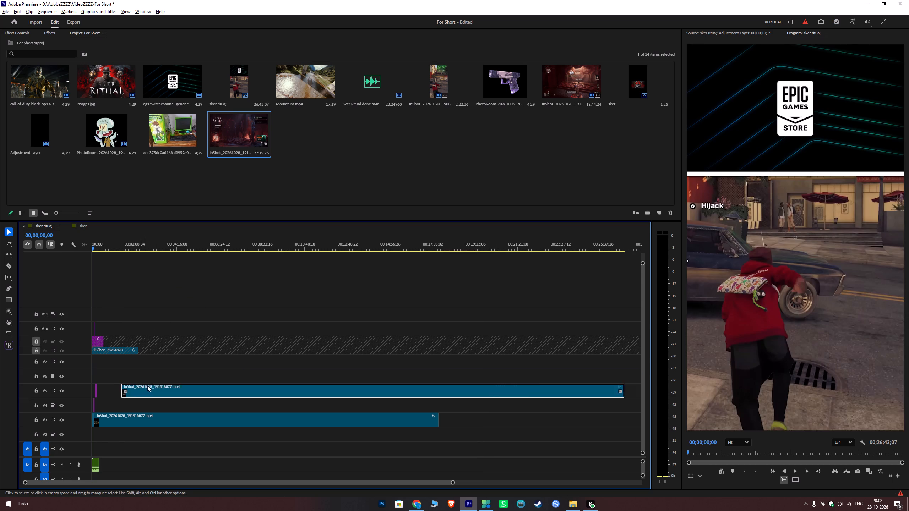
# Move the V5 gameplay clip earlier and down to V4 to start at about 00;00;37, and preview its start.
pyautogui.keyDown('alt'); pyautogui.scroll(20, 151, 384); pyautogui.keyUp('alt')
pyautogui.keyDown('alt'); pyautogui.scroll(17, 151, 384); pyautogui.keyUp('alt')
pyautogui.keyDown('alt'); pyautogui.scroll(4, 153, 380); pyautogui.keyUp('alt')
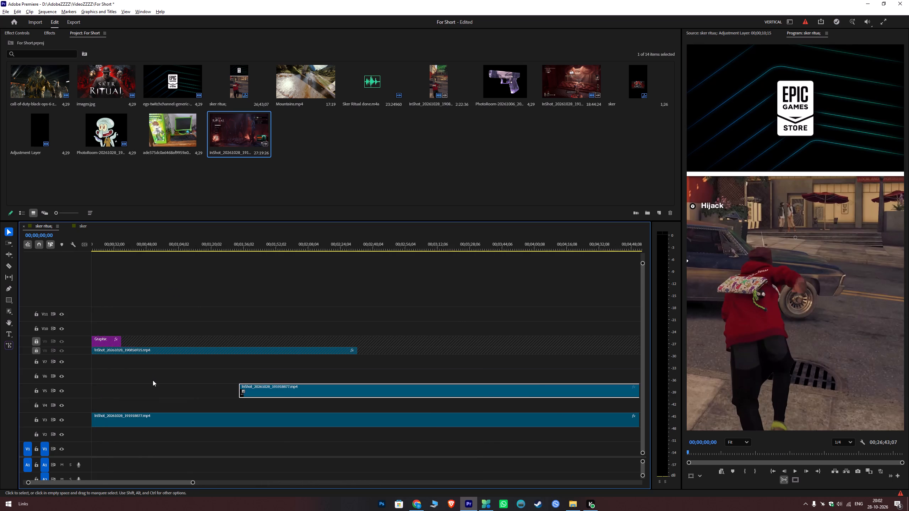
pyautogui.keyDown('alt'); pyautogui.scroll(9, 153, 380); pyautogui.keyUp('alt')
pyautogui.moveTo(132, 250); pyautogui.dragTo(109, 259)
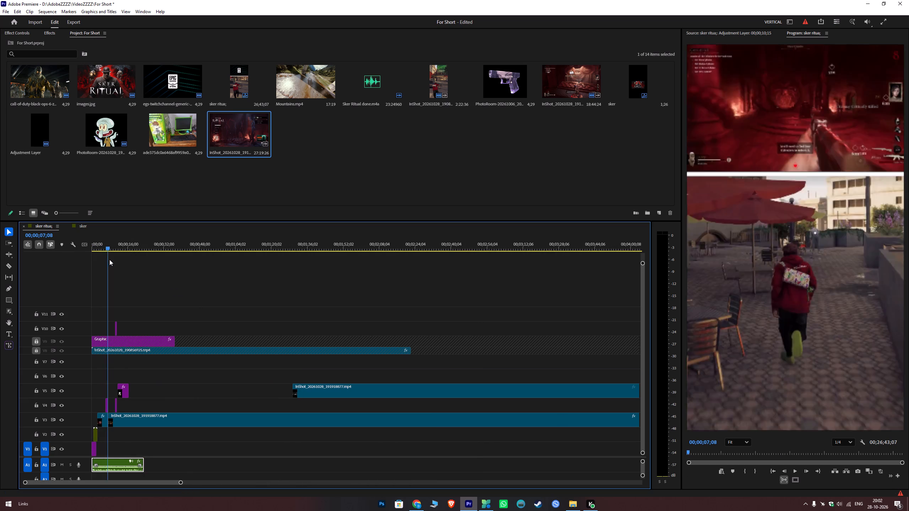
pyautogui.moveTo(109, 259); pyautogui.dragTo(110, 260)
pyautogui.press('space')
pyautogui.press('space')
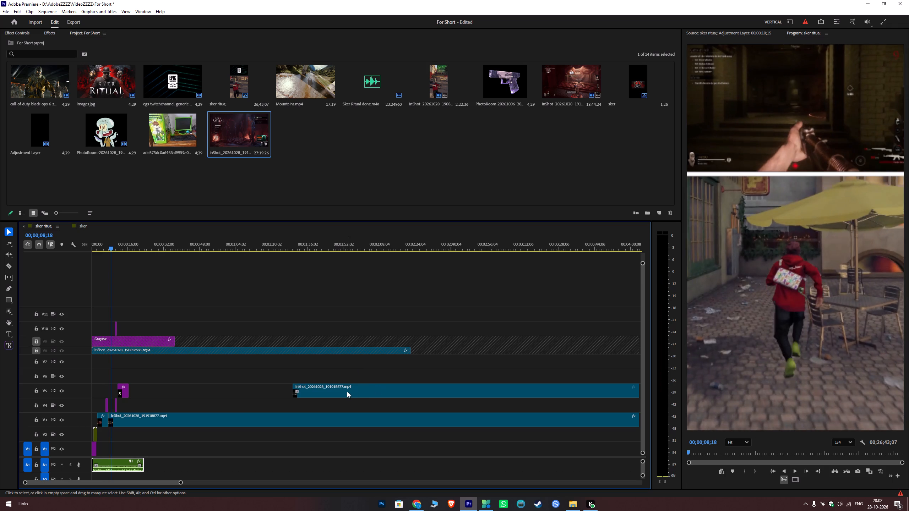
pyautogui.moveTo(343, 391); pyautogui.dragTo(230, 400)
pyautogui.click(168, 247)
pyautogui.press('space')
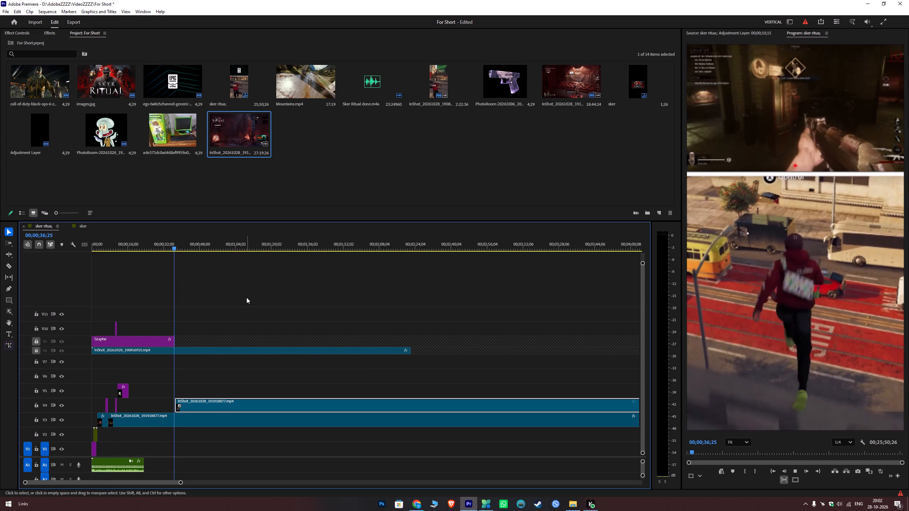
pyautogui.press('space')
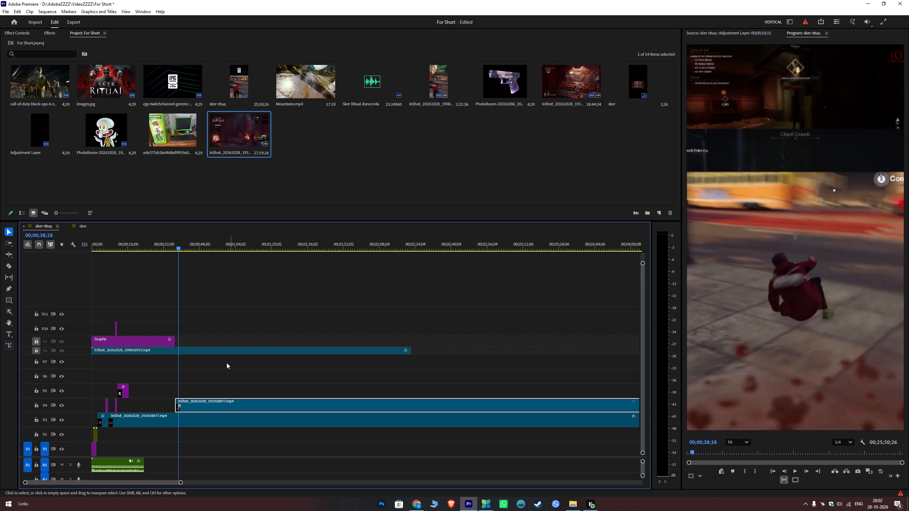
# Copy the Motion settings from the long V3 gameplay clip and paste them onto the V4 gameplay clip.
pyautogui.scroll(7, 197, 388)
pyautogui.click(128, 419)
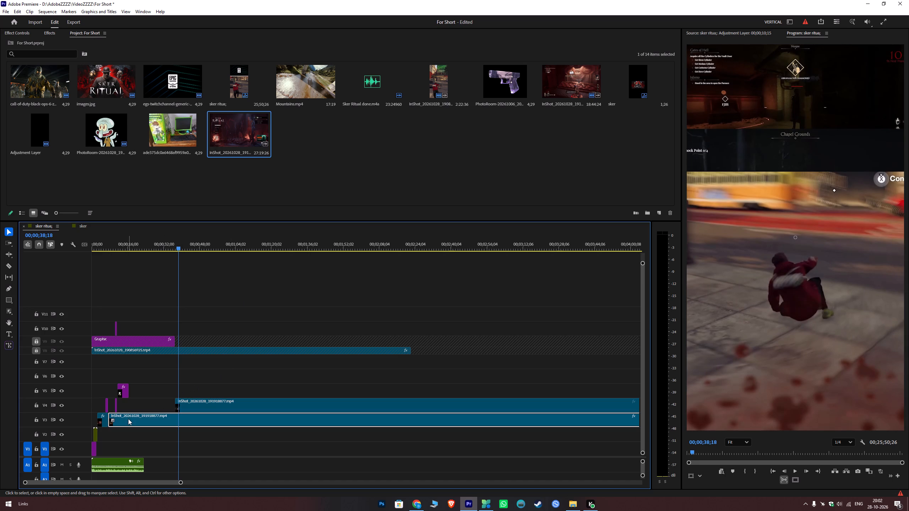
pyautogui.click(23, 31)
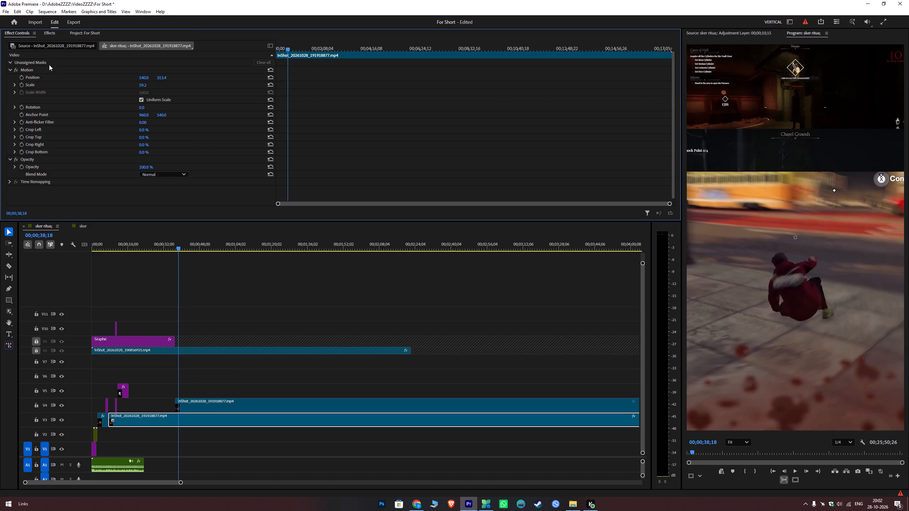
pyautogui.click(33, 68)
pyautogui.rightClick(33, 68)
pyautogui.click(49, 100)
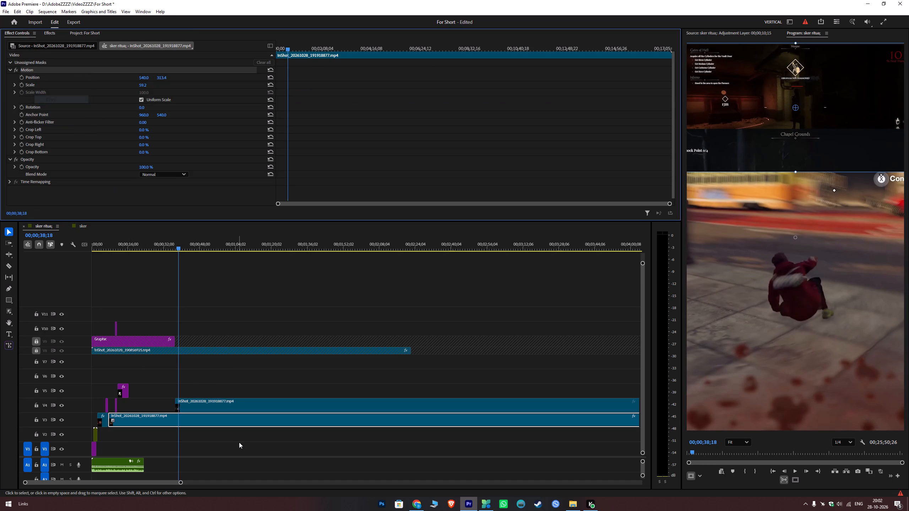
pyautogui.click(226, 410)
pyautogui.hotkey('ctrl', 'v')
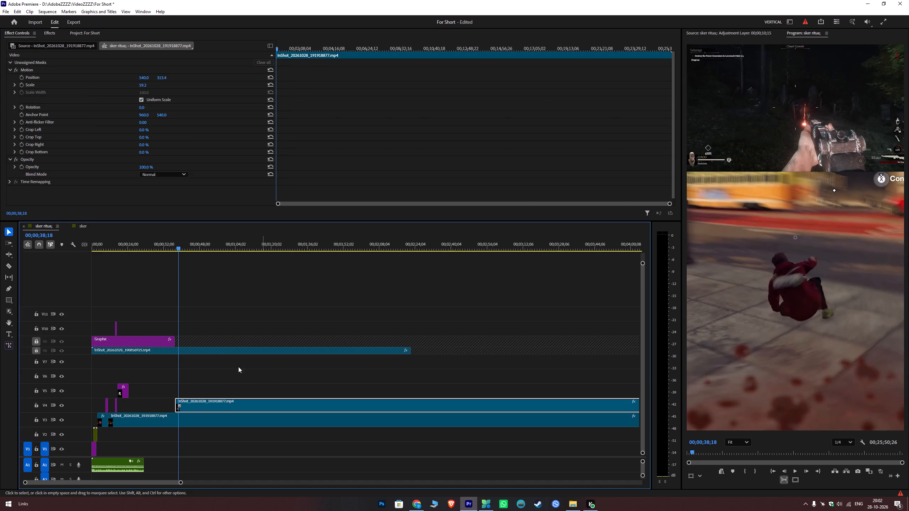
# Delete the long V3 gameplay clip and move the V4 gameplay clip into its place, directly after the first V3 gameplay clip.
pyautogui.click(157, 420)
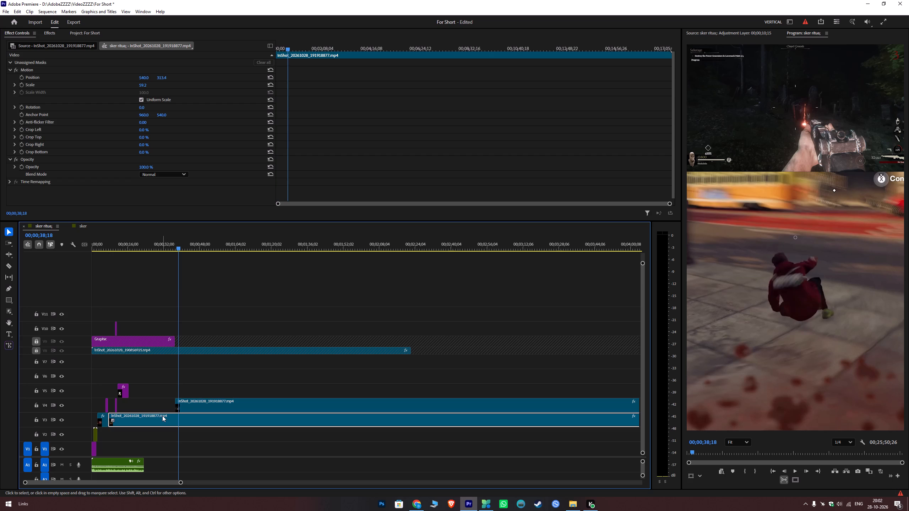
pyautogui.press('BackSpace')
pyautogui.moveTo(202, 403); pyautogui.dragTo(142, 425)
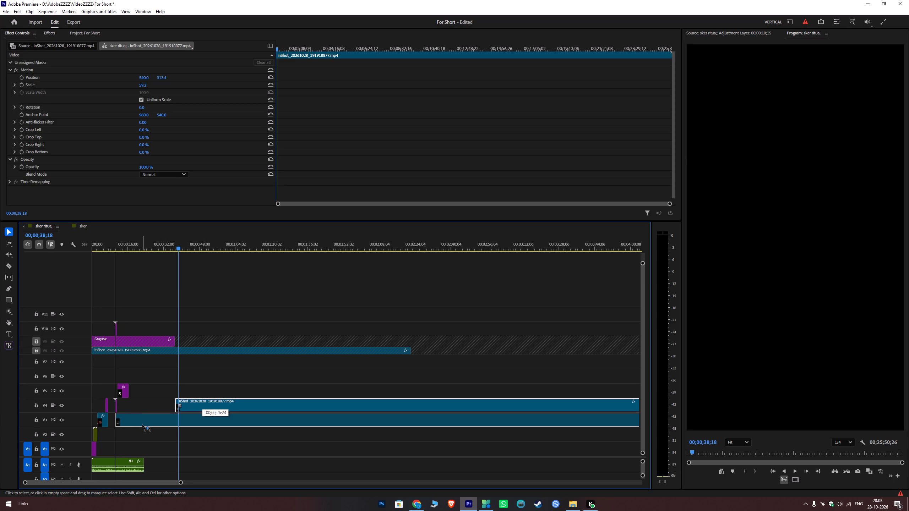
pyautogui.moveTo(142, 425); pyautogui.dragTo(137, 426)
pyautogui.keyDown('alt'); pyautogui.scroll(8, 136, 424); pyautogui.keyUp('alt')
pyautogui.scroll(5, 149, 310)
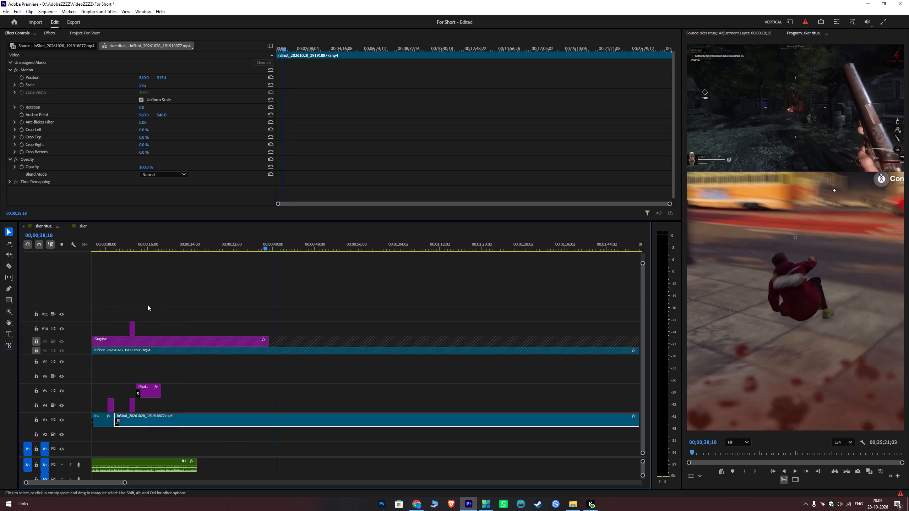
# Play the section leading into the repositioned V3 gameplay clip, and save the project.
pyautogui.click(111, 248)
pyautogui.press('space')
pyautogui.keyDown('alt'); pyautogui.scroll(7, 197, 314); pyautogui.keyUp('alt')
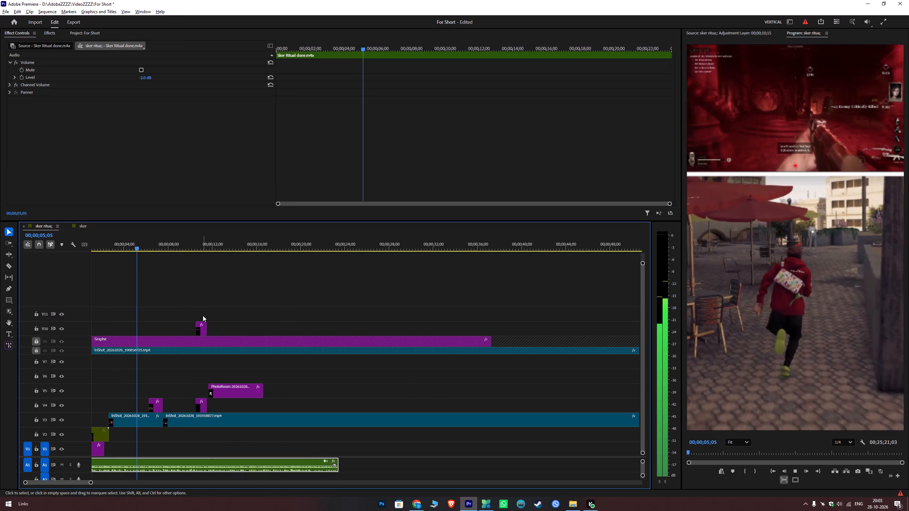
pyautogui.keyDown('alt'); pyautogui.scroll(6, 203, 315); pyautogui.keyUp('alt')
pyautogui.press('space')
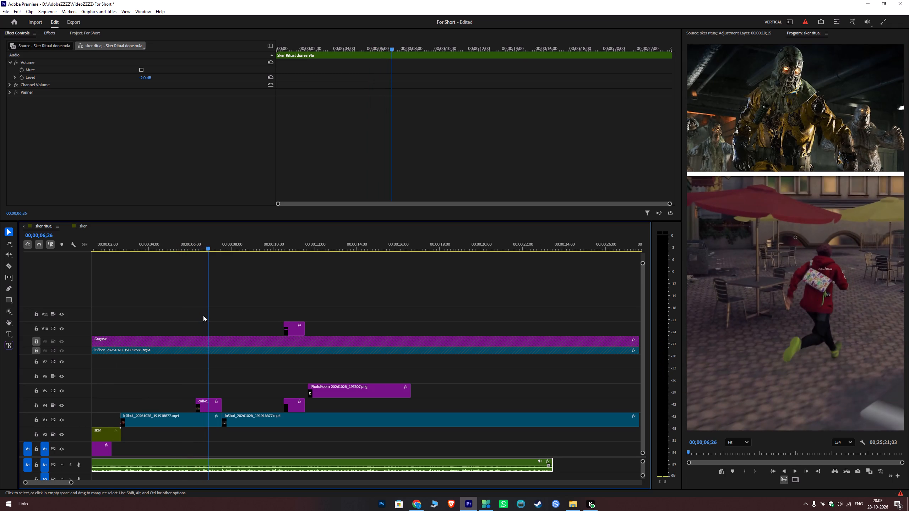
pyautogui.hotkey('ctrl', 's')
# Play on from 00;00;06;26 to review the new gameplay, the 29 October text and the PhotoRoom image against the voiceover.
pyautogui.press('space')
pyautogui.press('space')
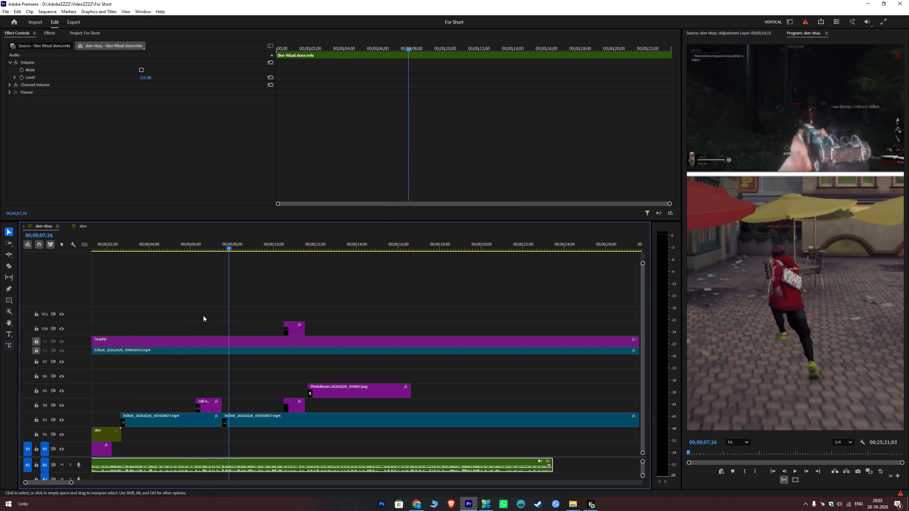
pyautogui.press('space')
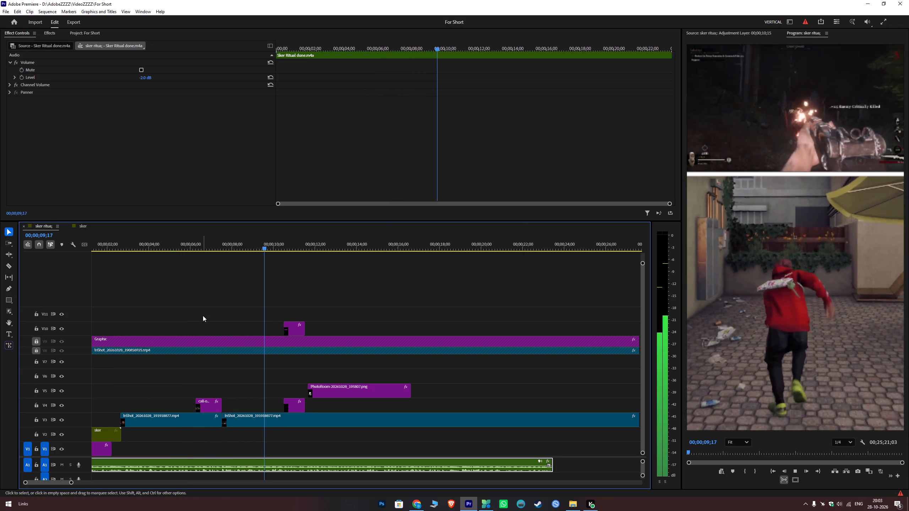
pyautogui.press('space')
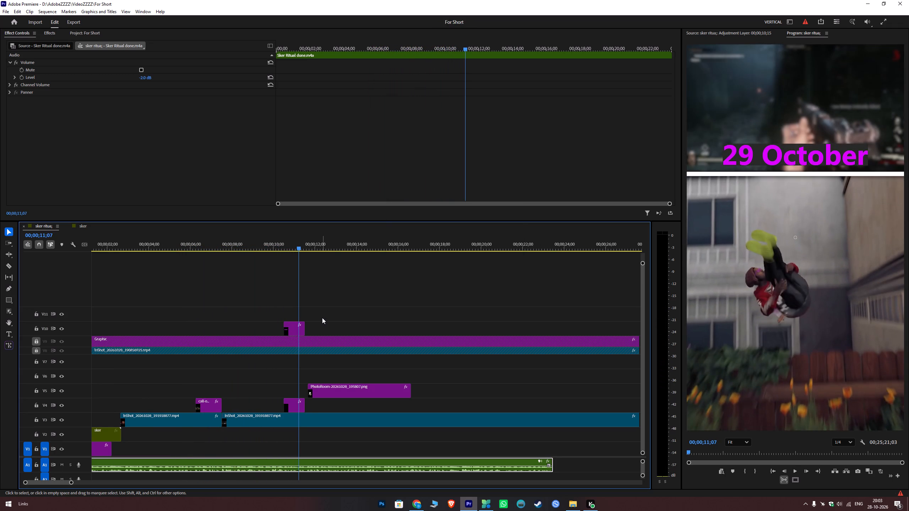
pyautogui.press('space')
pyautogui.press('space')
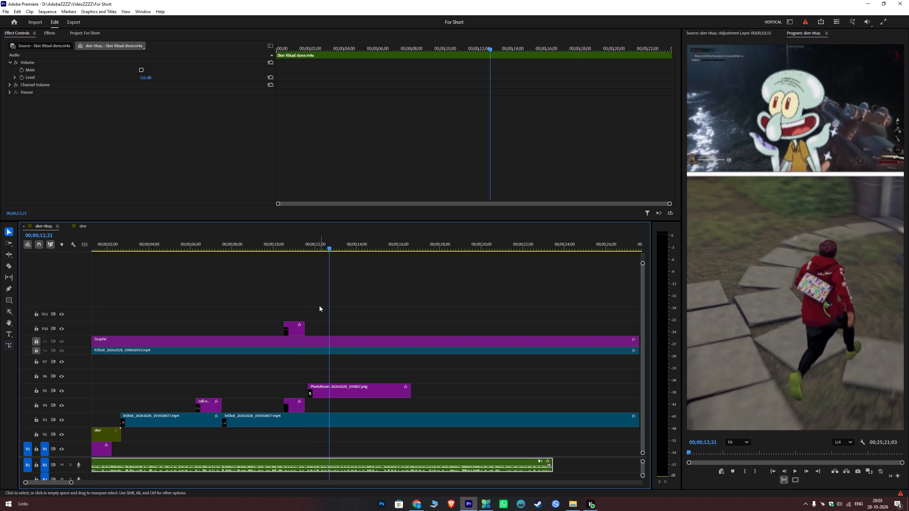
pyautogui.press('space')
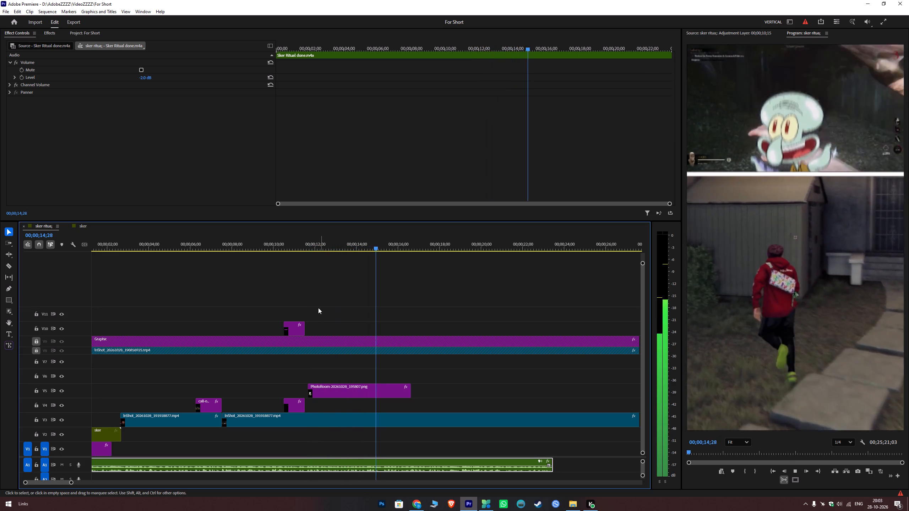
pyautogui.press('space')
pyautogui.moveTo(299, 251); pyautogui.dragTo(302, 250)
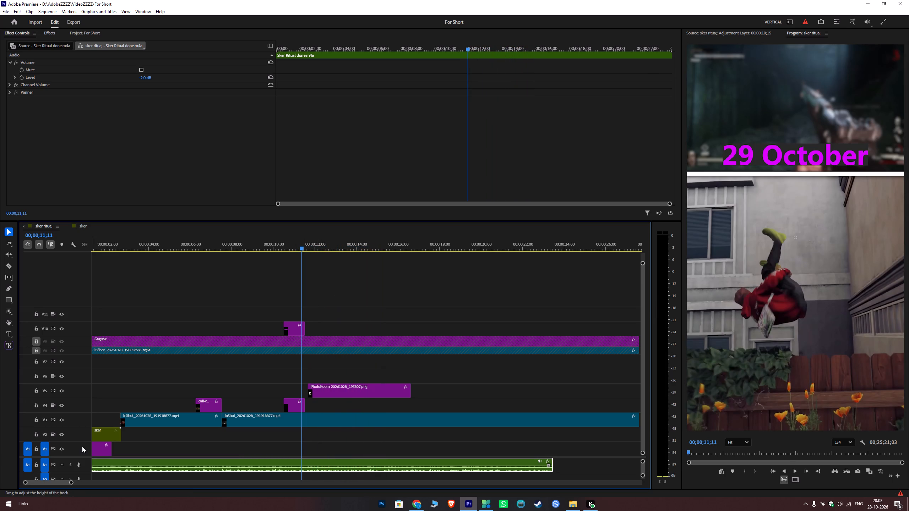
# Enlarge the timeline's audio track area to show tracks A1 to A4.
pyautogui.moveTo(80, 457); pyautogui.dragTo(88, 401)
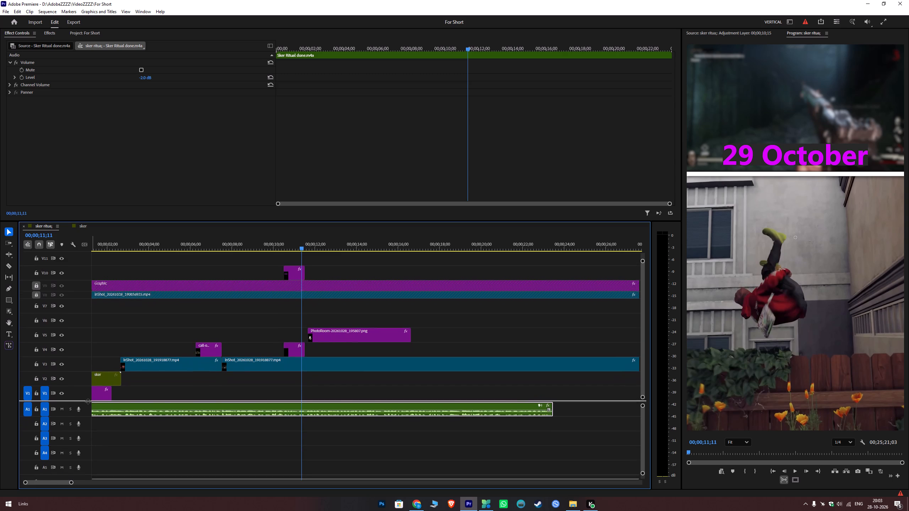
pyautogui.moveTo(88, 401); pyautogui.dragTo(87, 413)
# Replay the section from the 29 October text into the PhotoRoom image to check its timing against the voiceover.
pyautogui.press('space')
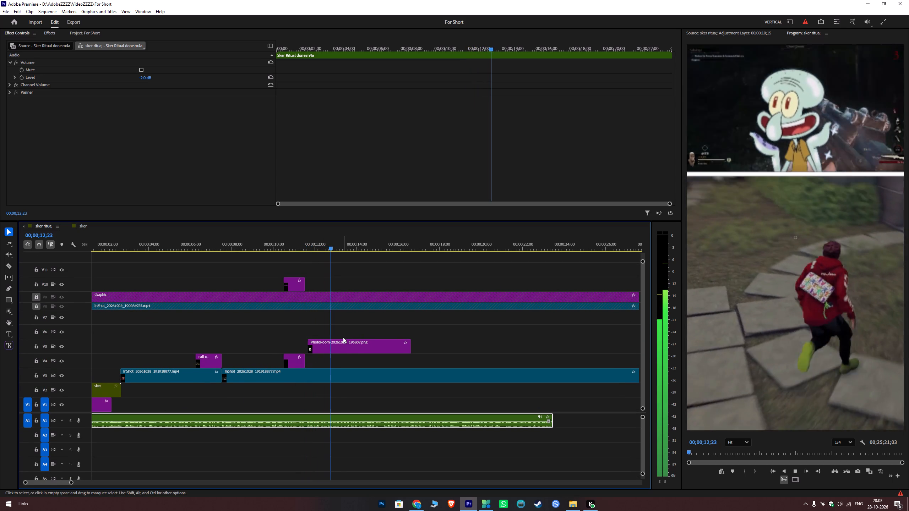
pyautogui.click(340, 346)
pyautogui.press('space')
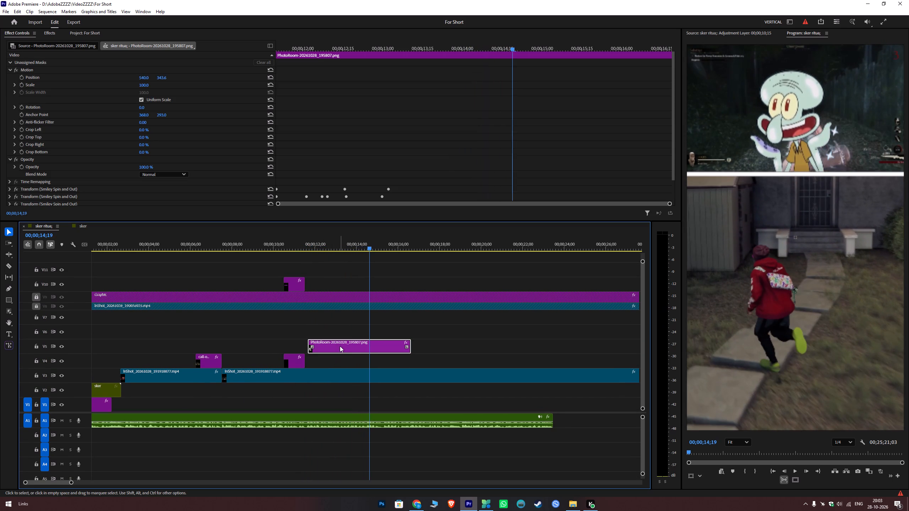
pyautogui.click(311, 247)
pyautogui.press('space')
pyautogui.click(385, 269)
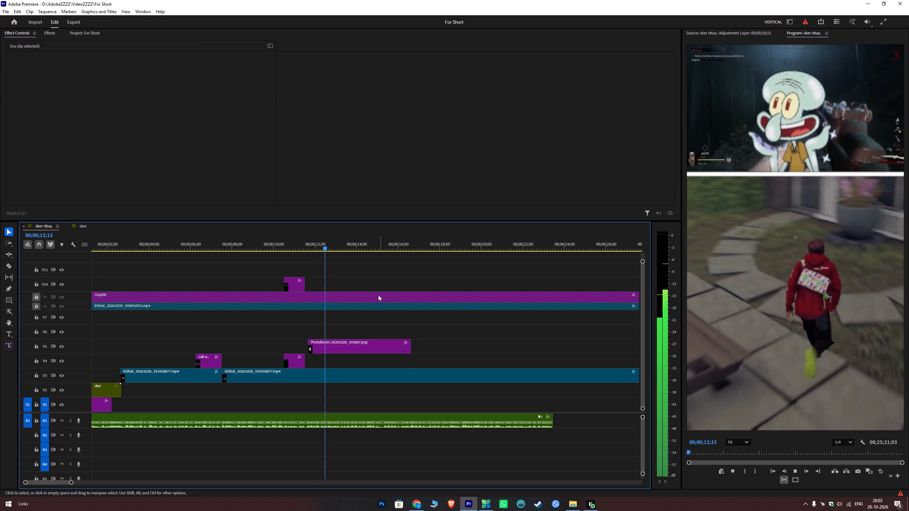
pyautogui.press('space')
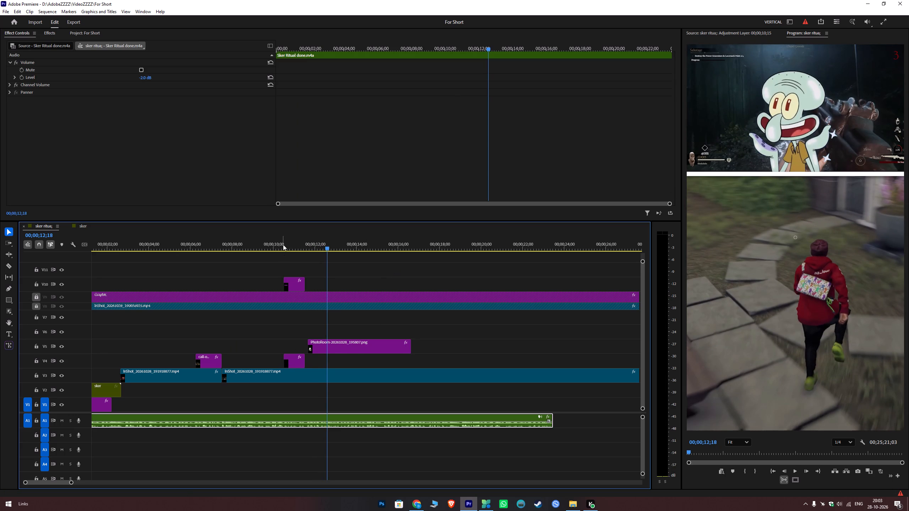
pyautogui.moveTo(283, 239); pyautogui.dragTo(296, 252)
pyautogui.press('space')
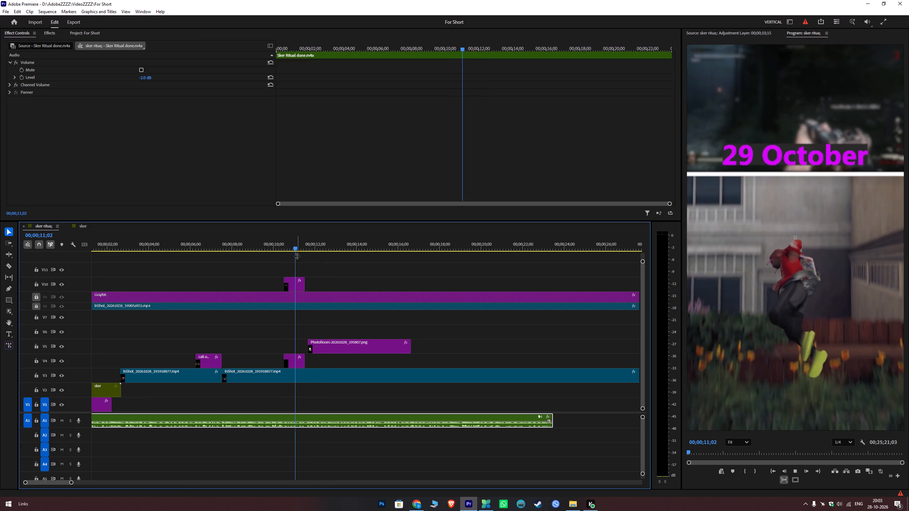
pyautogui.press('space')
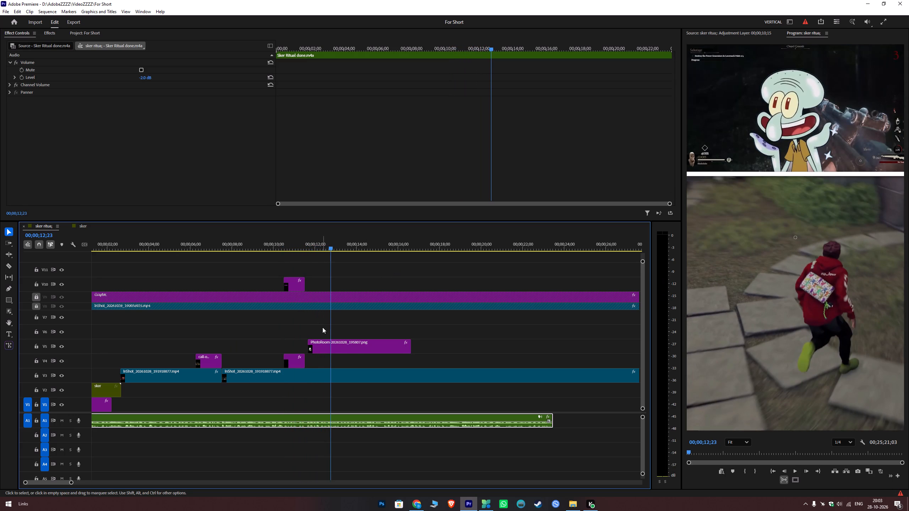
# Duplicate the blur Adjustment Layer on V4 to start at 00;00;12;00, beneath the PhotoRoom image.
pyautogui.keyDown('alt'); pyautogui.scroll(8, 324, 330); pyautogui.keyUp('alt')
pyautogui.moveTo(337, 248); pyautogui.dragTo(316, 255)
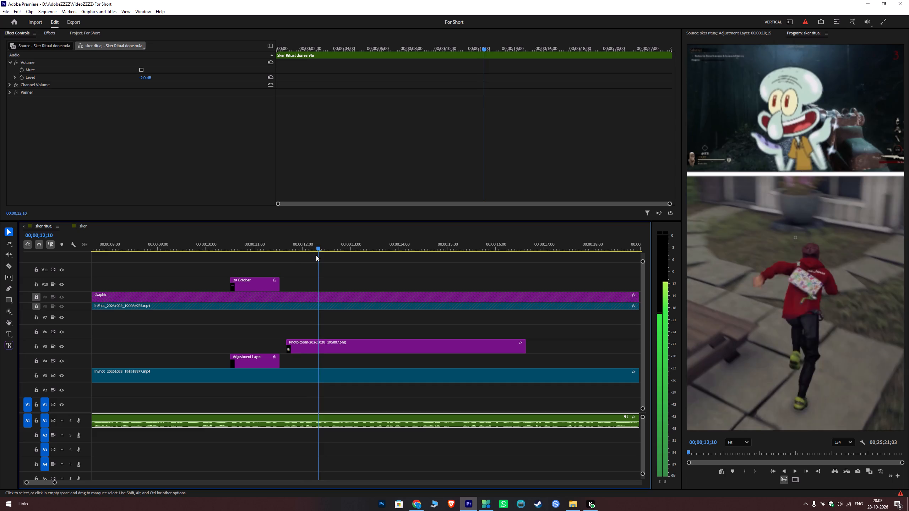
pyautogui.moveTo(316, 255); pyautogui.dragTo(301, 259)
pyautogui.keyDown('alt'); pyautogui.moveTo(252, 361); pyautogui.dragTo(306, 359); pyautogui.keyUp('alt')
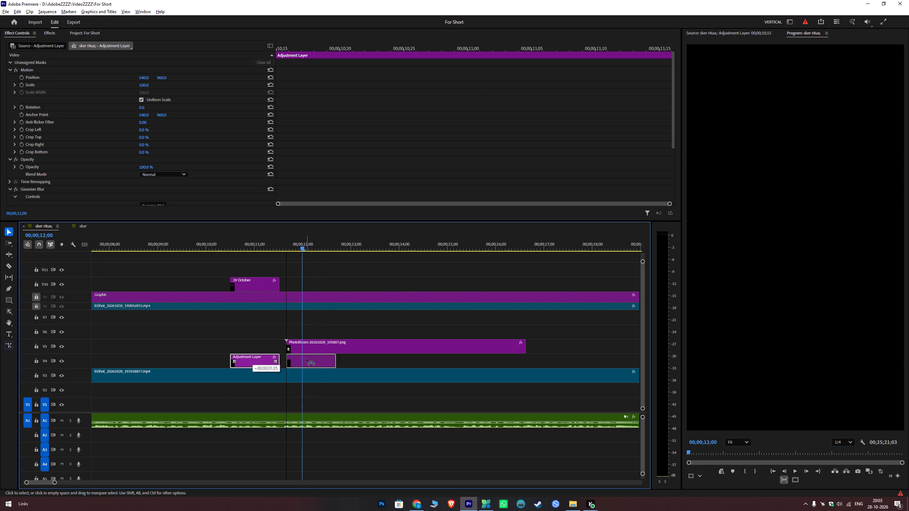
pyautogui.keyDown('alt'); pyautogui.moveTo(306, 359); pyautogui.dragTo(322, 361); pyautogui.keyUp('alt')
# Extend the copied Adjustment Layer on V4 to end at 00;00;15;01, using playback to match the PhotoRoom image's exit.
pyautogui.moveTo(352, 361); pyautogui.dragTo(454, 367)
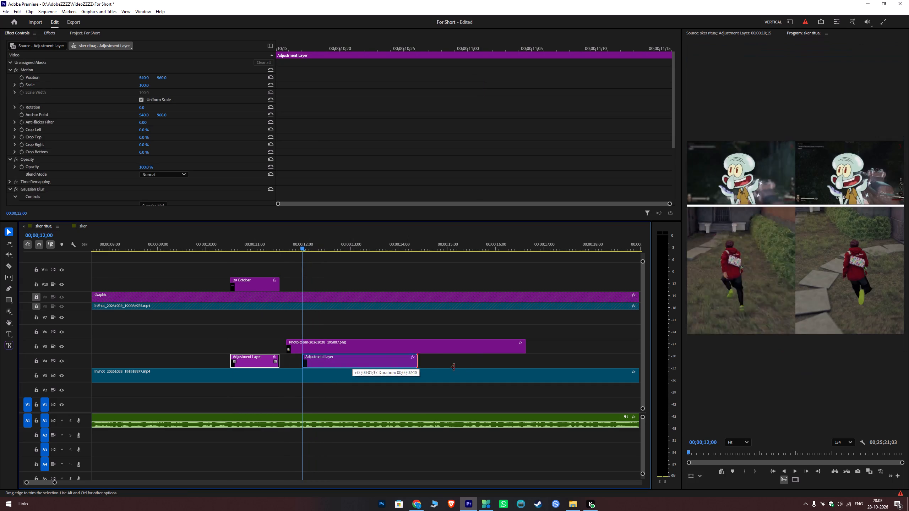
pyautogui.moveTo(454, 367); pyautogui.dragTo(492, 368)
pyautogui.press('space')
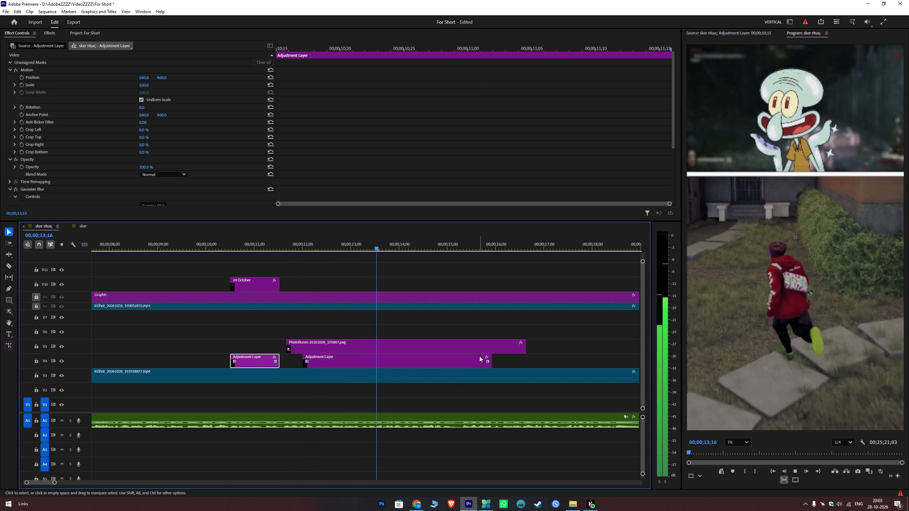
pyautogui.press('space')
pyautogui.press('space')
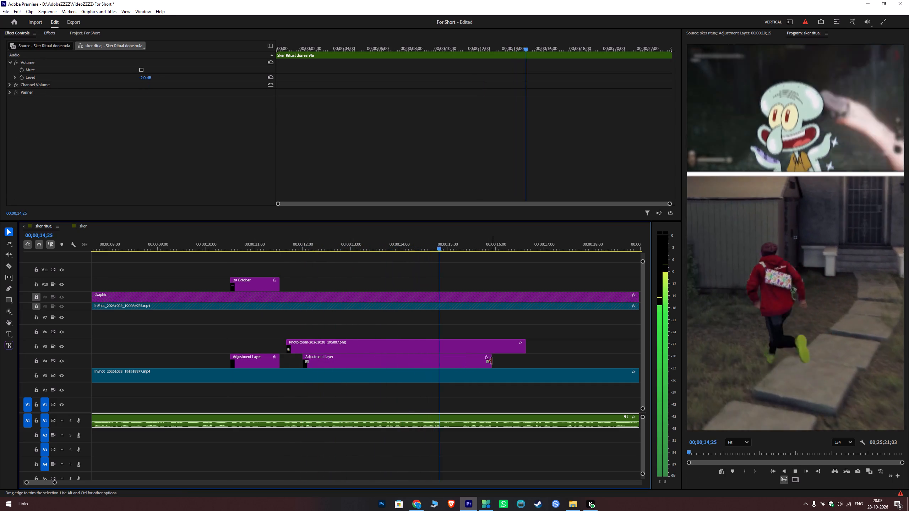
pyautogui.press('space')
pyautogui.click(491, 361)
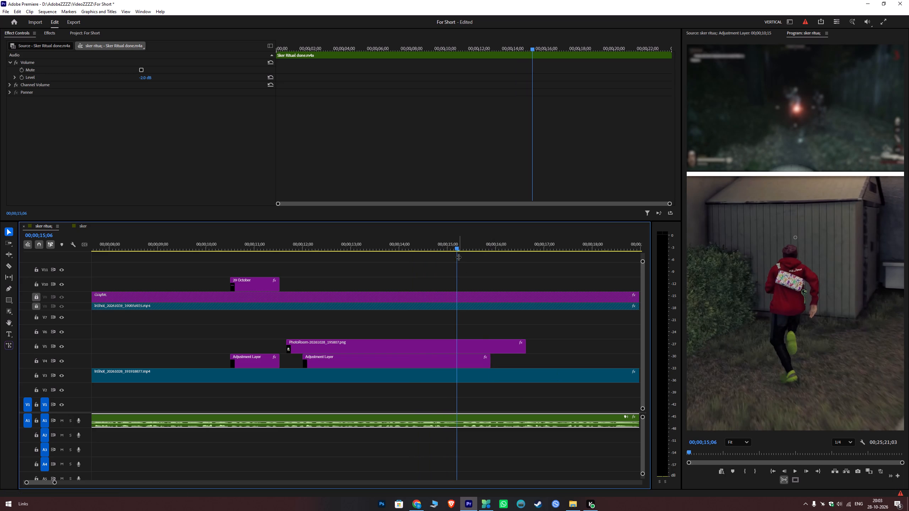
pyautogui.moveTo(458, 249); pyautogui.dragTo(450, 252)
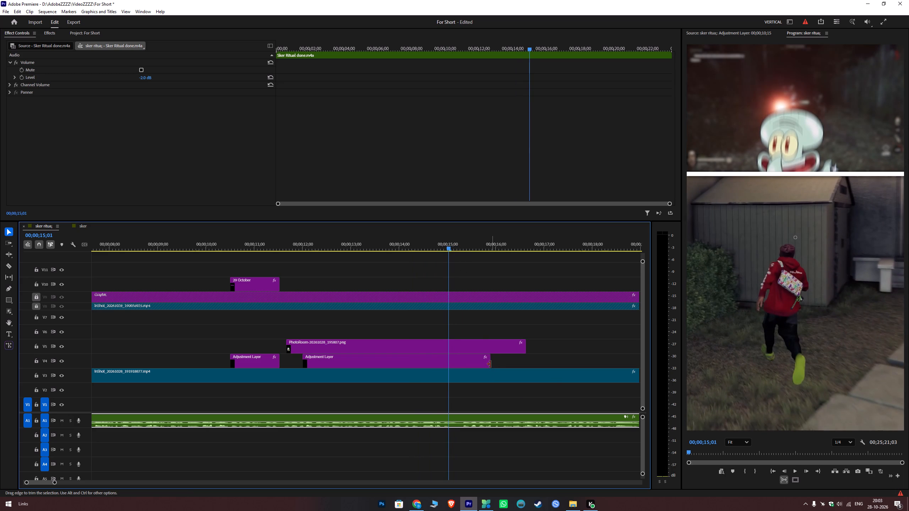
pyautogui.moveTo(490, 364); pyautogui.dragTo(450, 367)
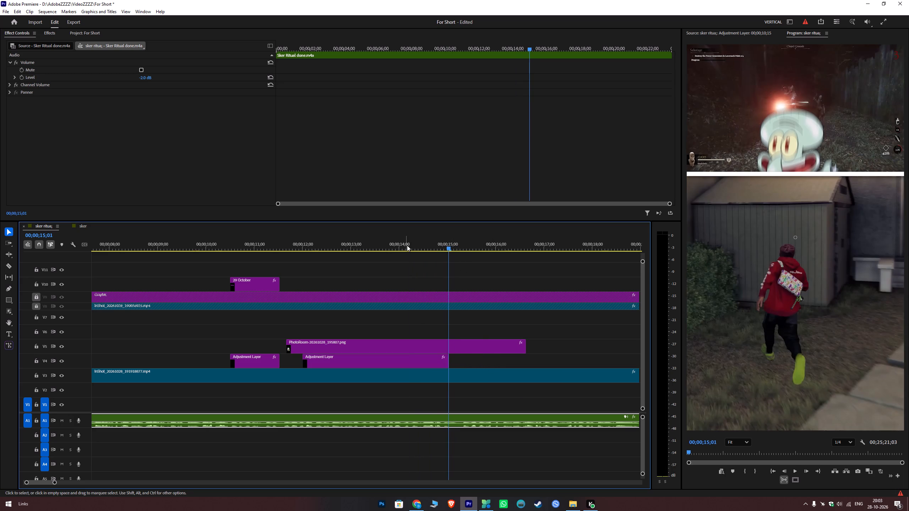
# Play past the end of the copied Adjustment Layer to check the blur's exit, and save the project.
pyautogui.click(407, 242)
pyautogui.press('space')
pyautogui.press('space')
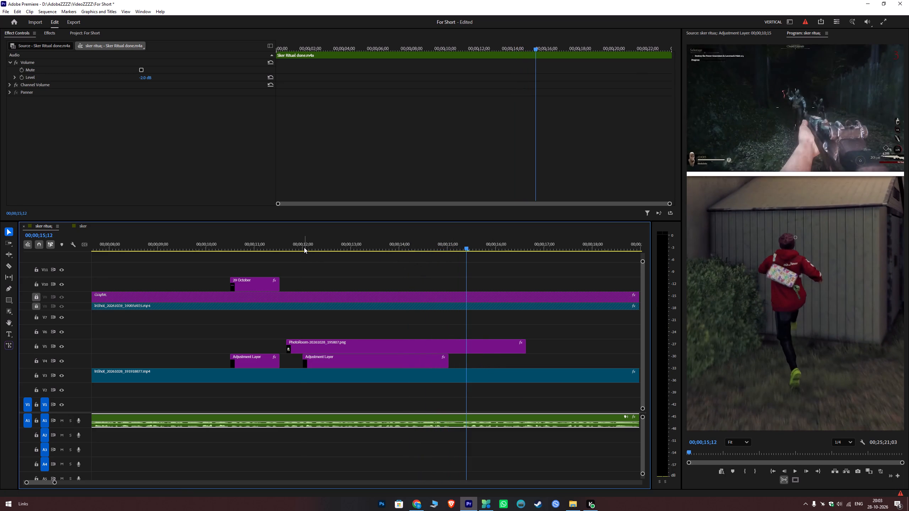
pyautogui.click(302, 247)
pyautogui.hotkey('ctrl', 's')
# Replay the section from before the 29 October text through the PhotoRoom image to check its timing against the voiceover.
pyautogui.click(293, 243)
pyautogui.press('space')
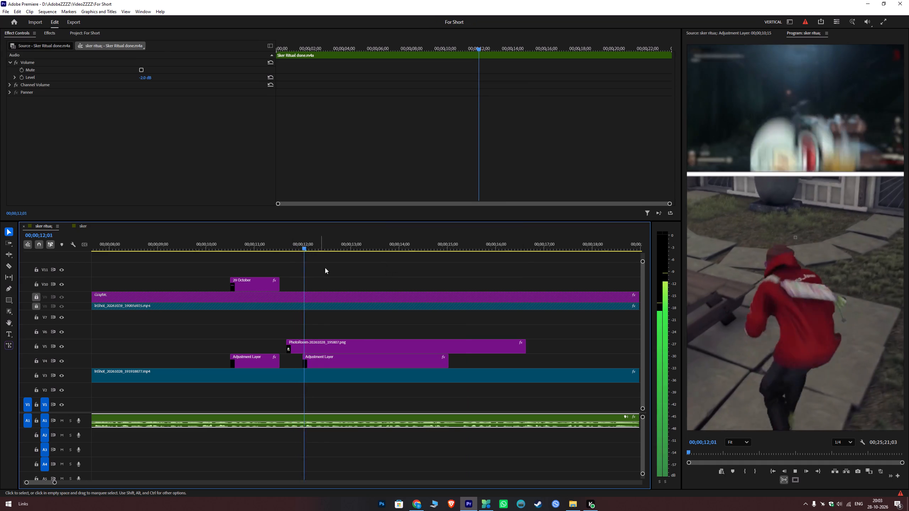
pyautogui.press('space')
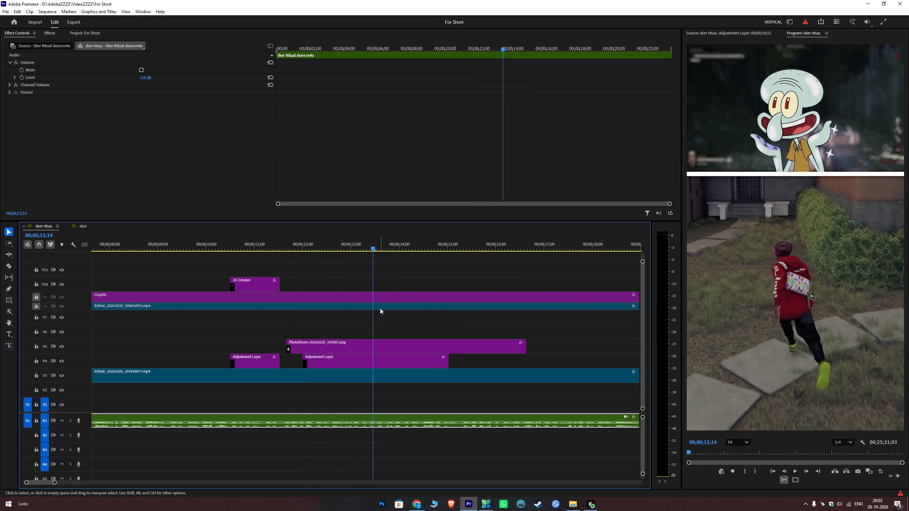
pyautogui.keyDown('alt'); pyautogui.scroll(-7, 380, 309); pyautogui.keyUp('alt')
pyautogui.press('space')
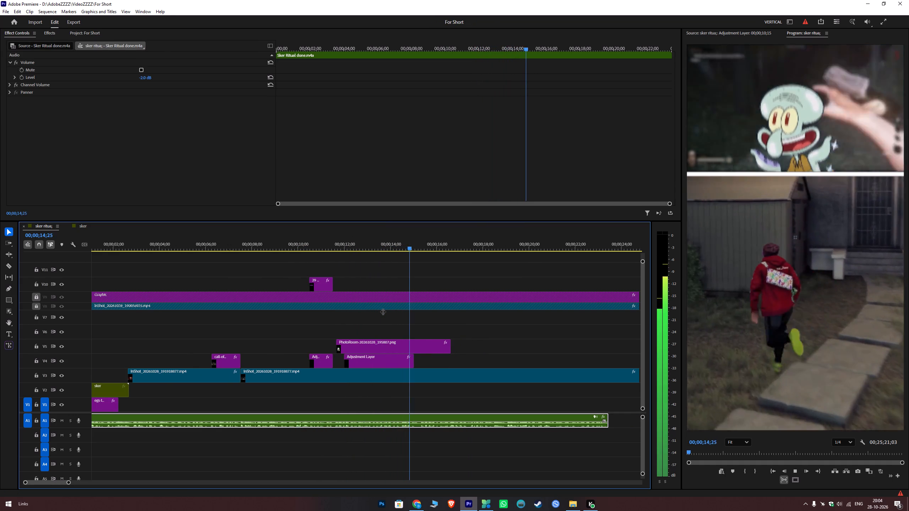
pyautogui.press('space')
pyautogui.click(295, 248)
pyautogui.press('space')
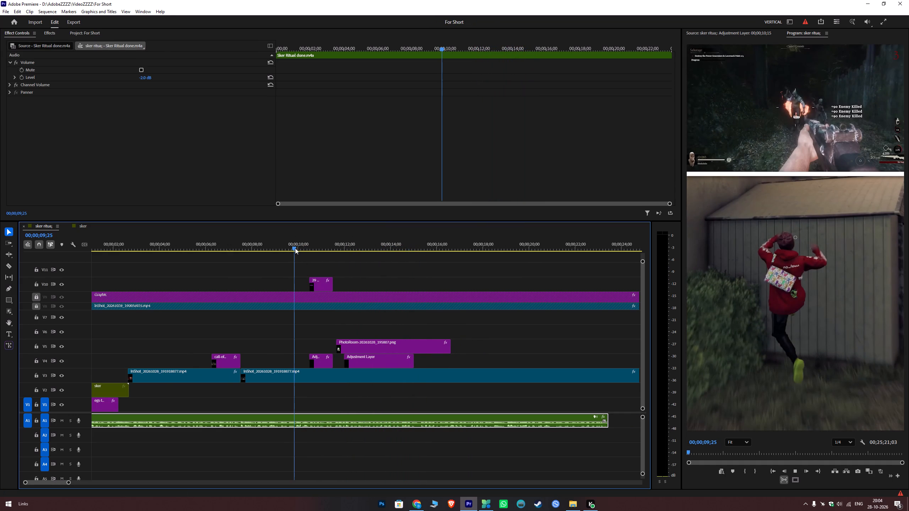
pyautogui.hotkey('ctrl', 's')
pyautogui.press('space')
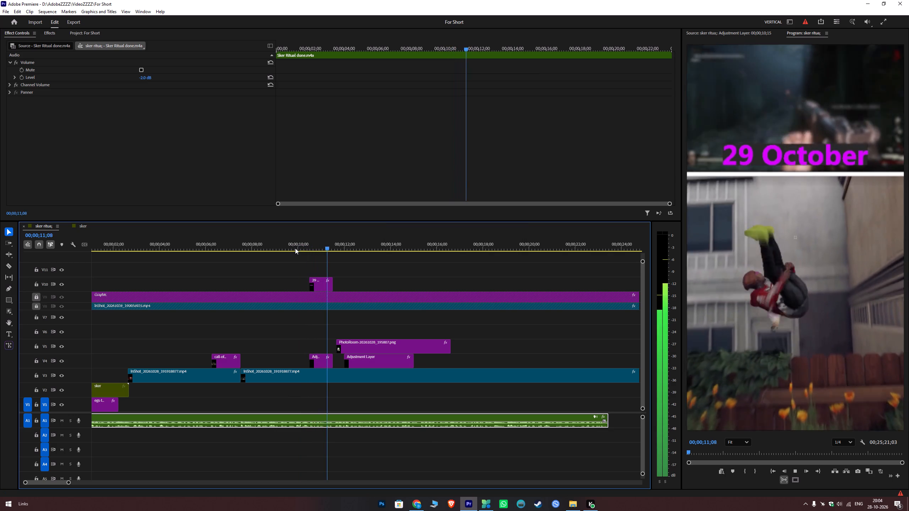
pyautogui.press('space')
pyautogui.press('space')
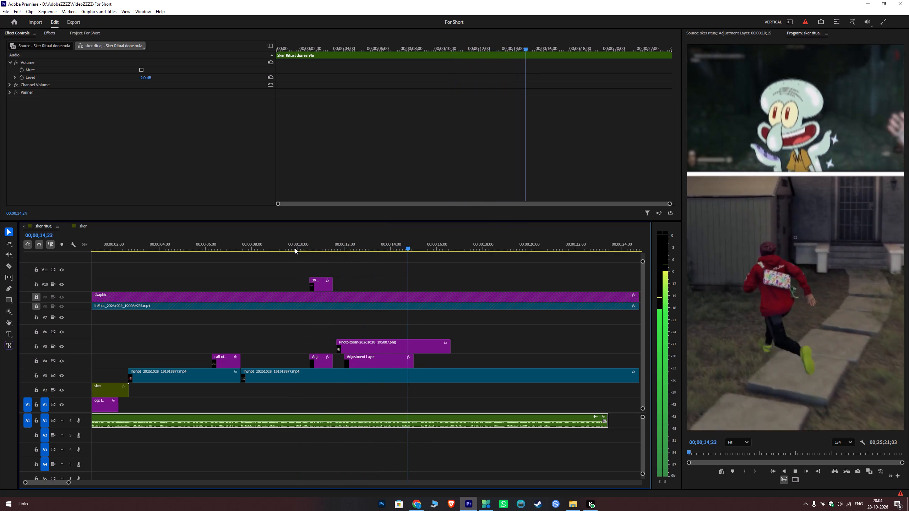
pyautogui.press('space')
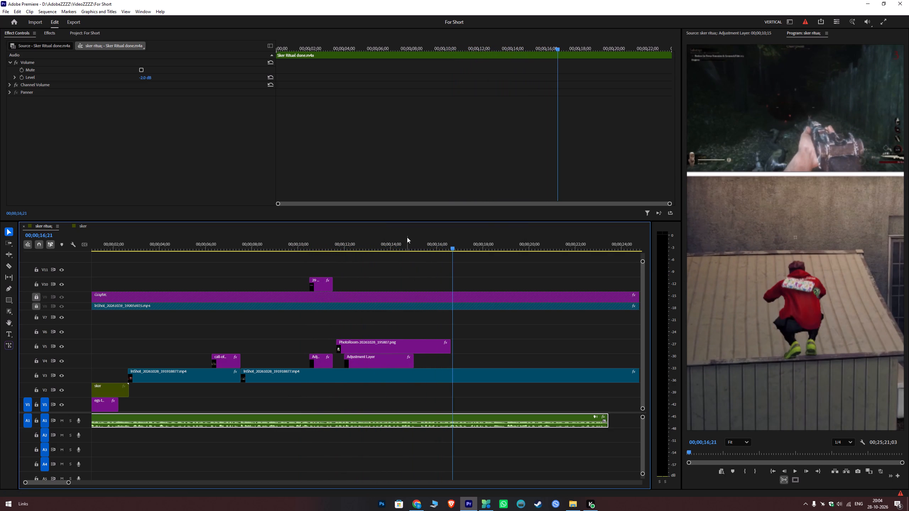
# Trim the end of the PhotoRoom image on V5 to 00;00;15;18, using playback to find the cut point.
pyautogui.click(407, 238)
pyautogui.press('space')
pyautogui.press('space')
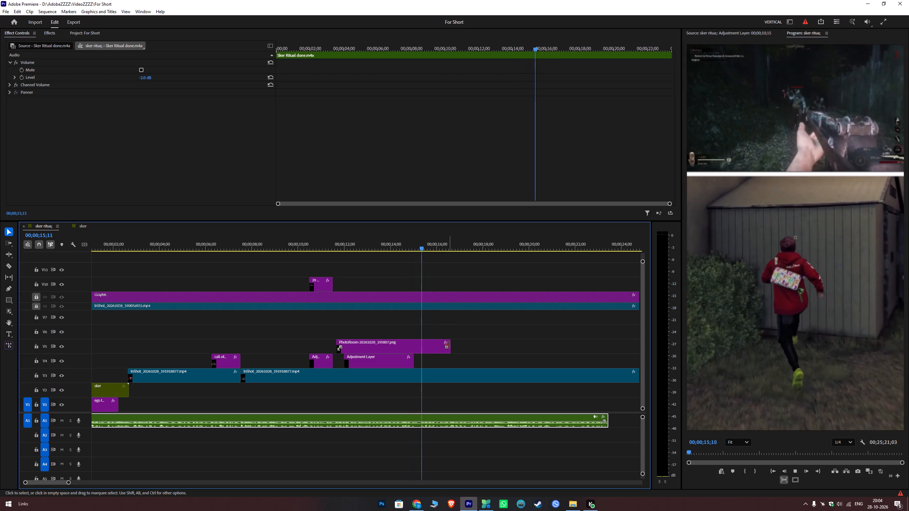
pyautogui.press('space')
pyautogui.press('space')
pyautogui.moveTo(449, 349); pyautogui.dragTo(426, 351)
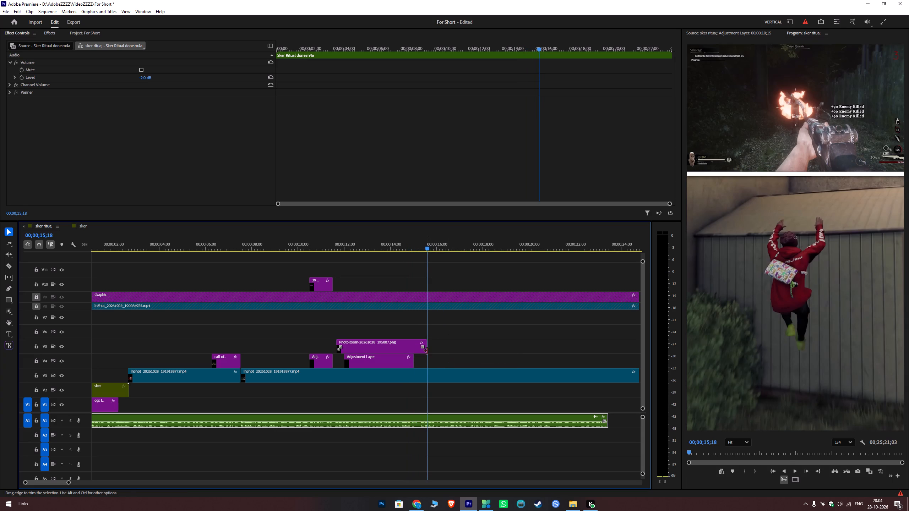
# Place the green computer image (the ade375dc JPG) on V6 starting at 00;00;15;18, directly after the PhotoRoom image.
pyautogui.click(80, 30)
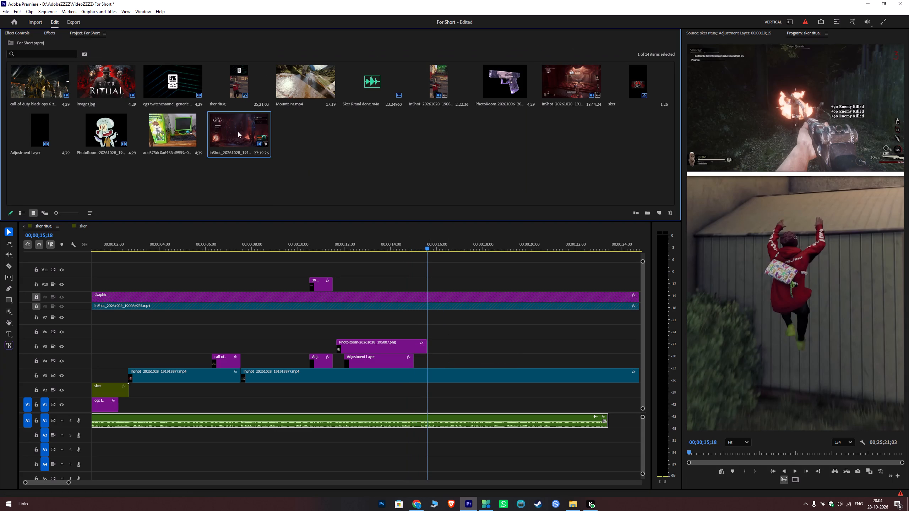
pyautogui.moveTo(174, 128); pyautogui.dragTo(428, 331)
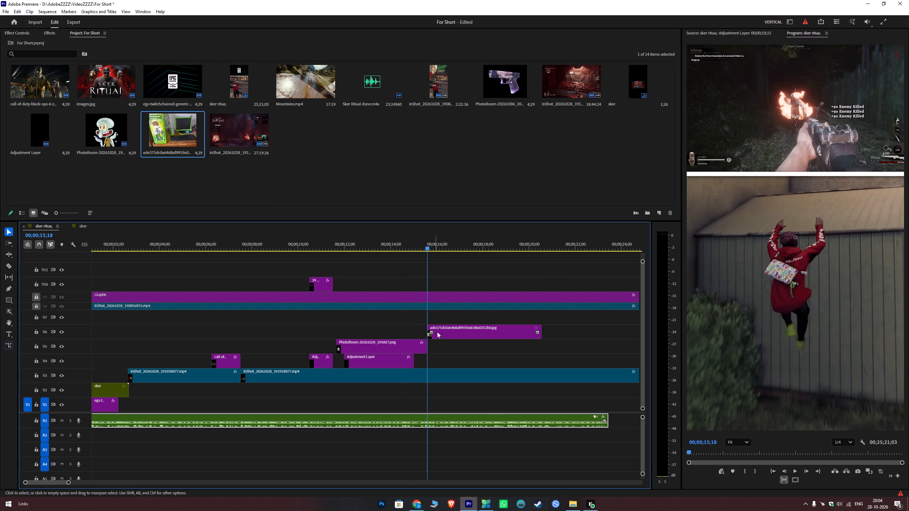
pyautogui.click(449, 330)
# Move the green computer image up into the upper gameplay area and set its scale to 107.
pyautogui.moveTo(426, 244); pyautogui.dragTo(444, 247)
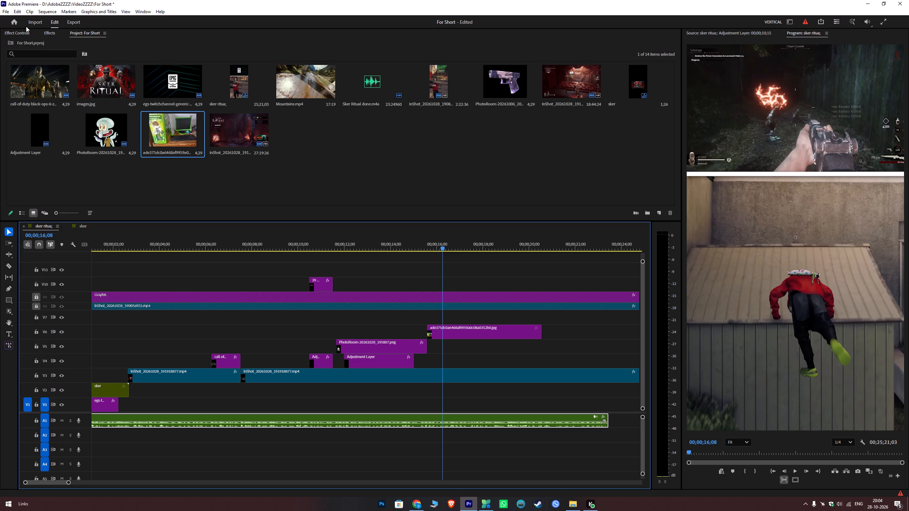
pyautogui.click(20, 33)
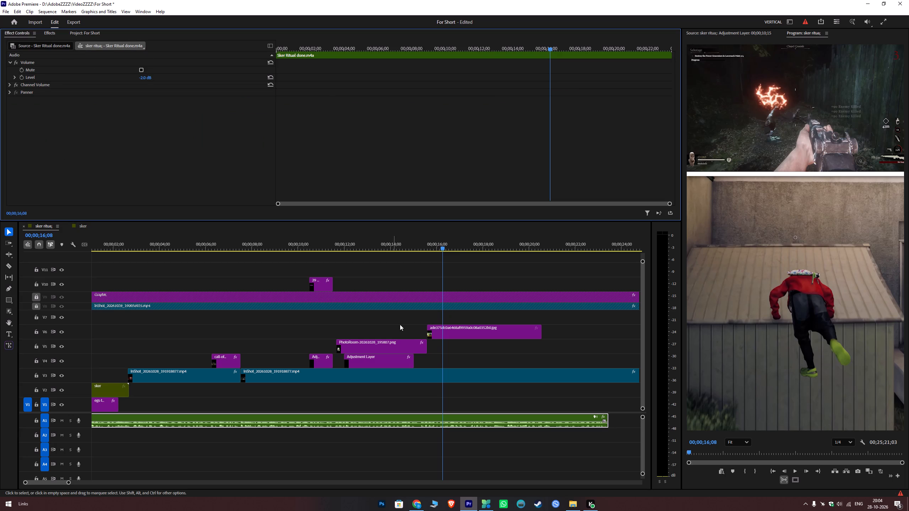
pyautogui.click(438, 334)
pyautogui.moveTo(163, 78); pyautogui.dragTo(191, 188)
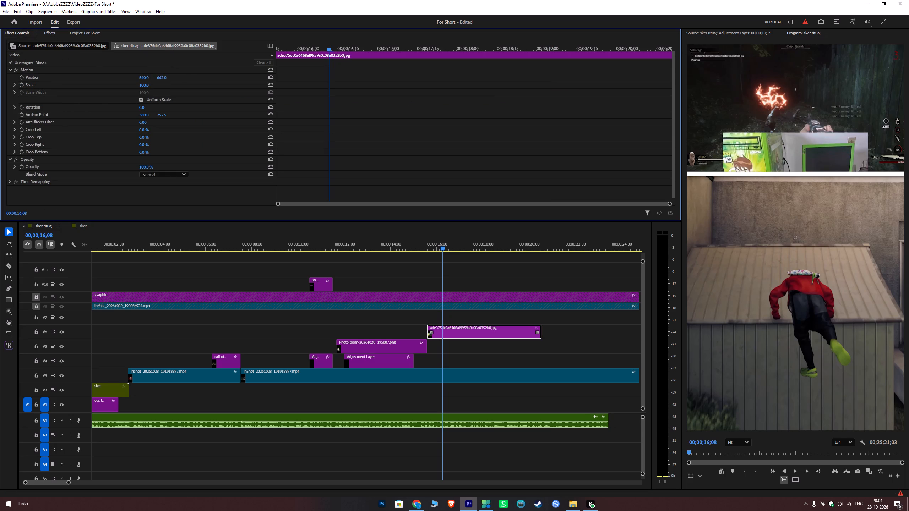
pyautogui.moveTo(191, 188); pyautogui.dragTo(211, 307)
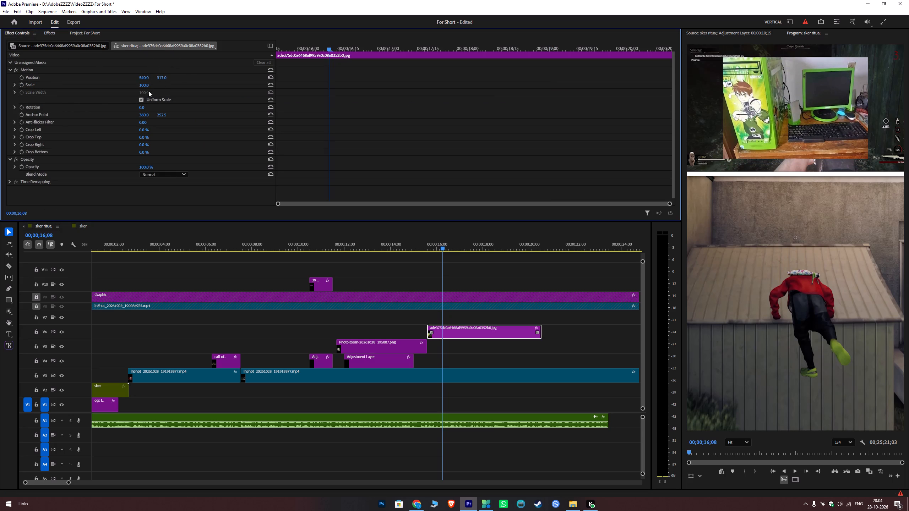
pyautogui.keyDown('ctrl'); pyautogui.moveTo(145, 86); pyautogui.dragTo(170, 88); pyautogui.keyUp('ctrl')
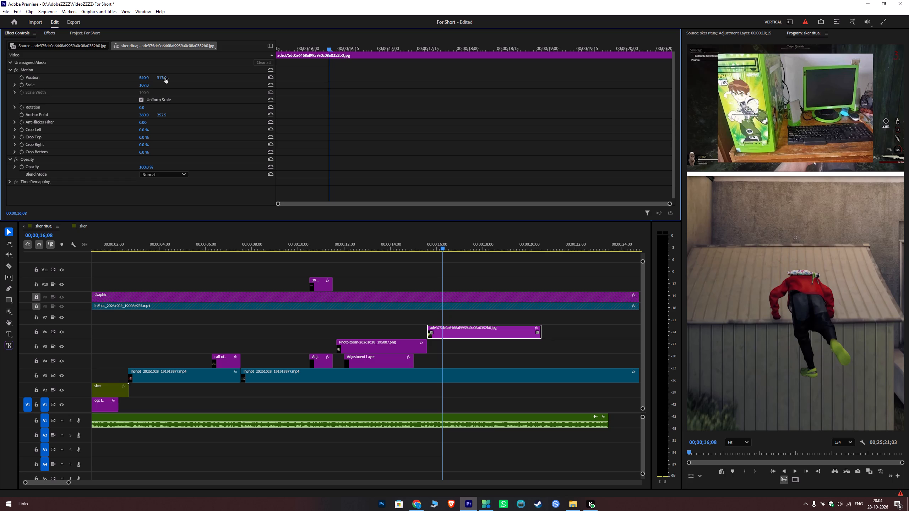
pyautogui.moveTo(165, 78); pyautogui.dragTo(165, 73)
# Look through the effects and preset bins for a preset to style the green computer image.
pyautogui.click(53, 32)
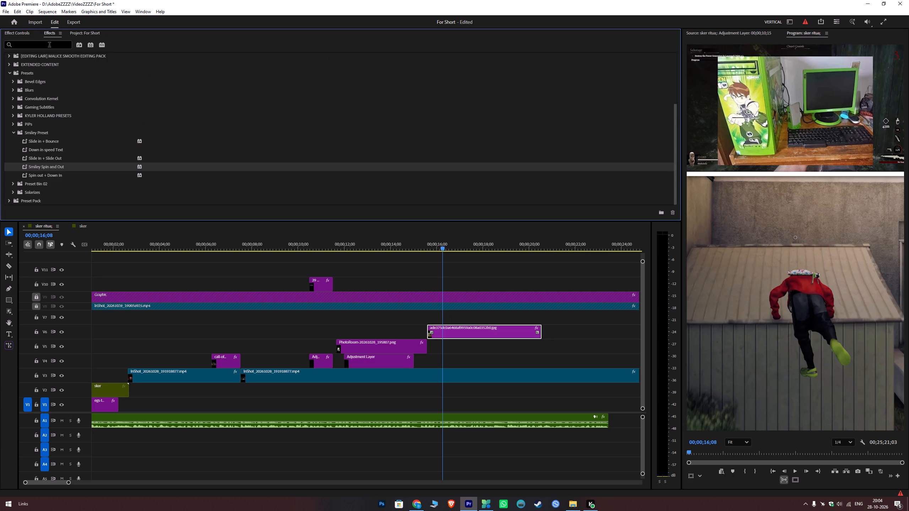
pyautogui.click(13, 133)
pyautogui.scroll(-6, 30, 154)
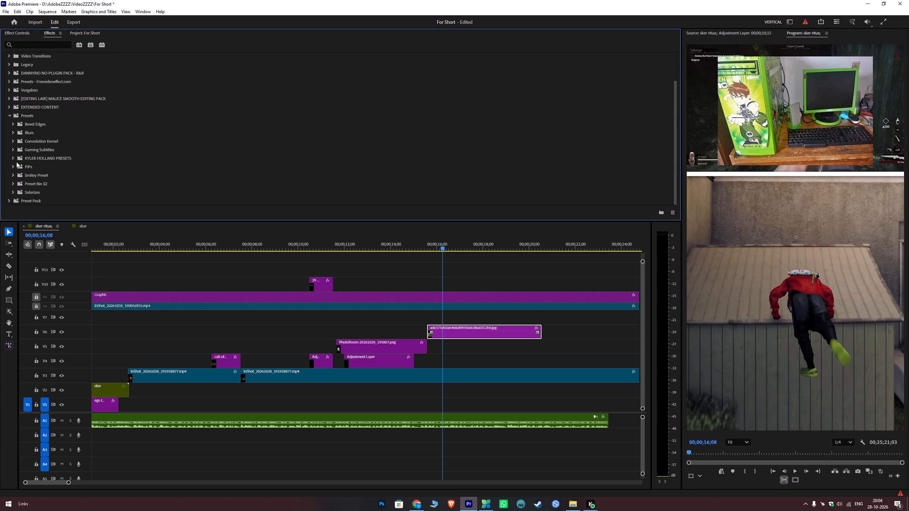
pyautogui.click(8, 113)
pyautogui.click(5, 159)
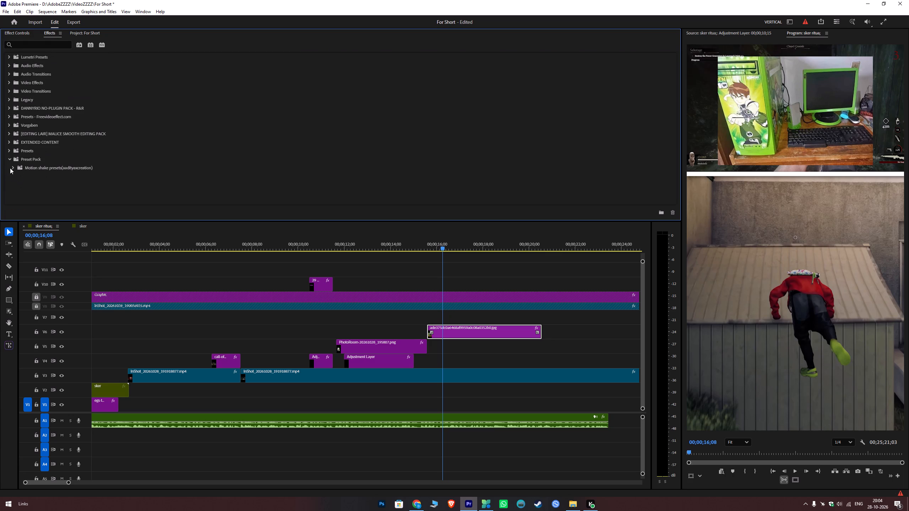
pyautogui.click(9, 160)
pyautogui.click(9, 153)
pyautogui.scroll(-5, 41, 172)
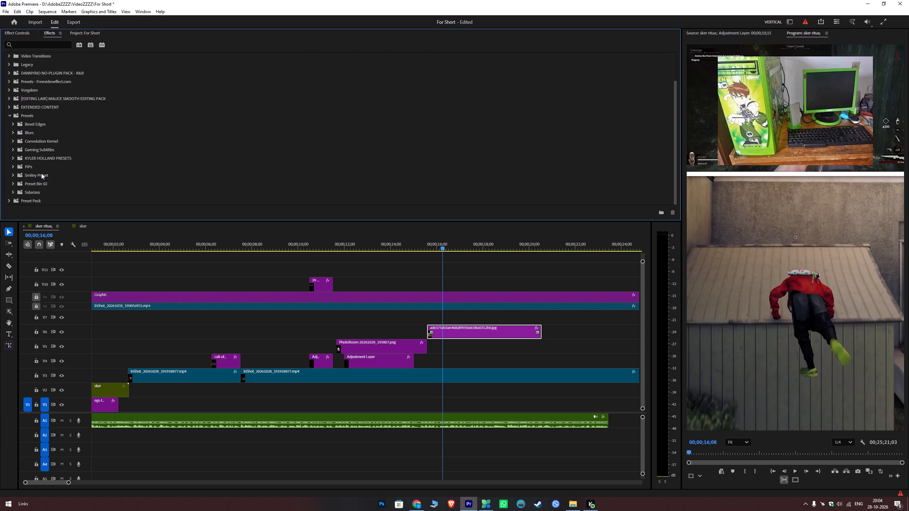
pyautogui.scroll(-3, 47, 182)
pyautogui.click(7, 115)
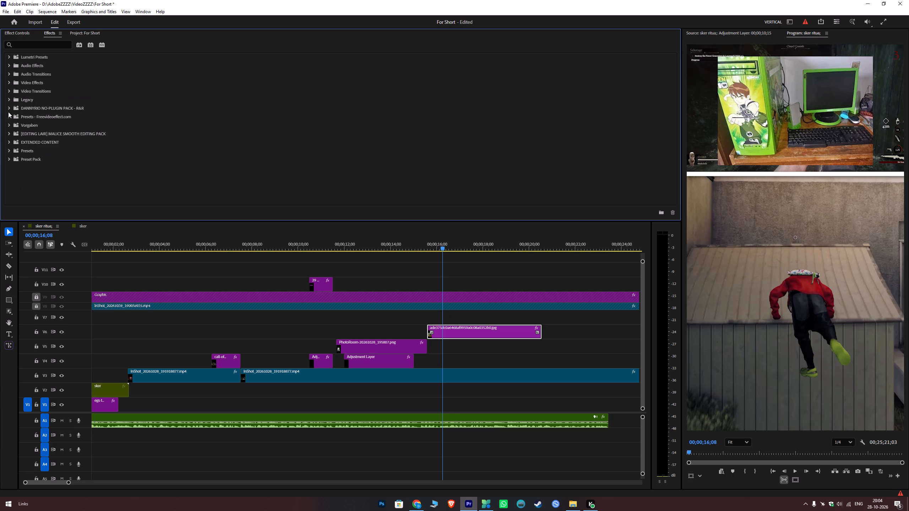
pyautogui.click(8, 97)
pyautogui.click(7, 98)
pyautogui.click(9, 54)
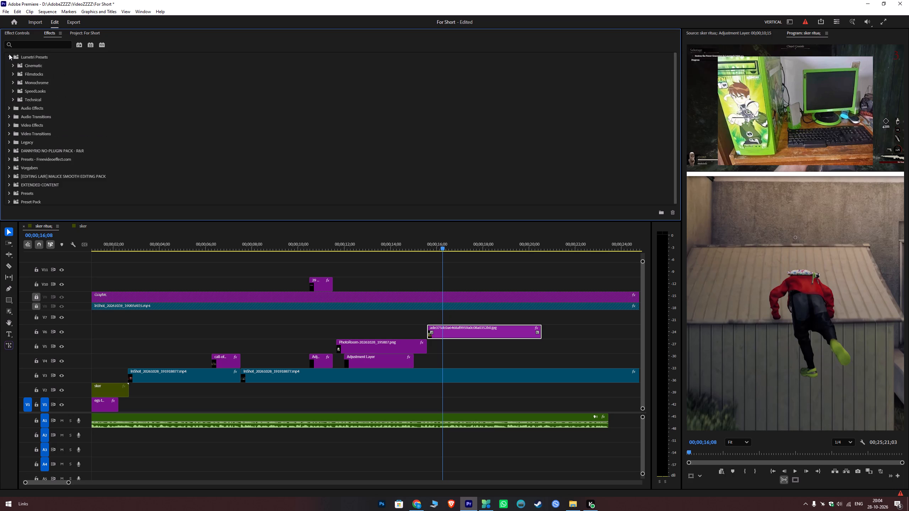
pyautogui.click(9, 54)
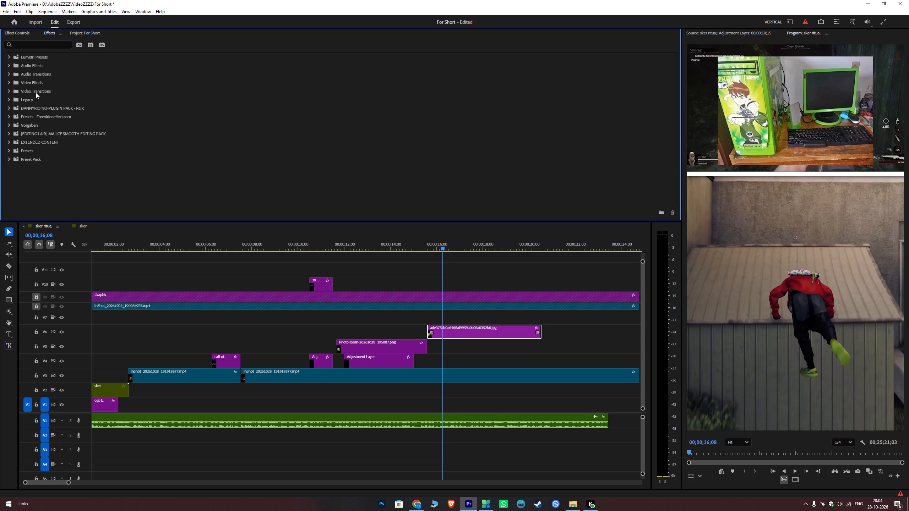
pyautogui.click(9, 90)
pyautogui.click(9, 90)
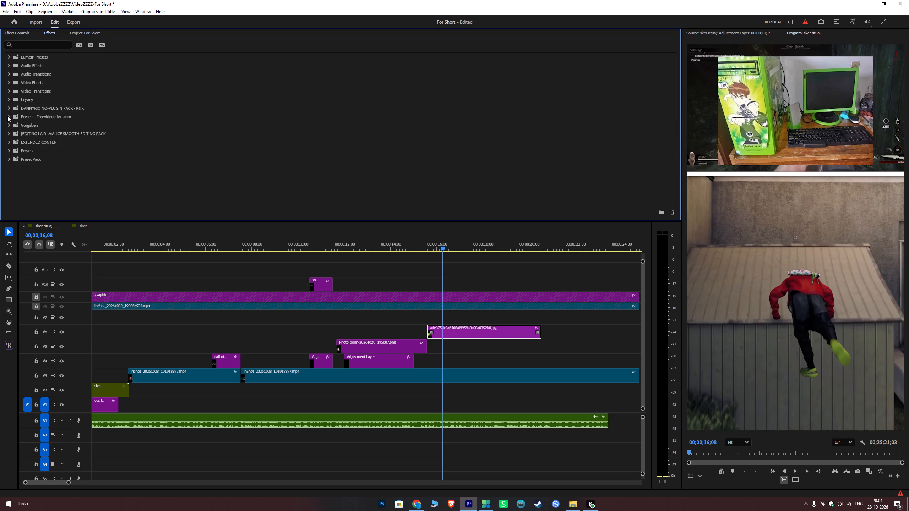
pyautogui.click(7, 116)
pyautogui.click(7, 116)
# Apply the shubhiworks round edge preset from the Vorgaben bin to the green computer image on V6.
pyautogui.click(5, 124)
pyautogui.click(11, 132)
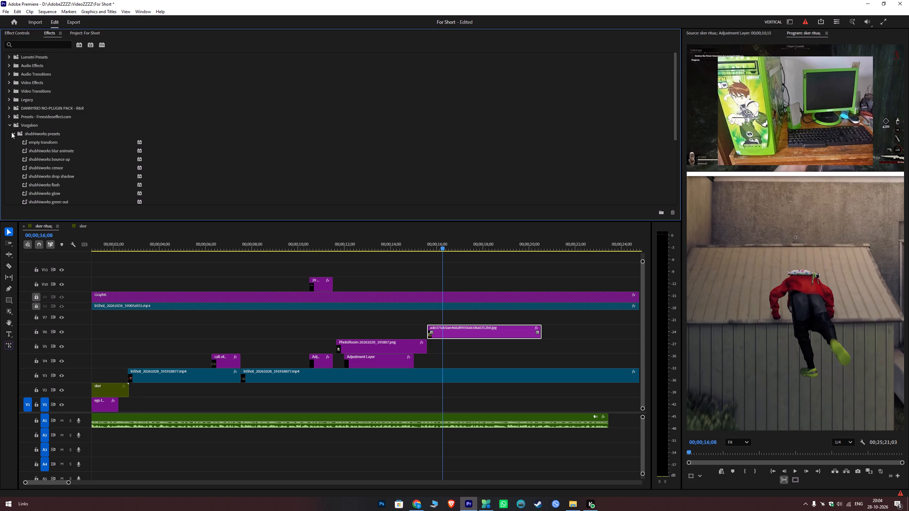
pyautogui.scroll(-5, 59, 146)
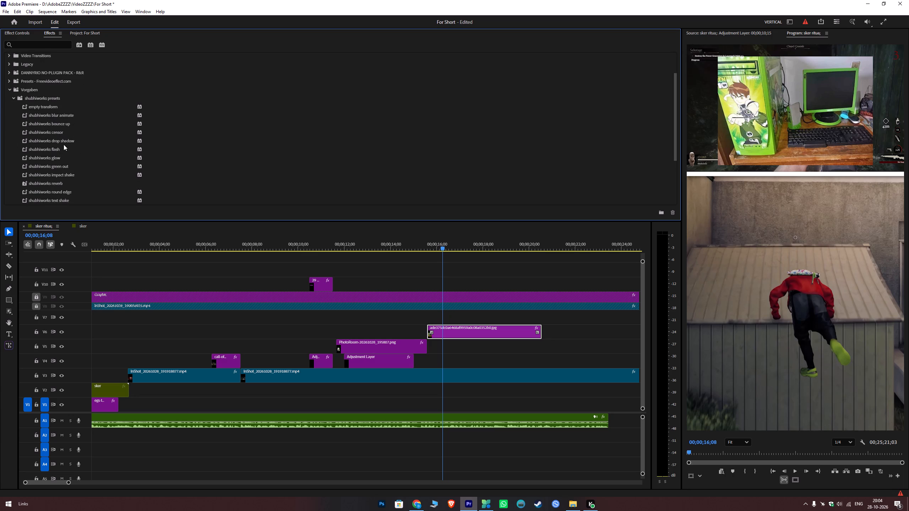
pyautogui.scroll(-7, 70, 154)
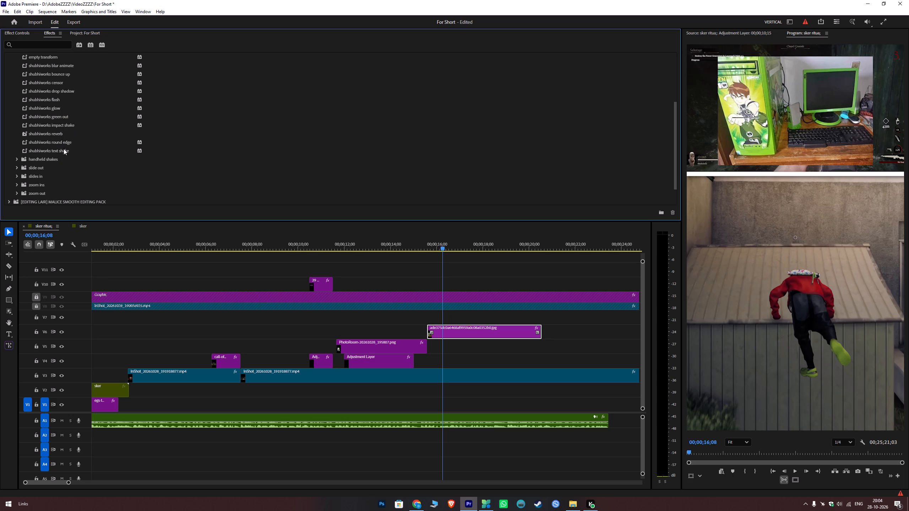
pyautogui.moveTo(66, 143); pyautogui.dragTo(500, 329)
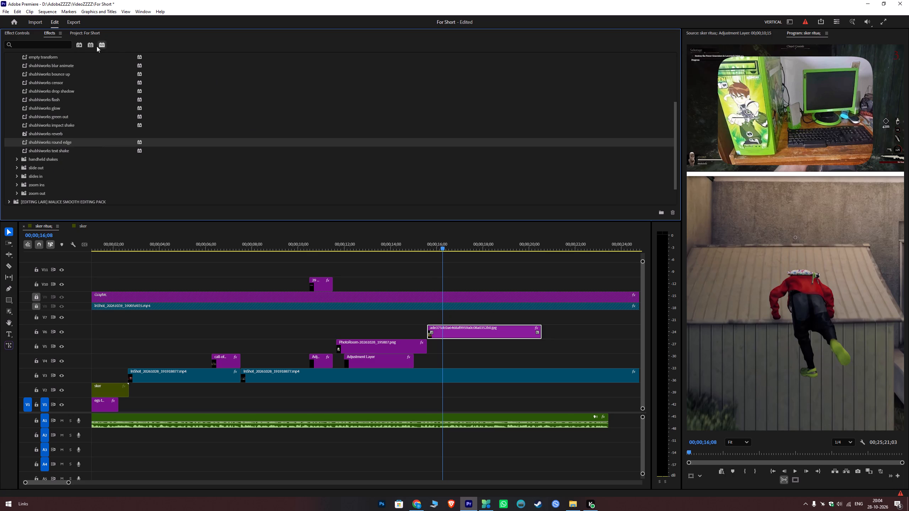
# Reduce the Roughen Edges border on the green computer image to about 19.4 for smaller rounded corners.
pyautogui.click(22, 33)
pyautogui.scroll(-12, 269, 122)
pyautogui.scroll(-4, 168, 141)
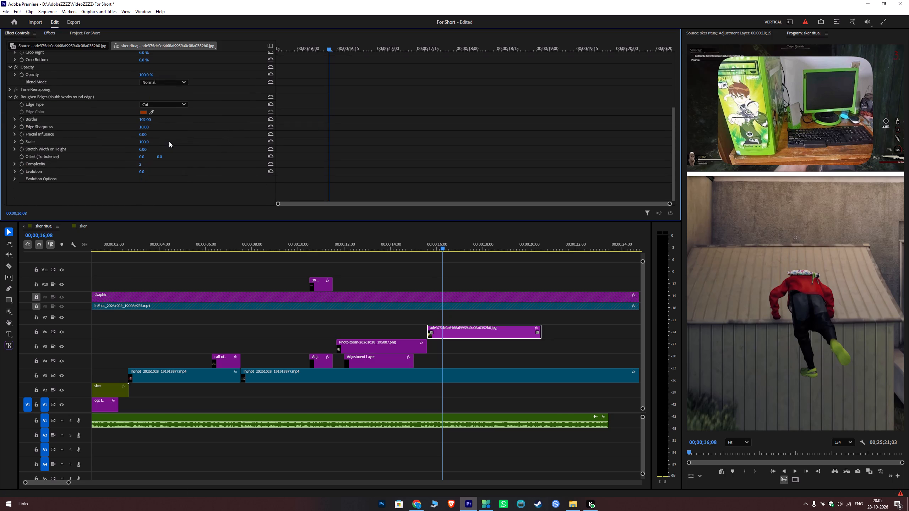
pyautogui.scroll(-6, 169, 141)
pyautogui.keyDown('ctrl'); pyautogui.moveTo(145, 119); pyautogui.dragTo(123, 124); pyautogui.keyUp('ctrl')
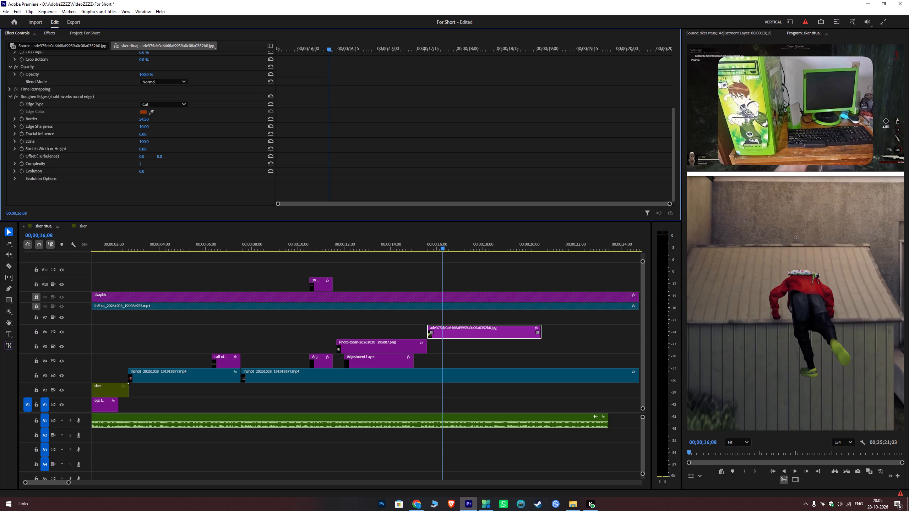
pyautogui.keyDown('ctrl'); pyautogui.moveTo(123, 124); pyautogui.dragTo(358, 126); pyautogui.keyUp('ctrl')
pyautogui.keyDown('ctrl'); pyautogui.moveTo(358, 126); pyautogui.dragTo(365, 126); pyautogui.keyUp('ctrl')
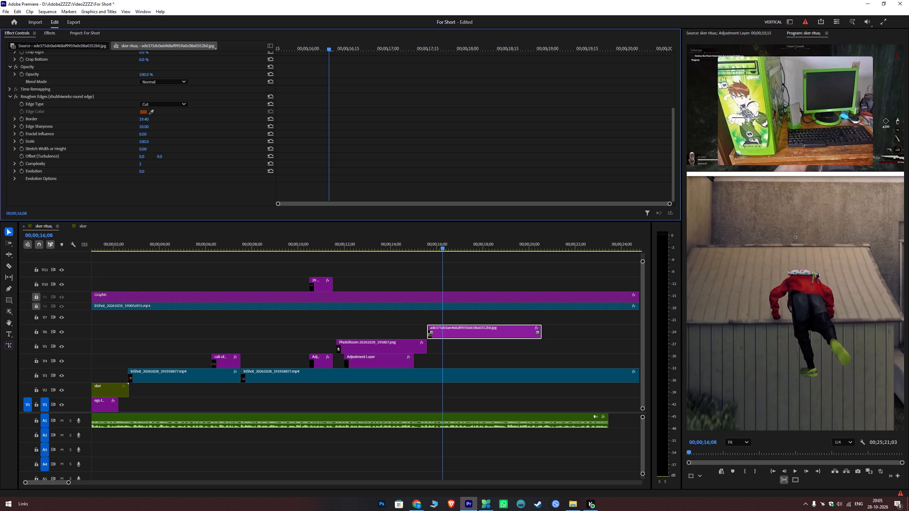
pyautogui.click(192, 63)
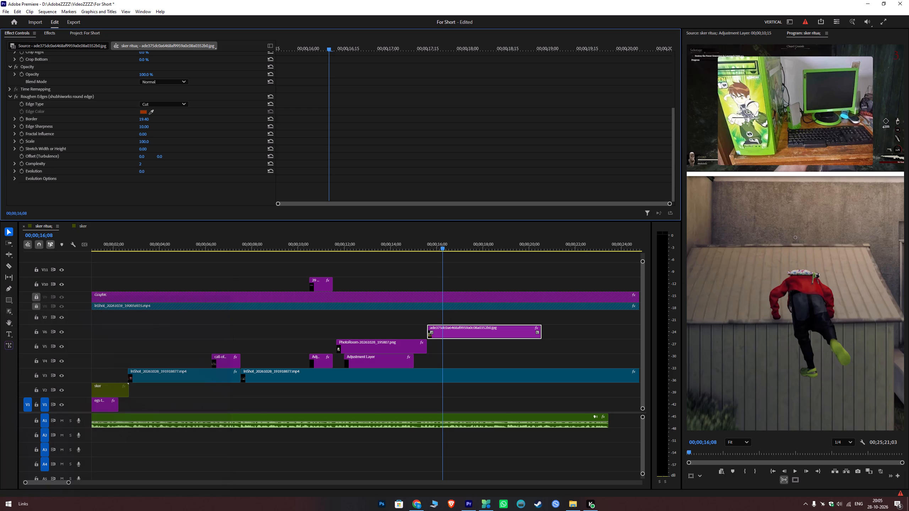
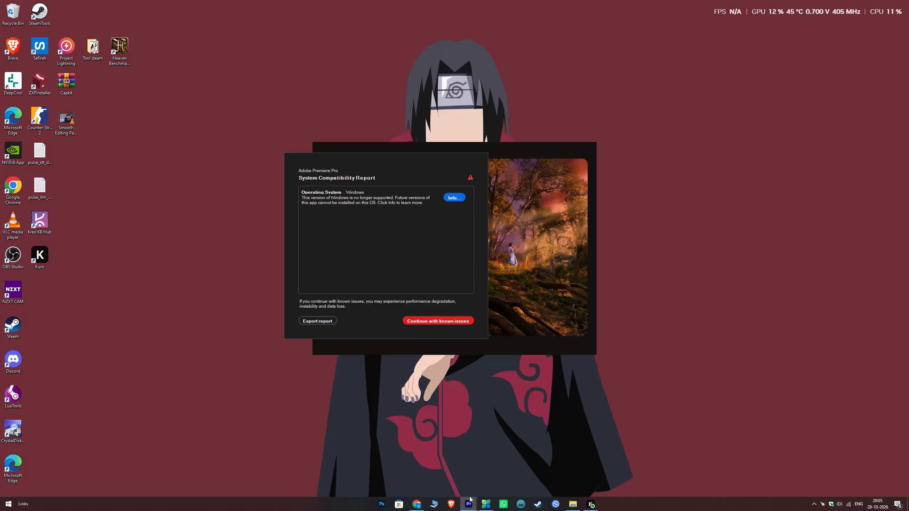
# Continue launching Premiere Pro despite the known issues in the System Compatibility Report.
pyautogui.click(426, 323)
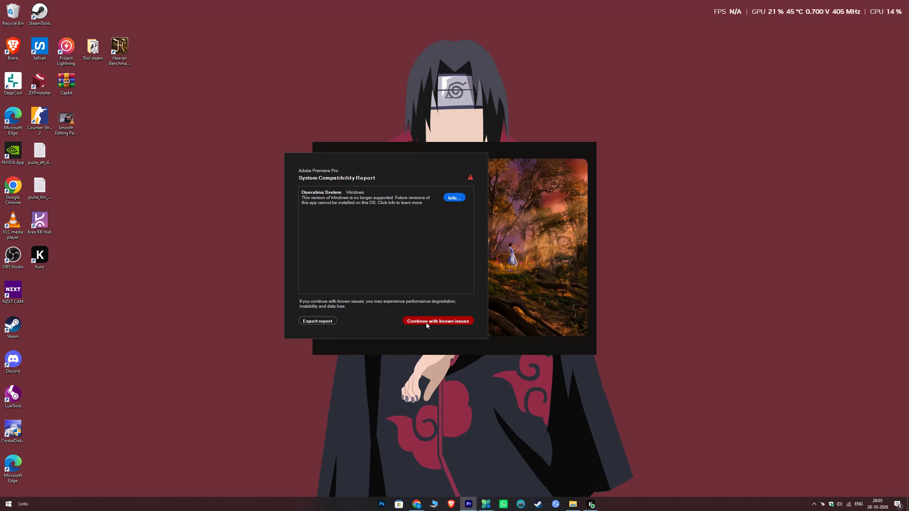
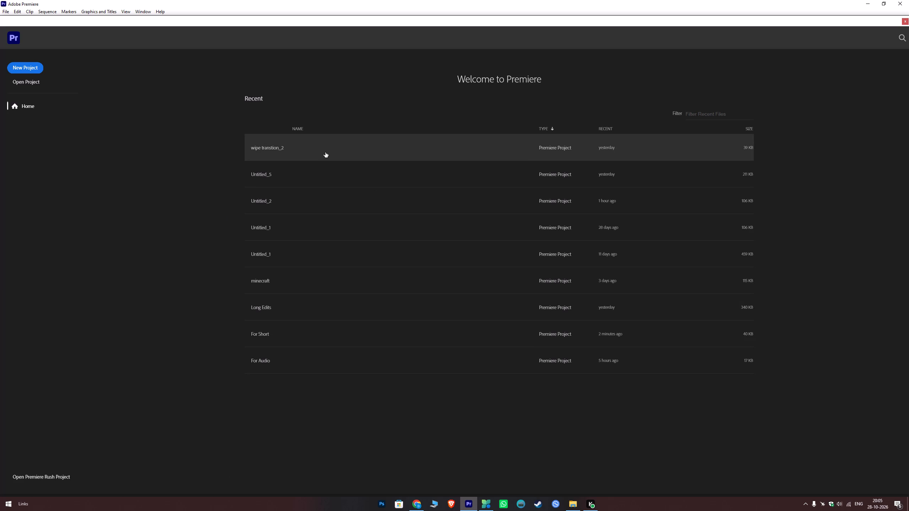
# Open the recent For Short project and check playback of the sker ritual sequence around the 29 October title.
pyautogui.click(262, 337)
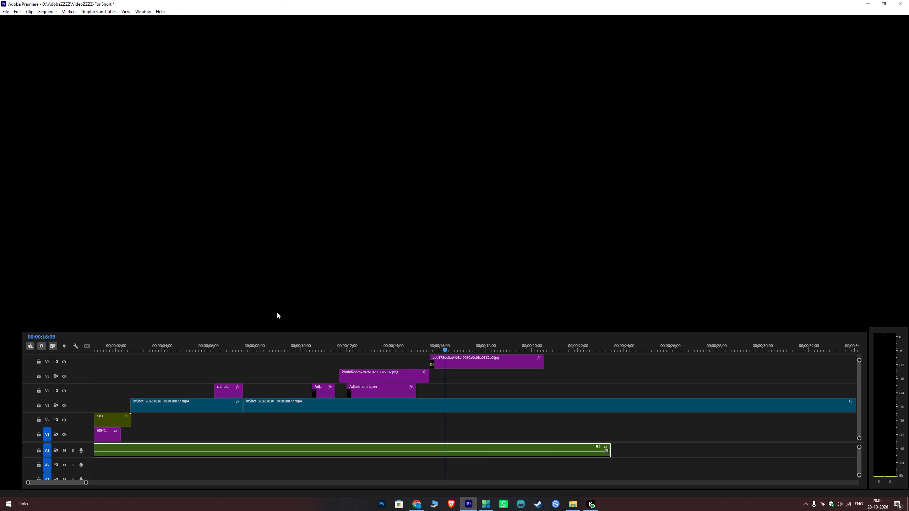
pyautogui.moveTo(269, 345); pyautogui.dragTo(292, 364)
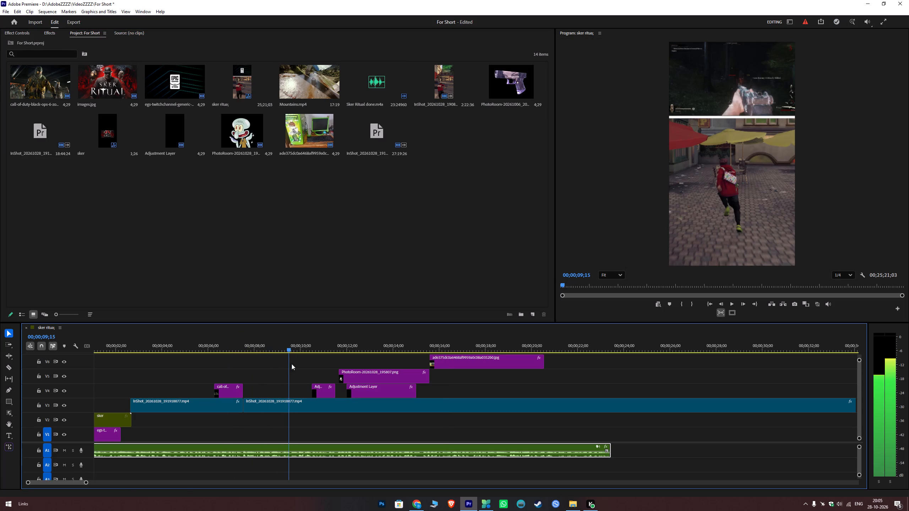
pyautogui.moveTo(292, 364); pyautogui.dragTo(293, 364)
pyautogui.press('space')
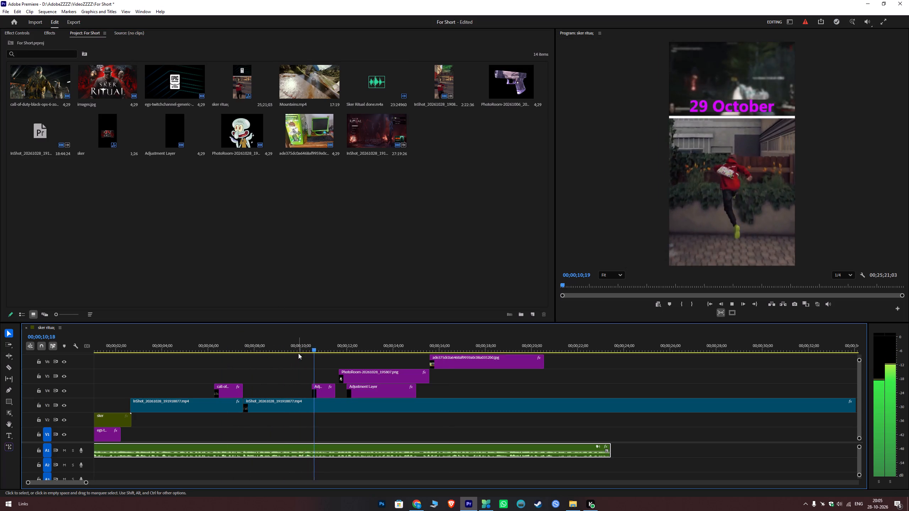
pyautogui.press('space')
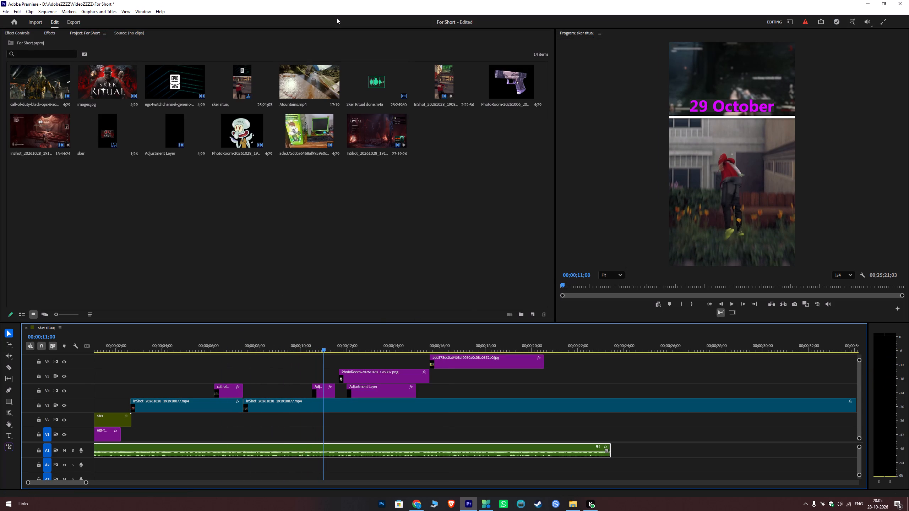
# Switch to the Vertical workspace and save the project.
pyautogui.click(149, 11)
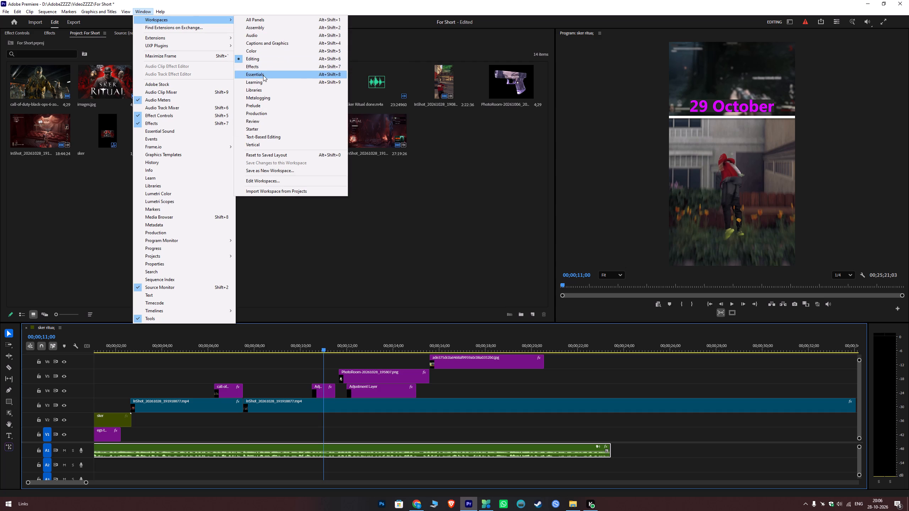
pyautogui.click(258, 146)
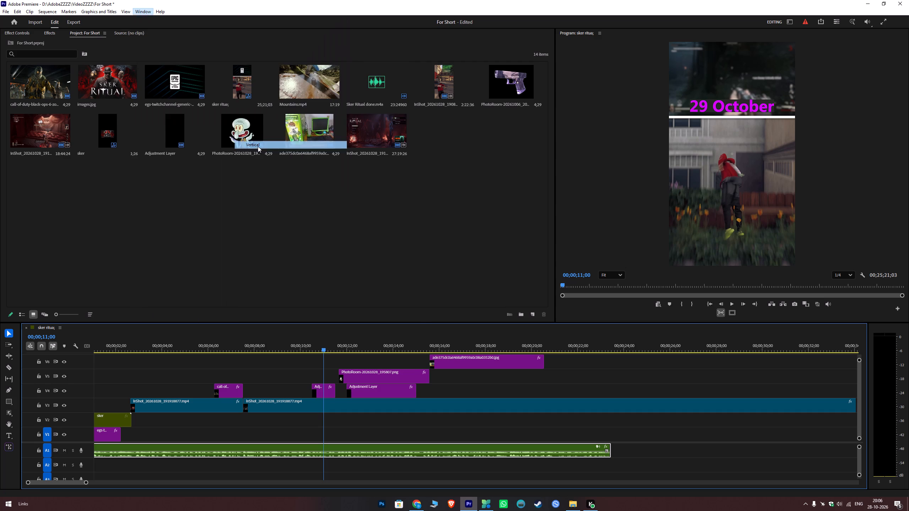
pyautogui.moveTo(300, 213); pyautogui.dragTo(290, 220)
pyautogui.click(349, 229)
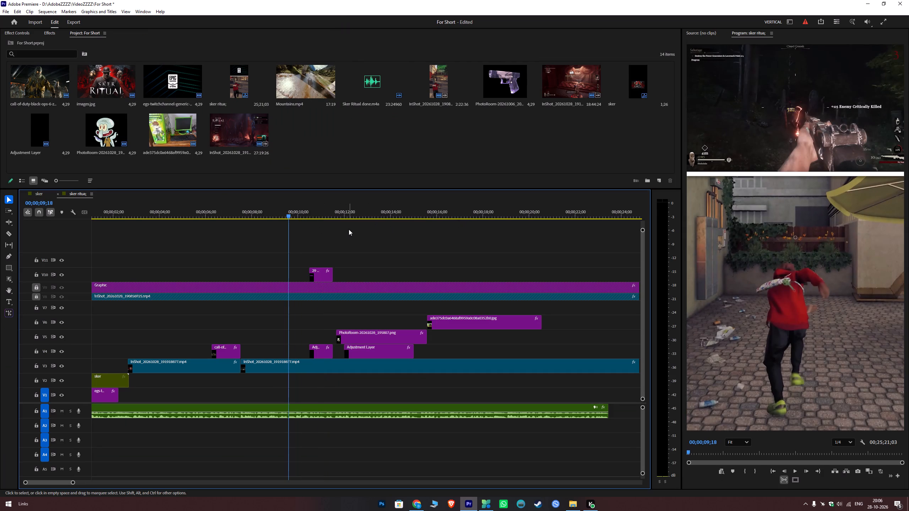
pyautogui.hotkey('ctrl', 's')
# Play back the sequence from before the 29 October title through to the green computer image, checking timing against the voiceover.
pyautogui.press('space')
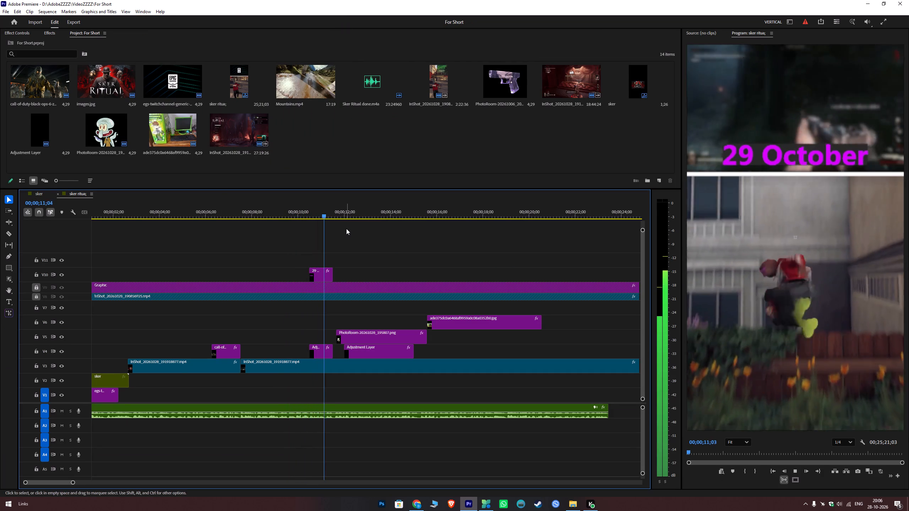
pyautogui.press('space')
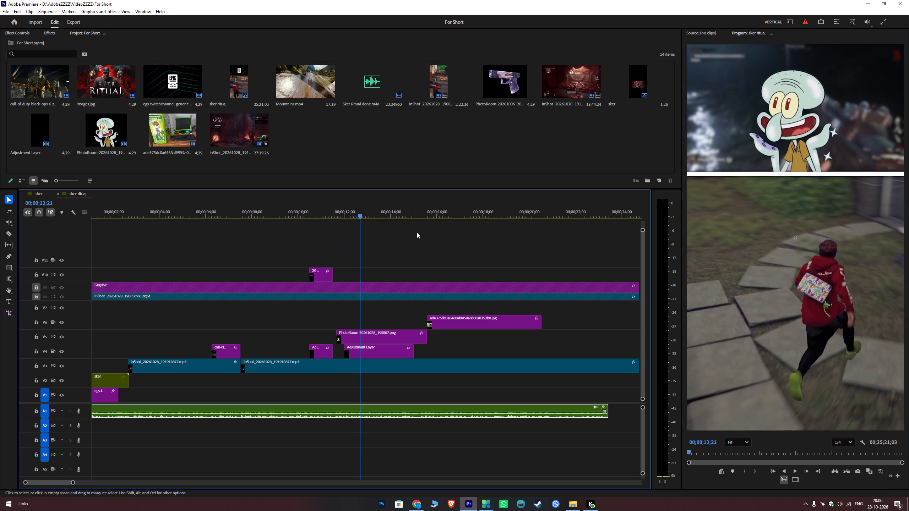
pyautogui.press('space')
pyautogui.scroll(-7, 436, 259)
pyautogui.press('space')
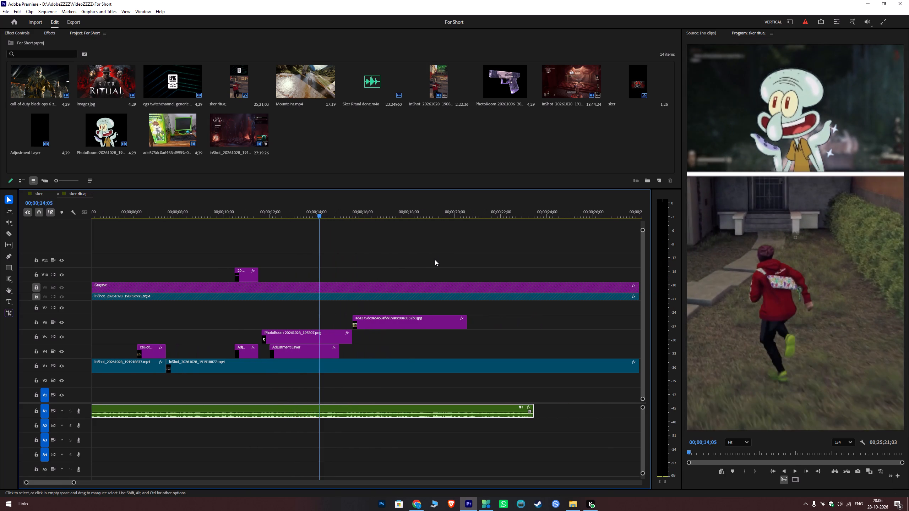
pyautogui.press('space')
pyautogui.press('space')
pyautogui.press('space')
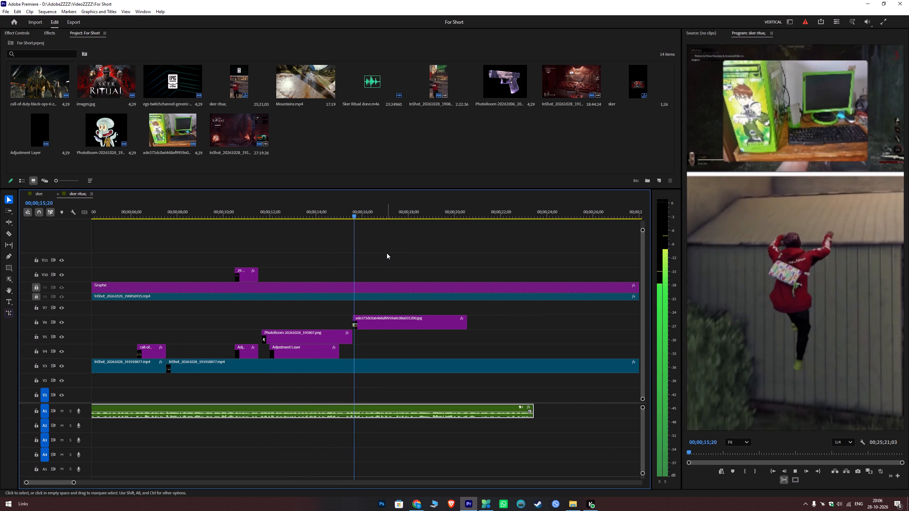
pyautogui.press('space')
pyautogui.click(370, 320)
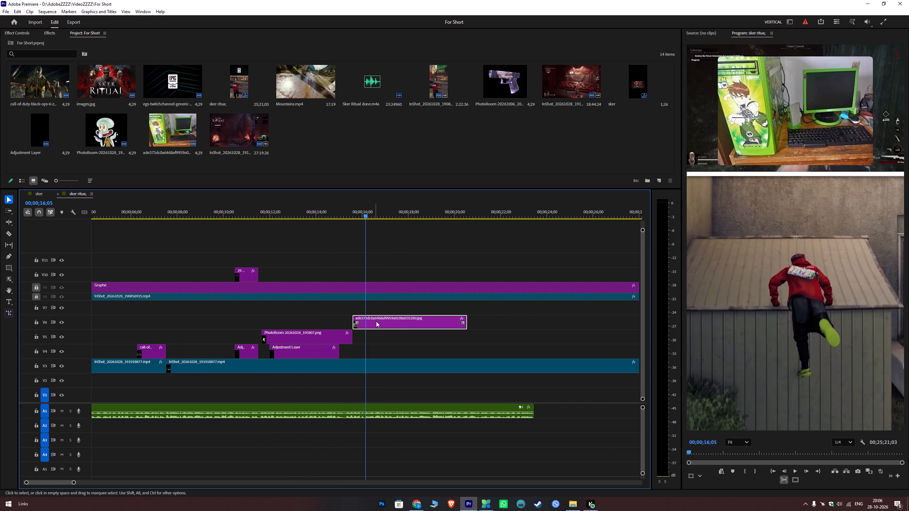
pyautogui.press('space')
pyautogui.press('space')
pyautogui.moveTo(350, 218); pyautogui.dragTo(353, 219)
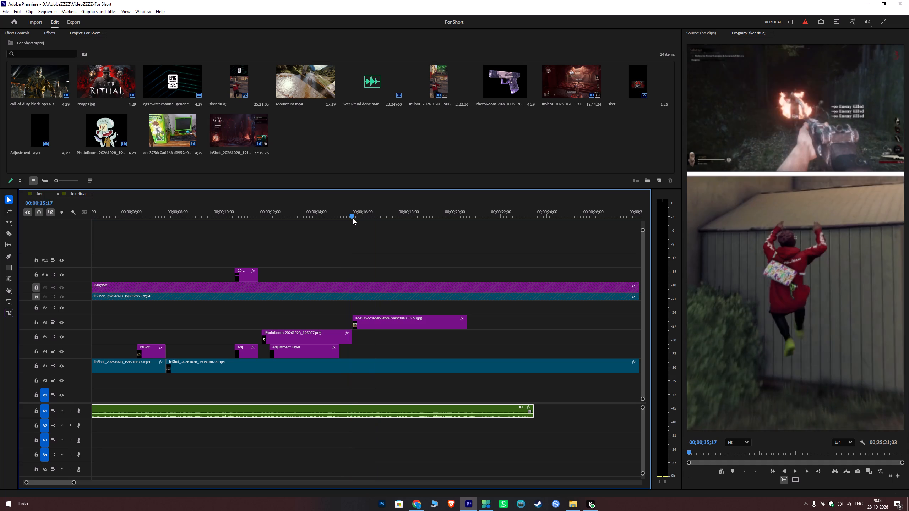
pyautogui.moveTo(353, 219); pyautogui.dragTo(353, 219)
pyautogui.press('space')
pyautogui.press('space')
pyautogui.click(384, 330)
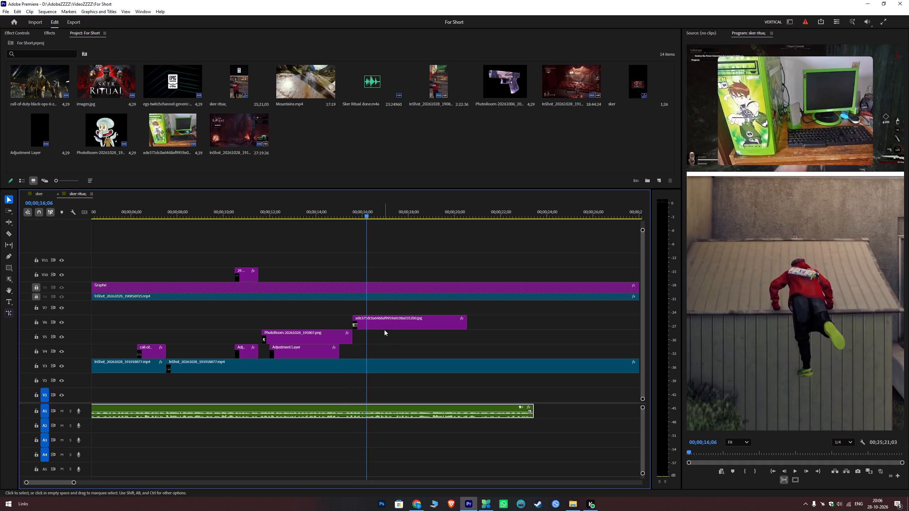
# Set the green computer image's scale to 109.5 and vertical position to 327.5, and save the project.
pyautogui.click(385, 319)
pyautogui.click(23, 30)
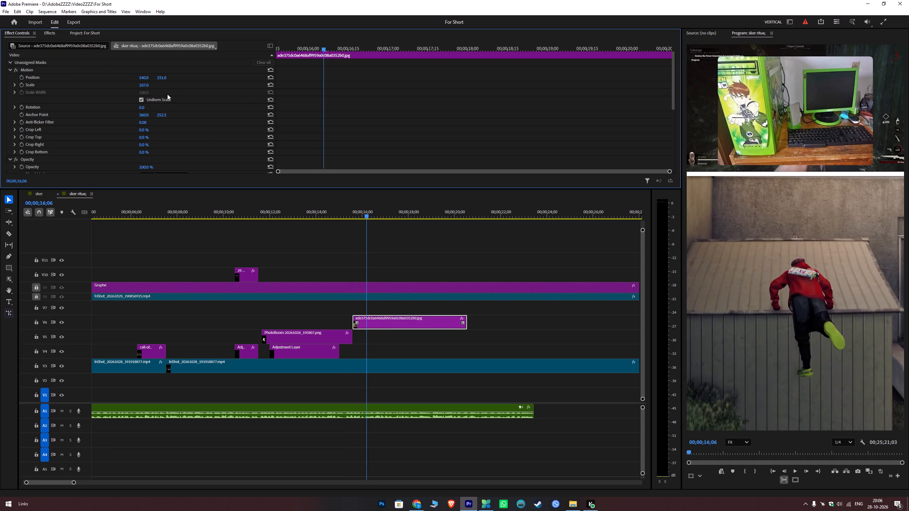
pyautogui.keyDown('ctrl'); pyautogui.moveTo(143, 85); pyautogui.dragTo(162, 88); pyautogui.keyUp('ctrl')
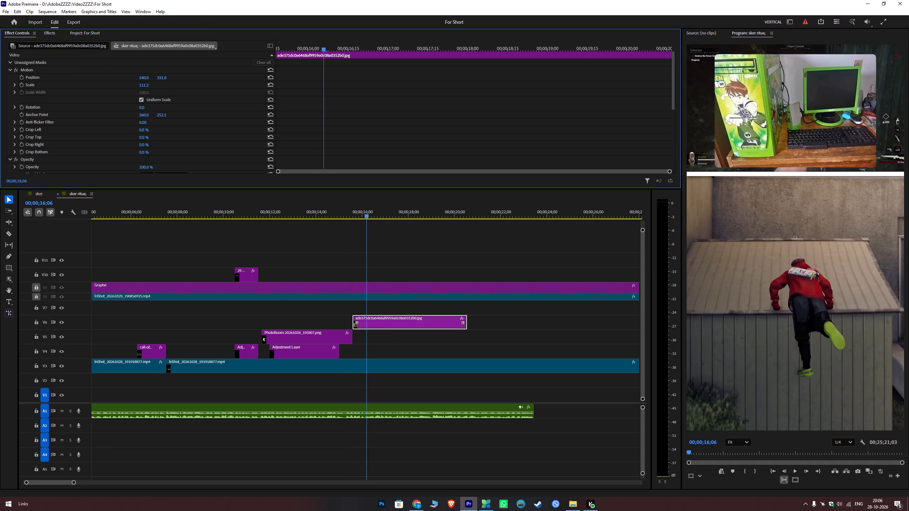
pyautogui.keyDown('ctrl'); pyautogui.moveTo(162, 88); pyautogui.dragTo(156, 88); pyautogui.keyUp('ctrl')
pyautogui.keyDown('ctrl'); pyautogui.moveTo(161, 78); pyautogui.dragTo(163, 92); pyautogui.keyUp('ctrl')
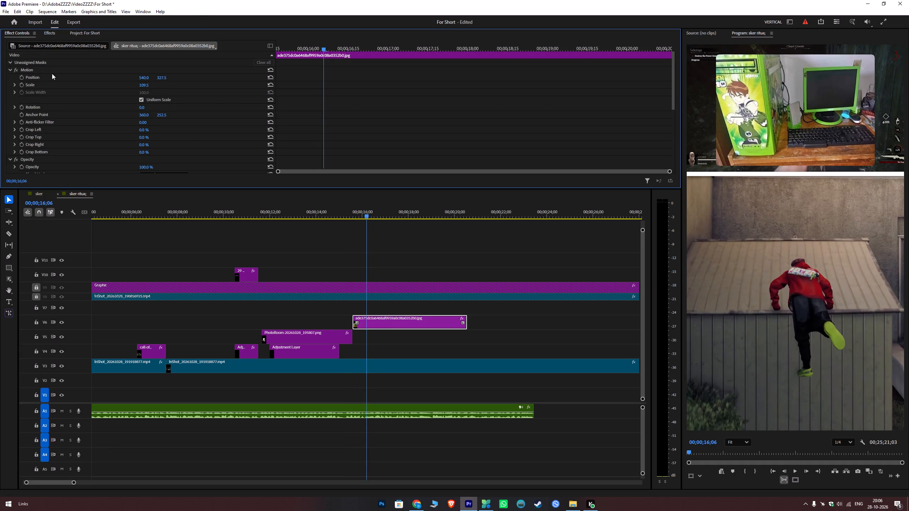
pyautogui.click(53, 33)
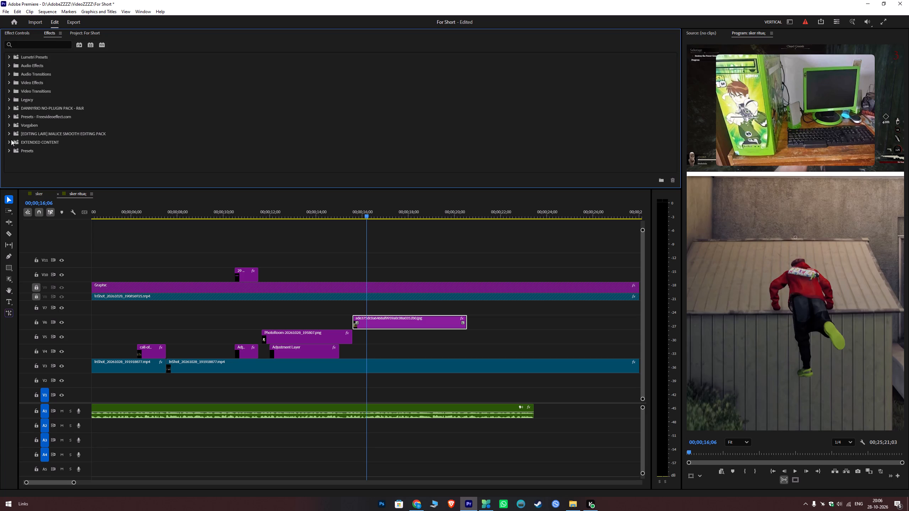
pyautogui.hotkey('ctrl', 'x')
pyautogui.hotkey('ctrl', 's')
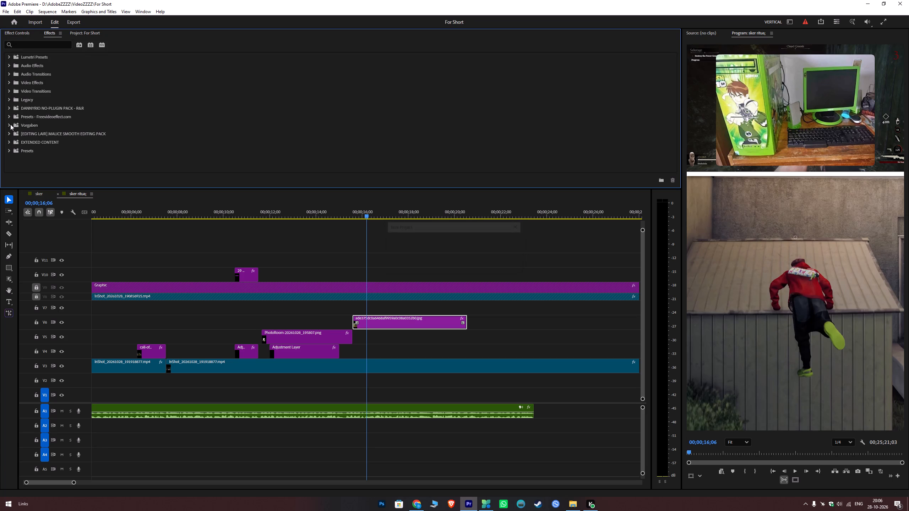
# Apply the shubhiworks drop shadow preset from Vorgaben to the computer image on V6 and preview it.
pyautogui.click(10, 124)
pyautogui.click(15, 134)
pyautogui.scroll(-11, 47, 133)
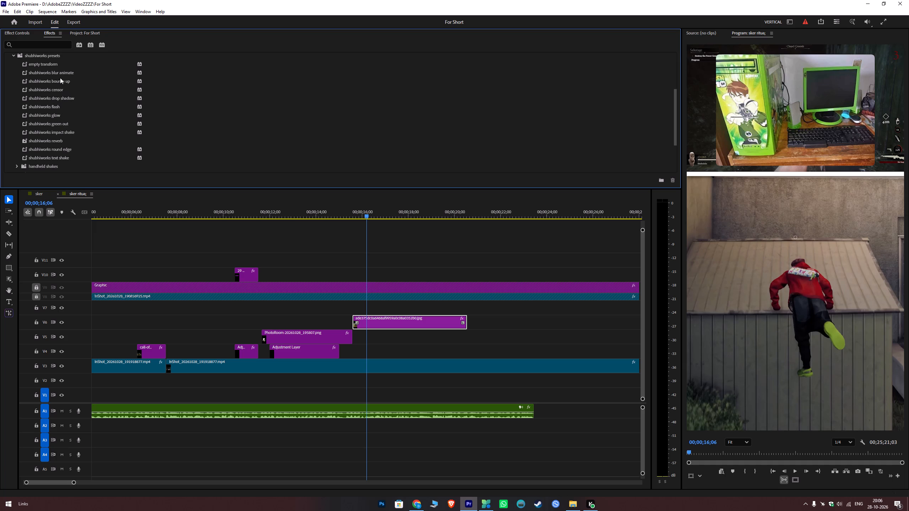
pyautogui.moveTo(35, 98); pyautogui.dragTo(51, 99)
pyautogui.moveTo(51, 99); pyautogui.dragTo(378, 320)
pyautogui.press('space')
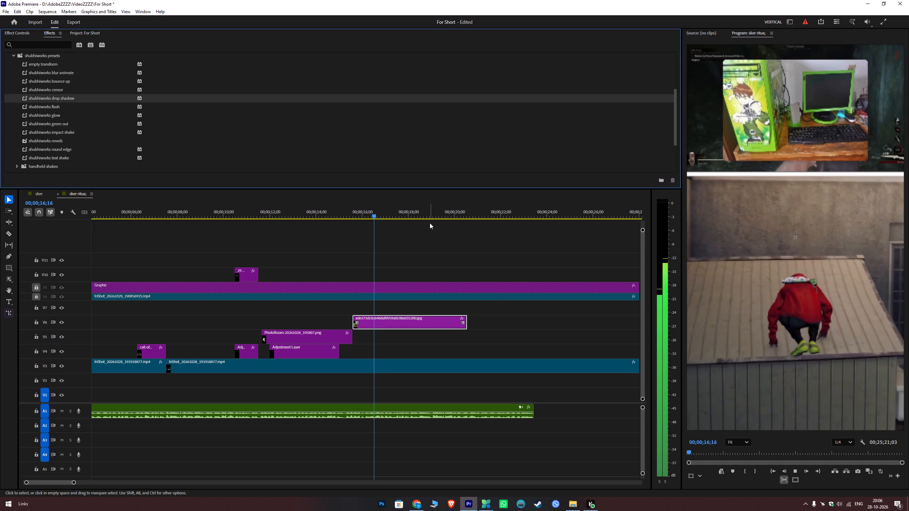
pyautogui.press('space')
# Look through the Vorgaben and Presets effect bins for another preset for the computer image.
pyautogui.click(21, 31)
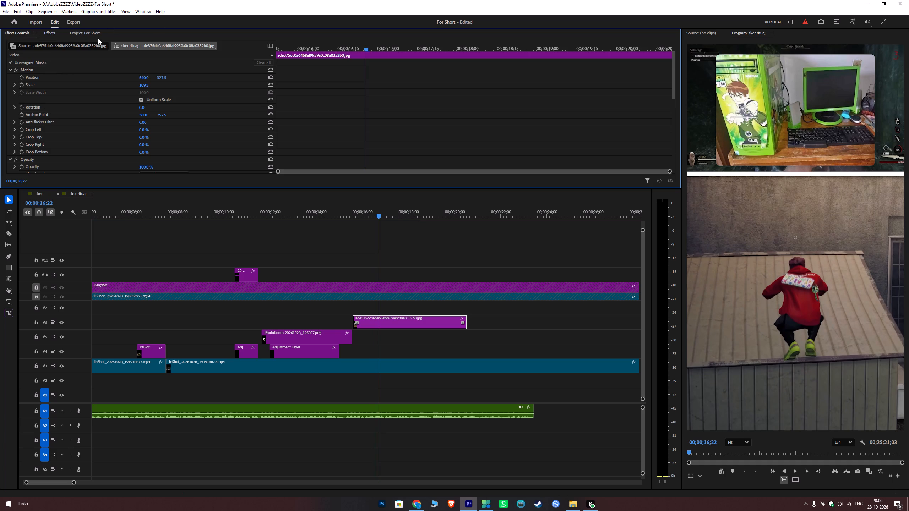
pyautogui.click(45, 34)
pyautogui.scroll(-6, 30, 141)
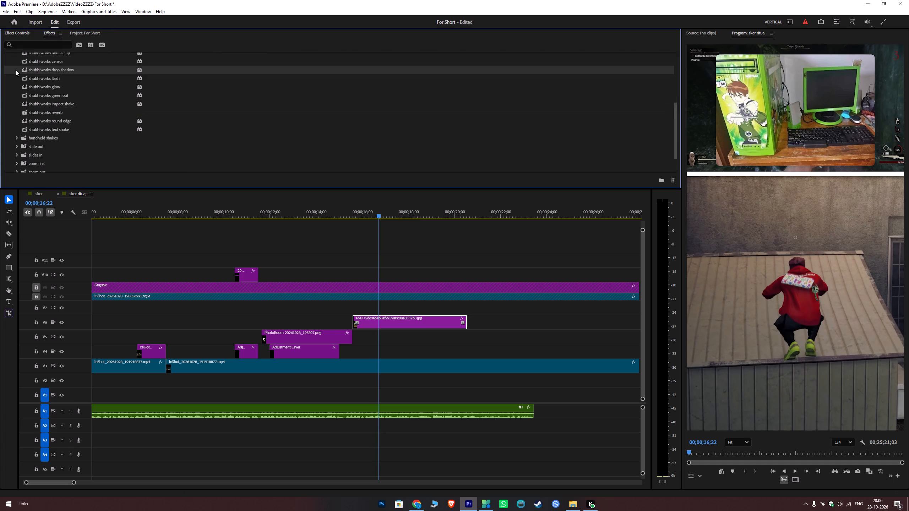
pyautogui.scroll(11, 17, 70)
pyautogui.click(7, 81)
pyautogui.scroll(-6, 15, 84)
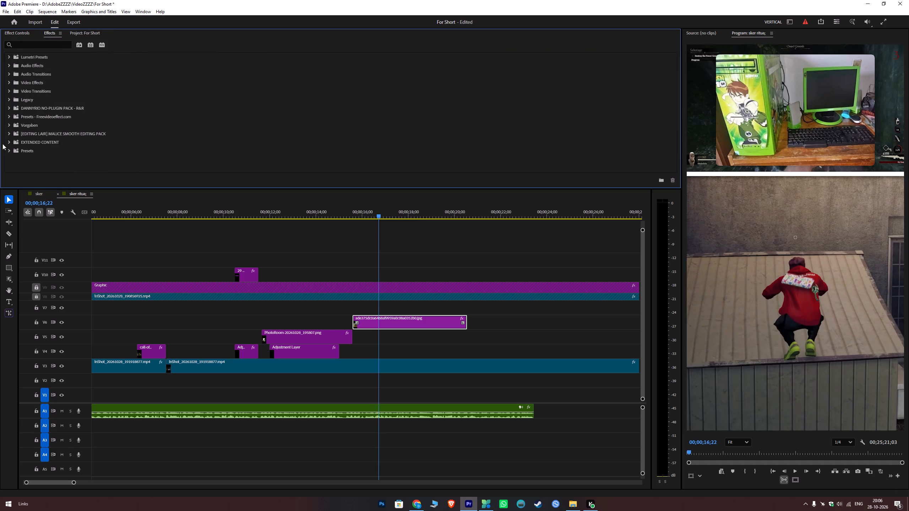
pyautogui.click(6, 150)
pyautogui.scroll(-16, 10, 150)
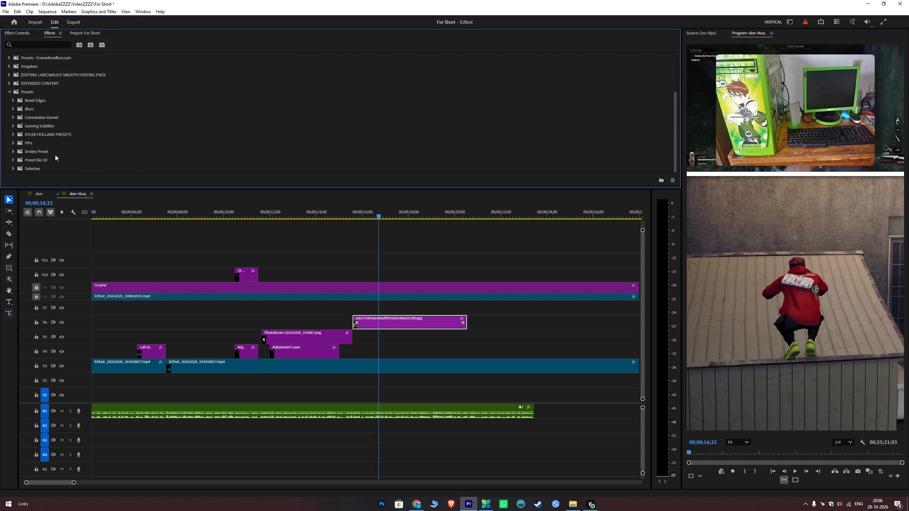
pyautogui.click(10, 94)
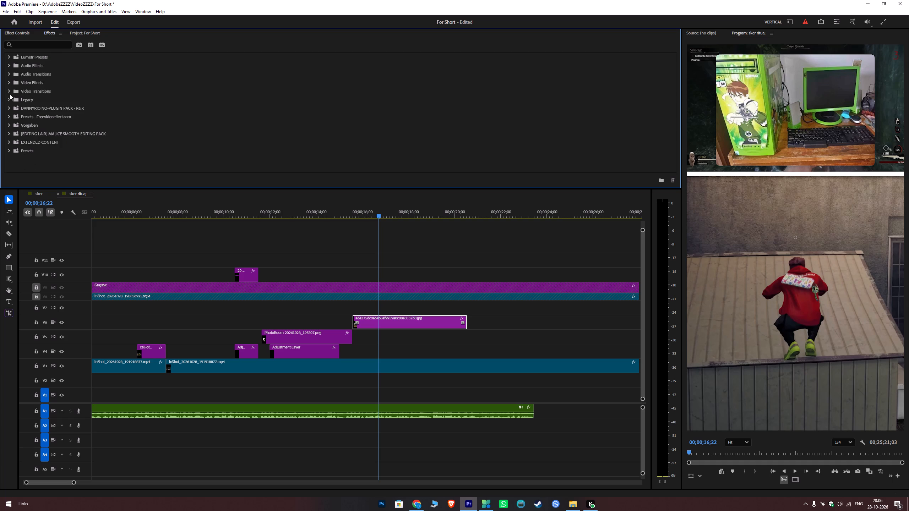
# Import the motion shake preset pack from the DOWNLOAD folder into the effects presets.
pyautogui.click(28, 153)
pyautogui.rightClick(28, 153)
pyautogui.click(56, 176)
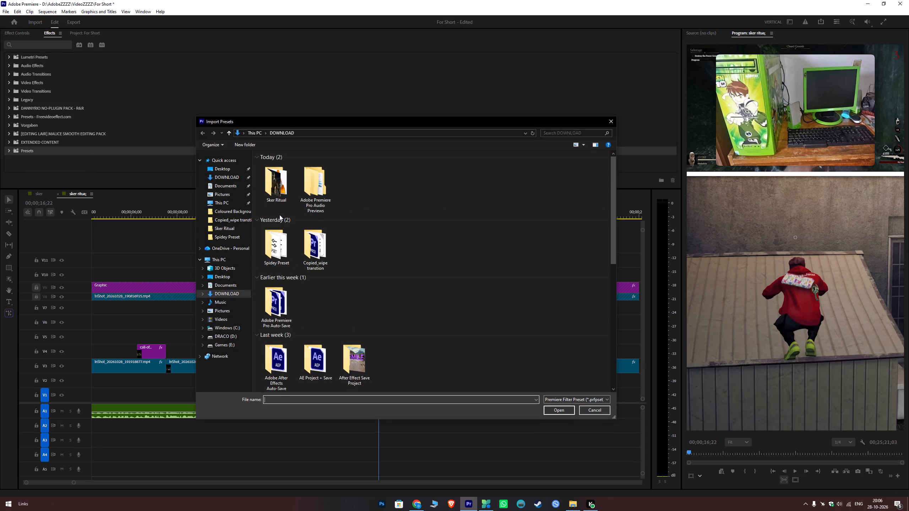
pyautogui.scroll(-9, 320, 295)
pyautogui.click(303, 270)
pyautogui.click(566, 411)
# Apply the Motion Shake Low preset to the computer image on V6 and play back the result.
pyautogui.scroll(-2, 235, 166)
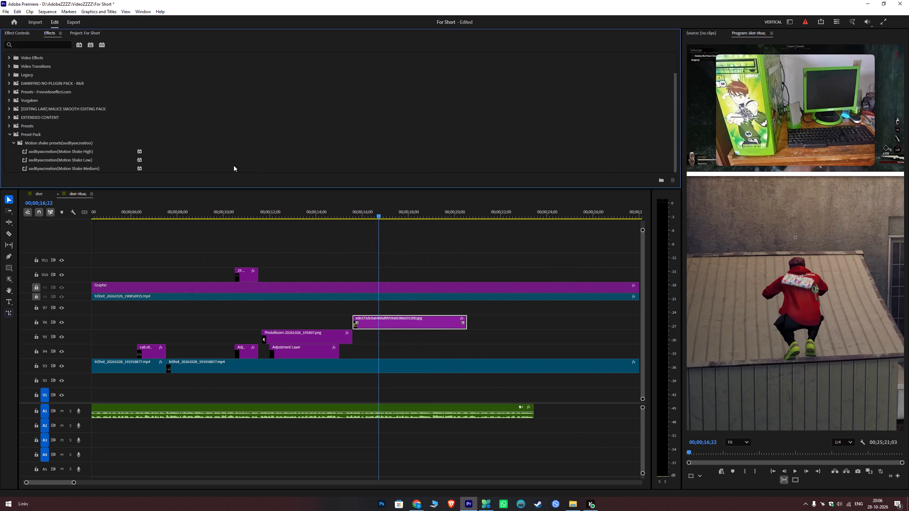
pyautogui.scroll(-8, 234, 165)
pyautogui.moveTo(80, 160); pyautogui.dragTo(374, 322)
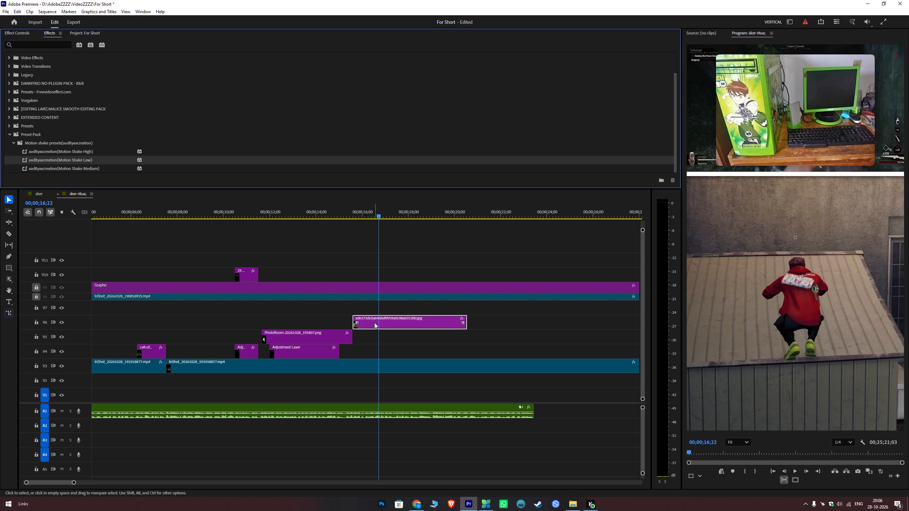
pyautogui.click(350, 212)
pyautogui.press('space')
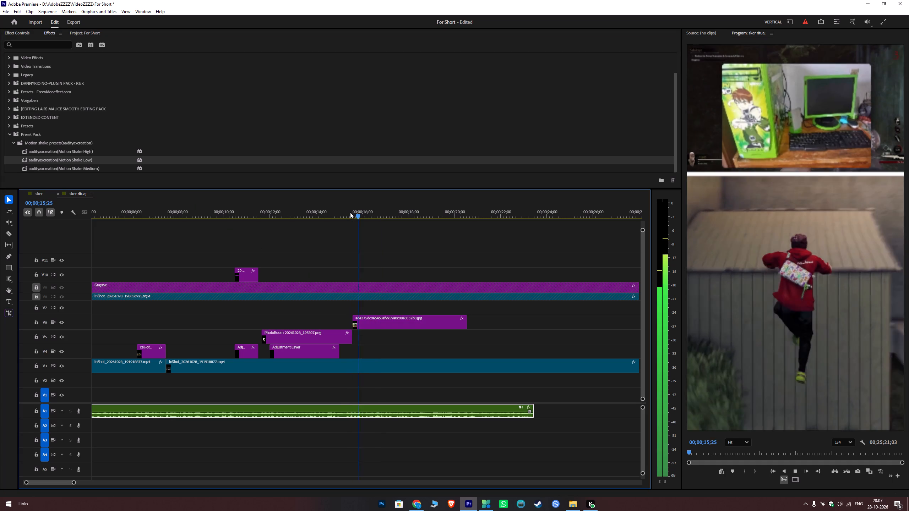
pyautogui.press('space')
pyautogui.press('space')
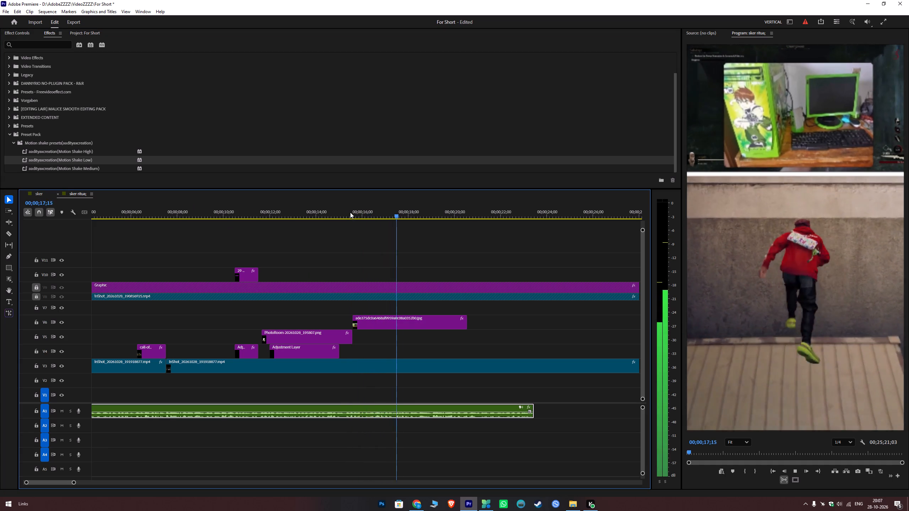
pyautogui.press('space')
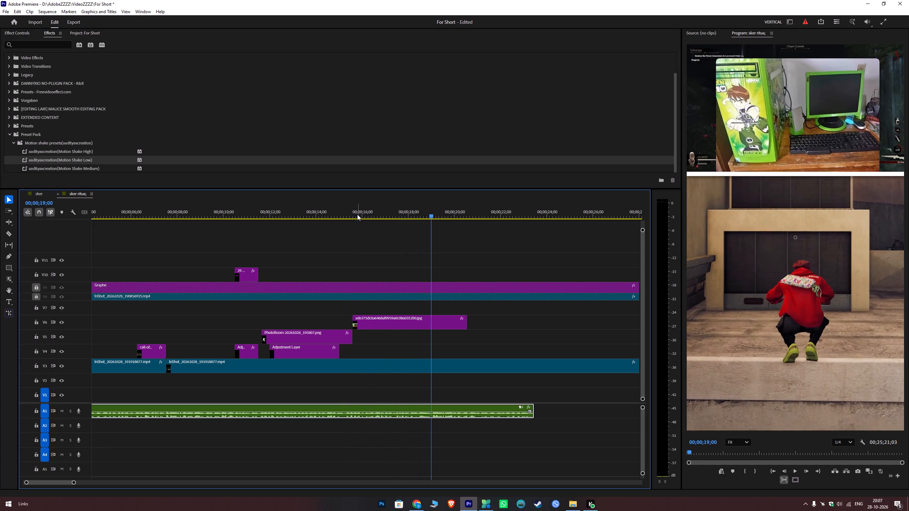
pyautogui.click(357, 214)
pyautogui.press('space')
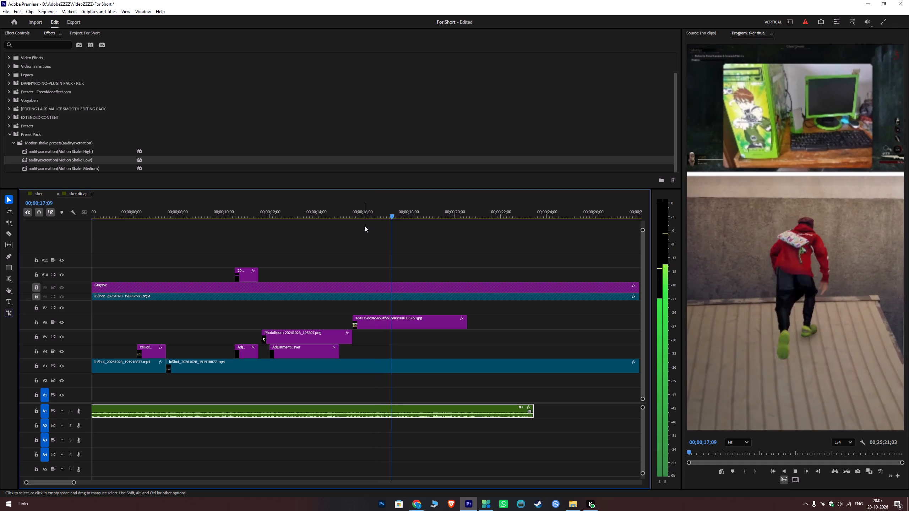
# Undo the most recent edit after previewing the computer image on V6, and replay it from about 00;00;15;08.
pyautogui.press('space')
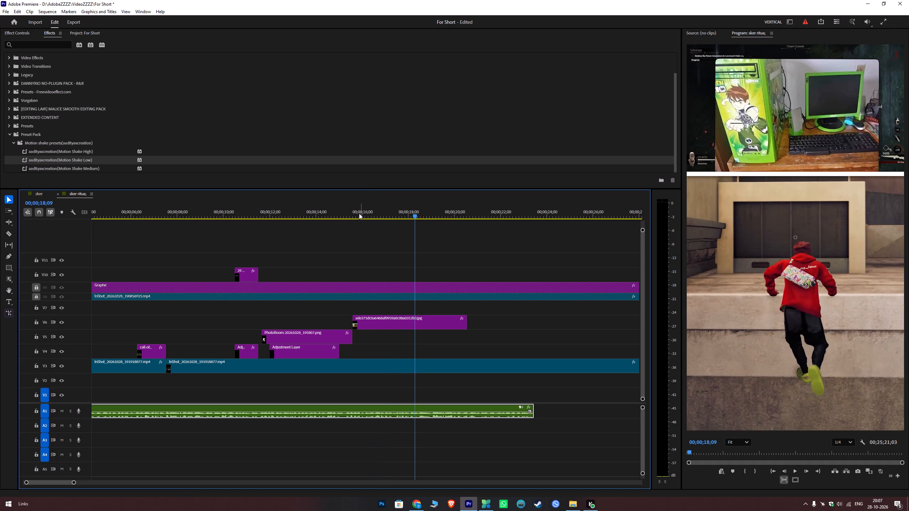
pyautogui.press('space')
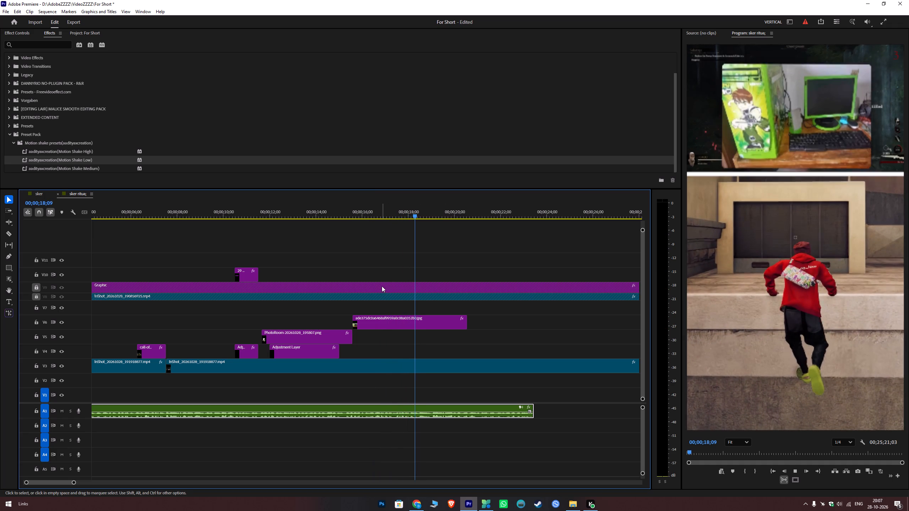
pyautogui.press('space')
pyautogui.hotkey('ctrl', 'z')
pyautogui.click(346, 213)
pyautogui.press('space')
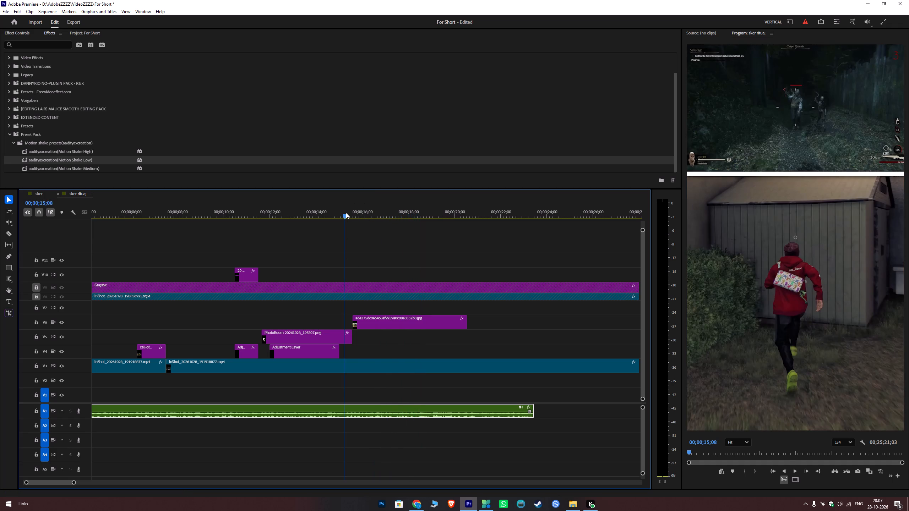
pyautogui.press('space')
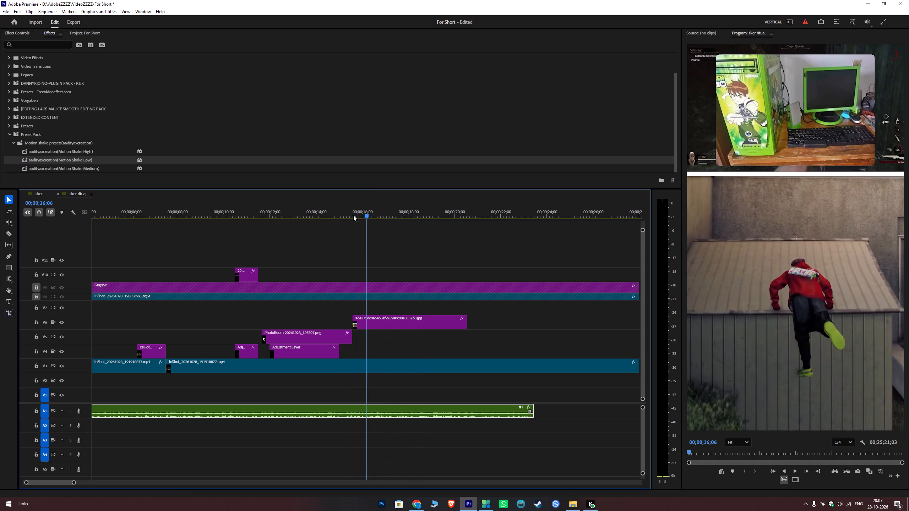
pyautogui.press('space')
pyautogui.press('space')
# Reduce the computer image's Scale on V6 to about 100 and preview the result.
pyautogui.click(377, 319)
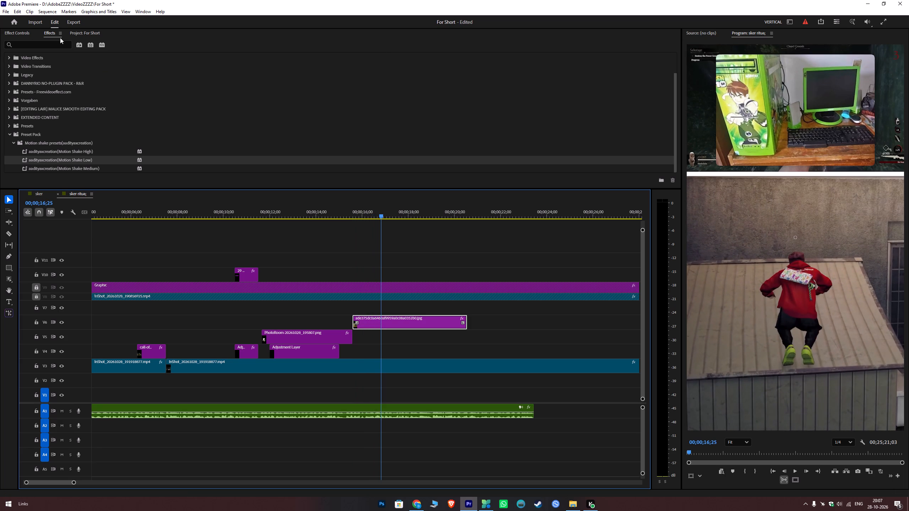
pyautogui.click(27, 34)
pyautogui.keyDown('ctrl'); pyautogui.moveTo(147, 85); pyautogui.dragTo(153, 113); pyautogui.keyUp('ctrl')
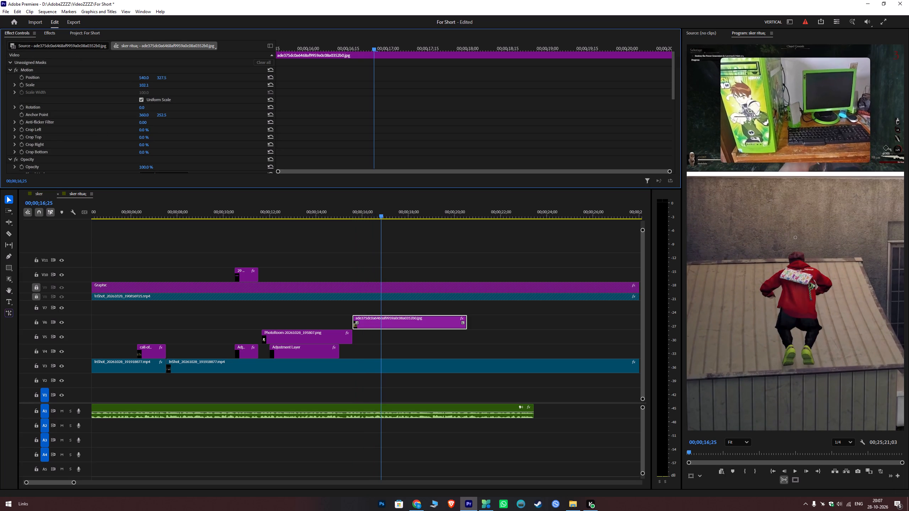
pyautogui.keyDown('ctrl'); pyautogui.moveTo(153, 113); pyautogui.dragTo(154, 119); pyautogui.keyUp('ctrl')
pyautogui.press('space')
pyautogui.press('space')
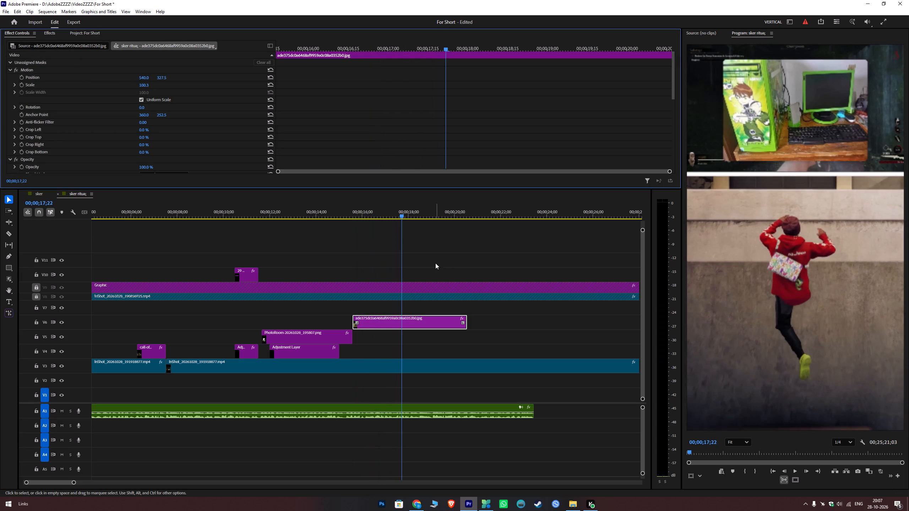
# Trim the end of the computer image clip on V6 to 00;00;18;18 and save the project.
pyautogui.press('space')
pyautogui.press('space')
pyautogui.press('space')
pyautogui.press('space')
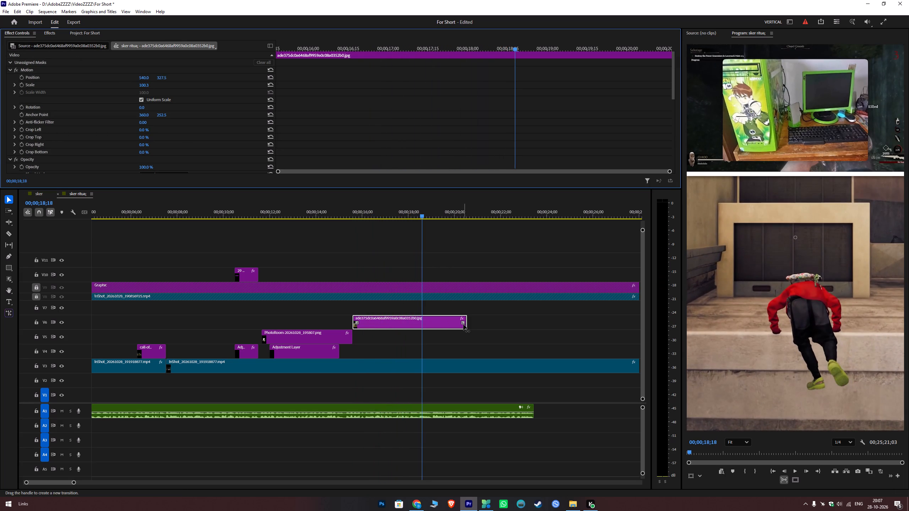
pyautogui.moveTo(466, 321); pyautogui.dragTo(423, 329)
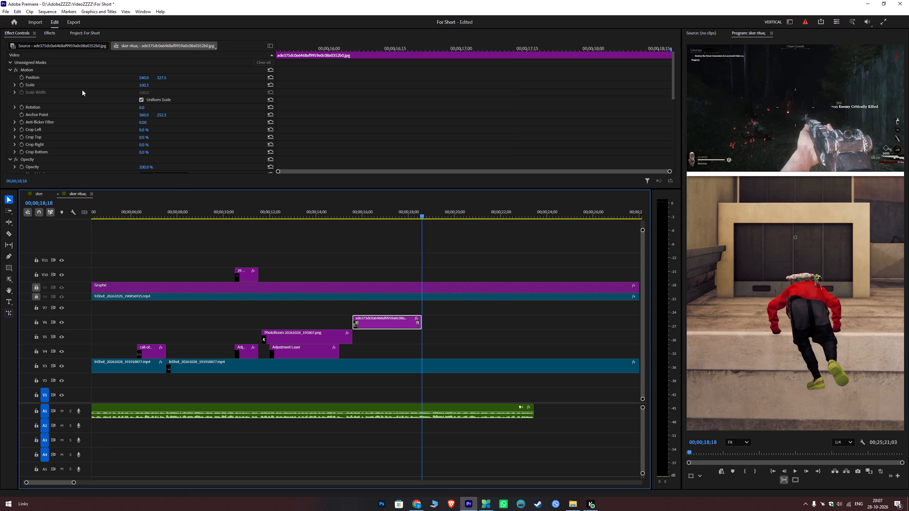
pyautogui.click(49, 32)
pyautogui.hotkey('ctrl', 's')
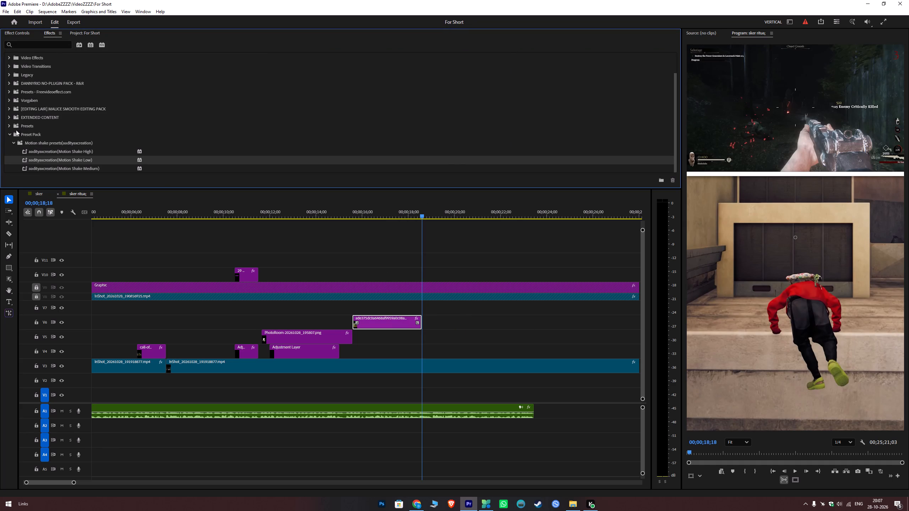
# Look through the effects preset bins for an animation preset, opening the Smiley Preset folder inside Presets.
pyautogui.click(8, 135)
pyautogui.scroll(-5, 58, 138)
pyautogui.click(6, 159)
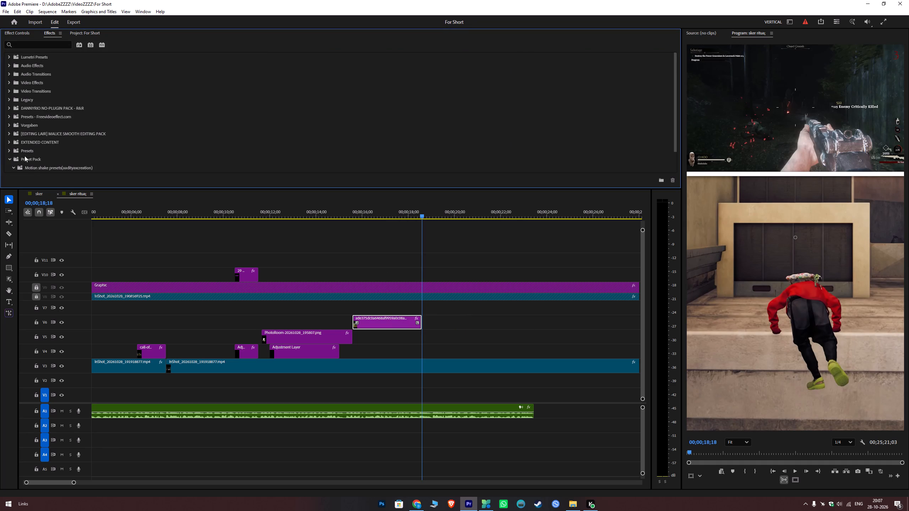
pyautogui.scroll(-13, 30, 156)
pyautogui.click(13, 143)
pyautogui.scroll(-11, 27, 146)
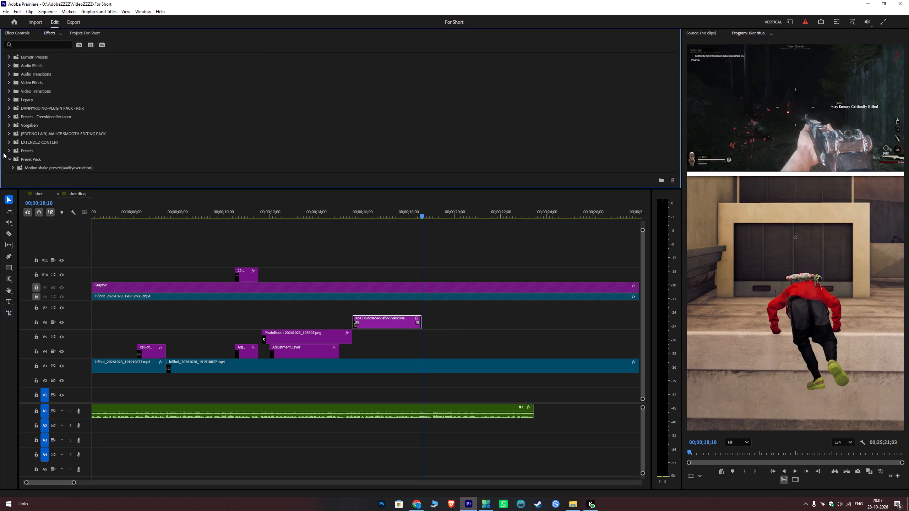
pyautogui.click(9, 158)
pyautogui.click(6, 152)
pyautogui.scroll(-14, 45, 154)
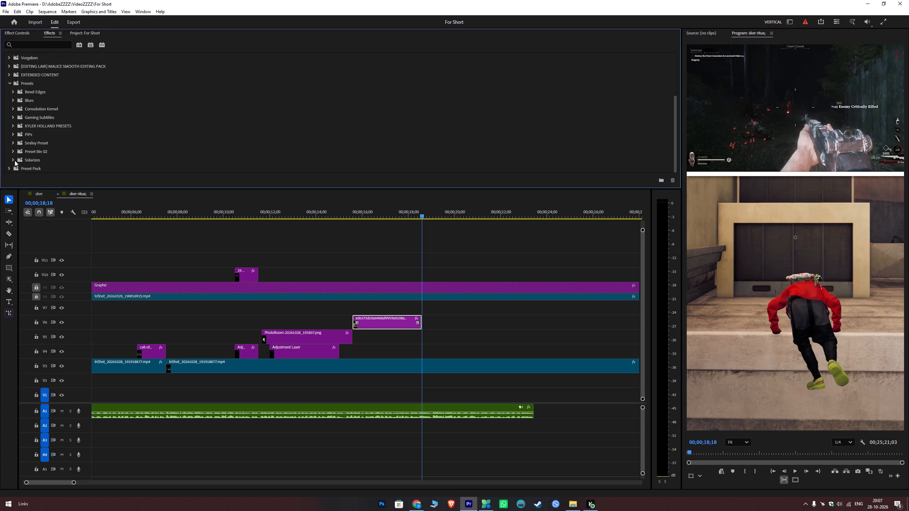
pyautogui.click(9, 142)
pyautogui.scroll(-6, 59, 147)
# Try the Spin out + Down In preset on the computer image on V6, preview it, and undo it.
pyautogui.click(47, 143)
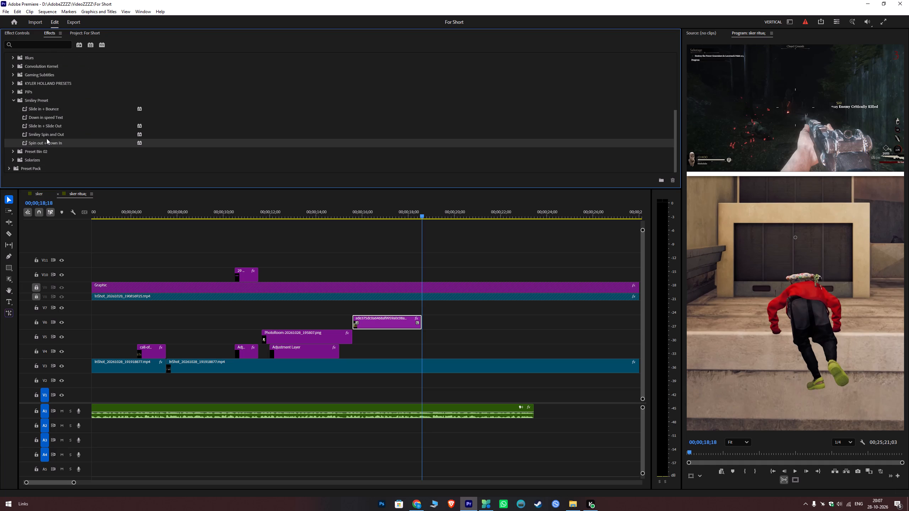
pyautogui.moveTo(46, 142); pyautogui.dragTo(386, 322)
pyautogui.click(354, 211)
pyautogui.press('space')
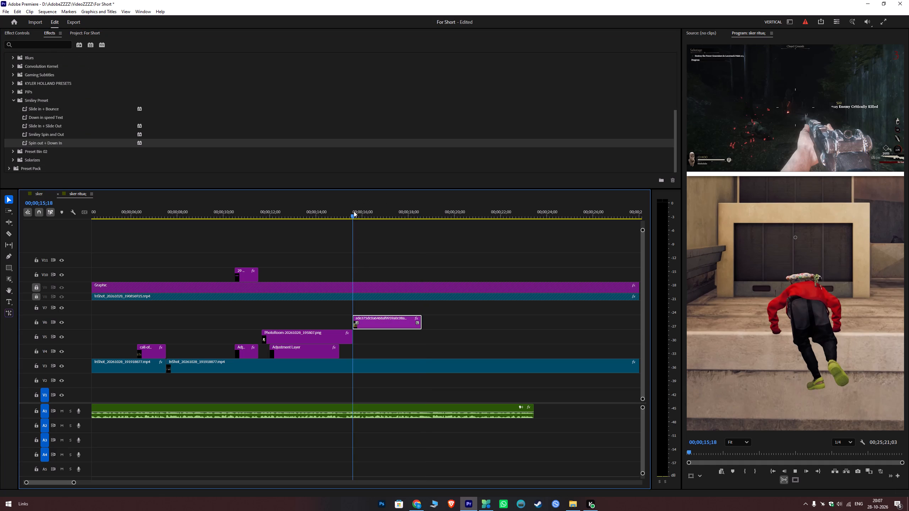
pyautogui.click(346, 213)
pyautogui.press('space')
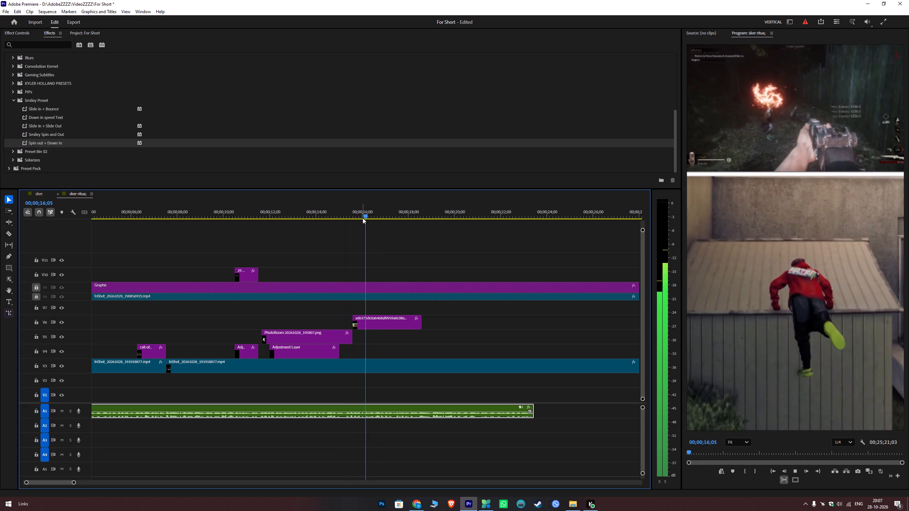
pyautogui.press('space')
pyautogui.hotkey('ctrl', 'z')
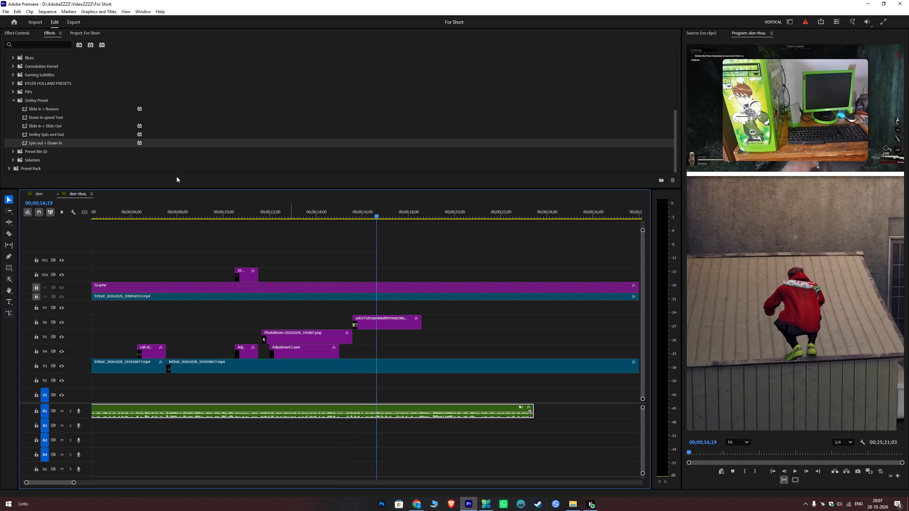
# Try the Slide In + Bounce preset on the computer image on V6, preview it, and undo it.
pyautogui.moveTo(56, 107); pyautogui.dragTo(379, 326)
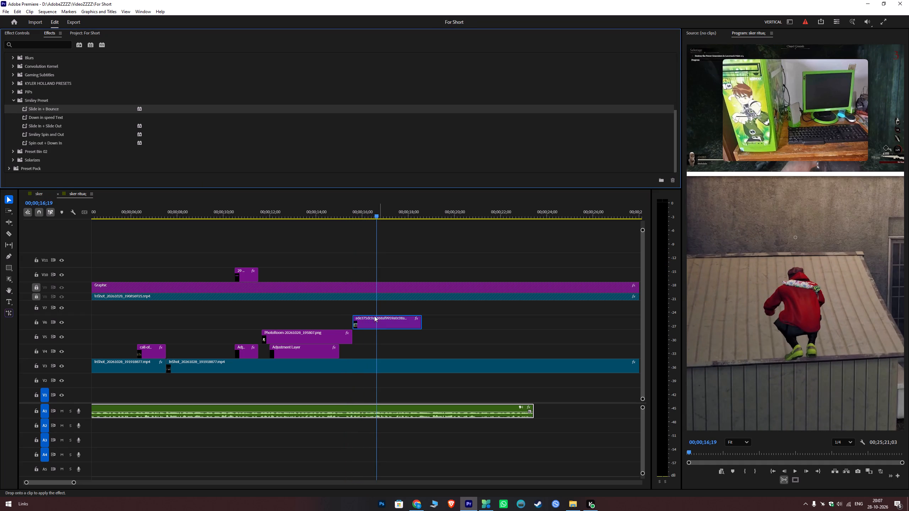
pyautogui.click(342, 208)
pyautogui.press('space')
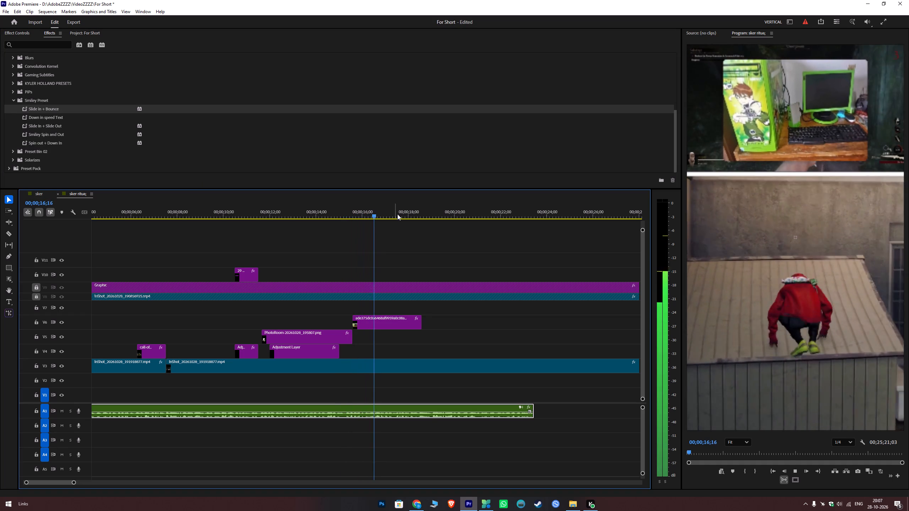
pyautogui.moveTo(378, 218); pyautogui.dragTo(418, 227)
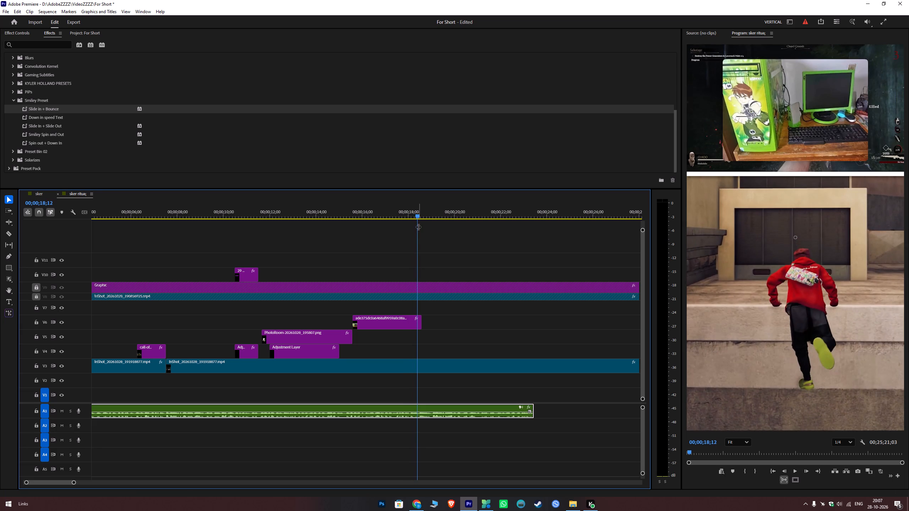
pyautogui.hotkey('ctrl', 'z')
# Apply the Slide In + Slide Out preset to the computer image on V6 and play back the animation.
pyautogui.moveTo(56, 126); pyautogui.dragTo(371, 308)
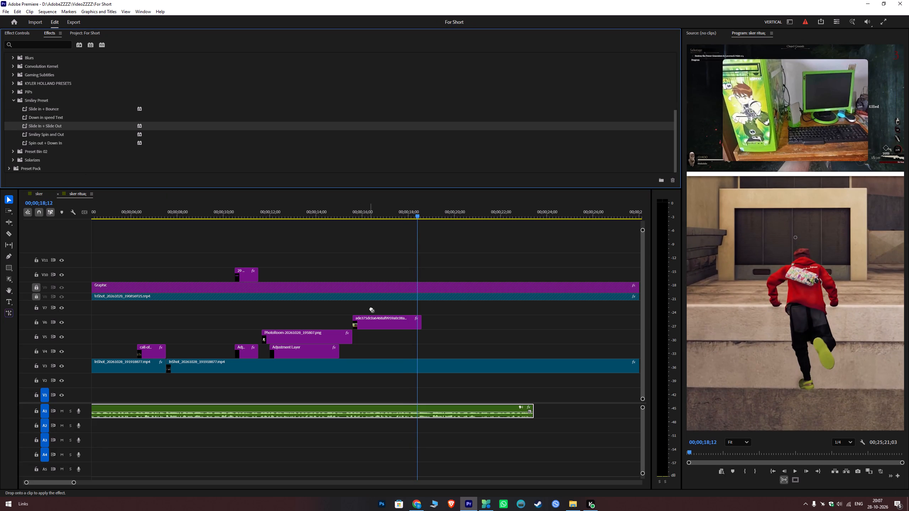
pyautogui.moveTo(371, 308); pyautogui.dragTo(383, 317)
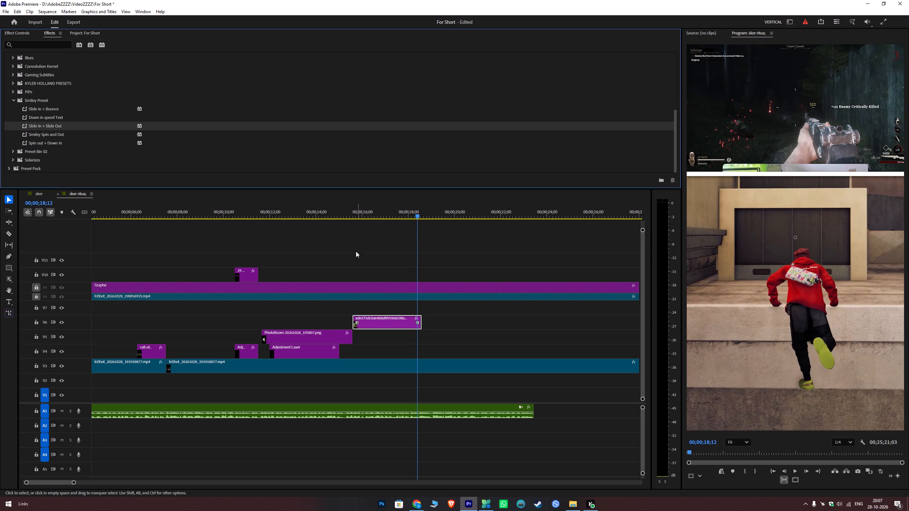
pyautogui.click(346, 212)
pyautogui.press('space')
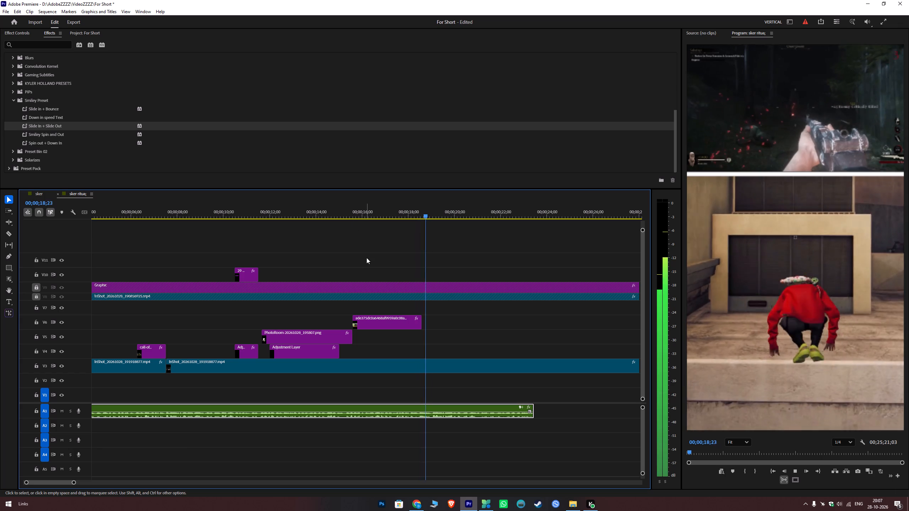
pyautogui.press('space')
# Examine the Position keyframes of the computer image's first Slide In + Slide Out Transform effect.
pyautogui.moveTo(386, 218); pyautogui.dragTo(394, 225)
pyautogui.click(392, 318)
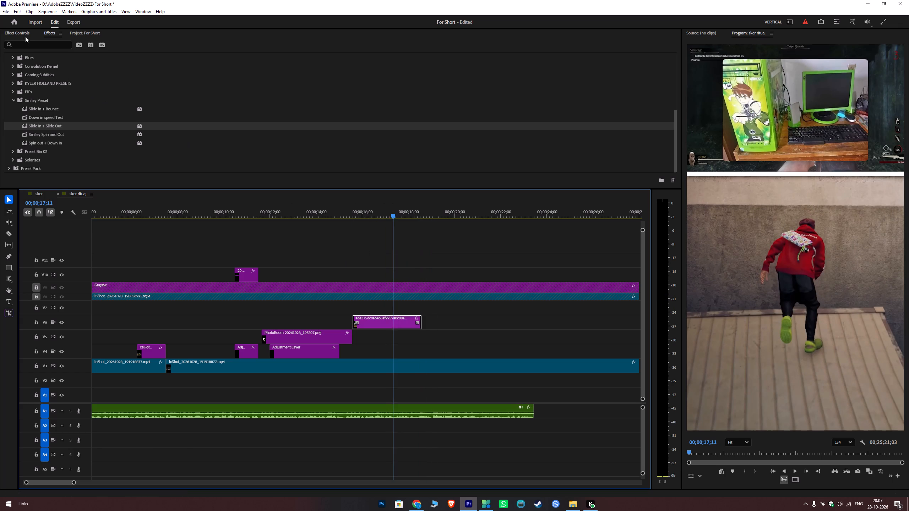
pyautogui.click(25, 36)
pyautogui.scroll(-14, 162, 90)
pyautogui.scroll(-15, 38, 168)
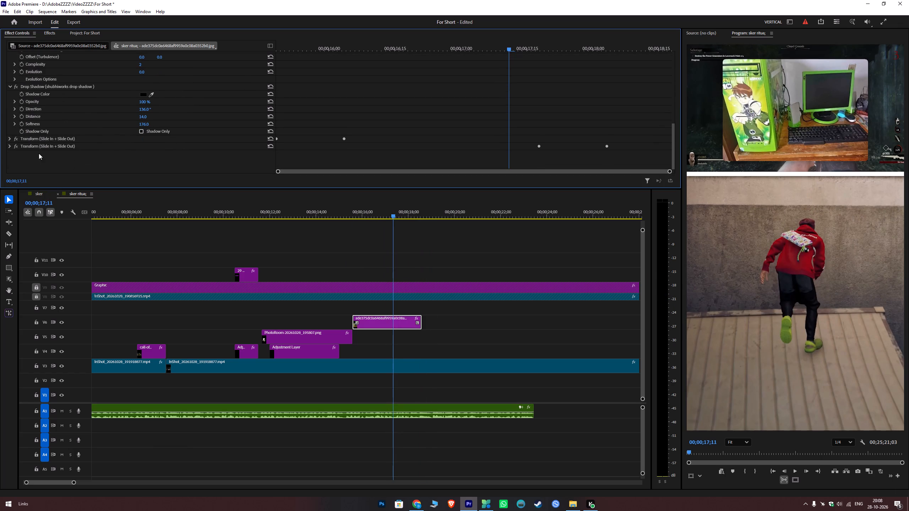
pyautogui.click(7, 138)
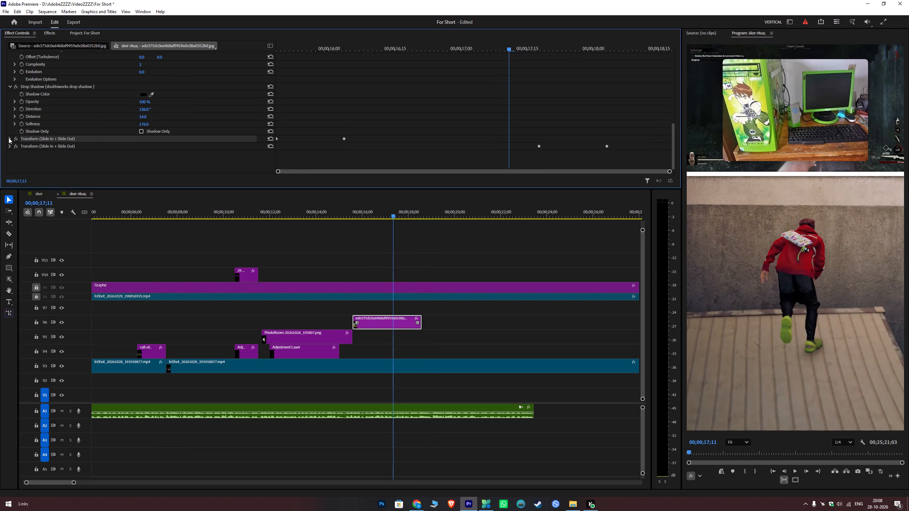
pyautogui.click(9, 138)
pyautogui.scroll(-5, 147, 155)
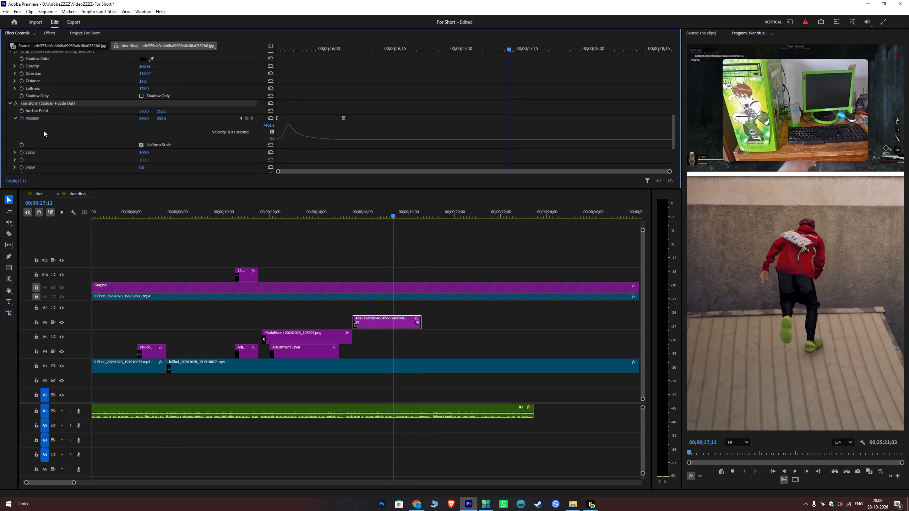
pyautogui.click(11, 104)
# Adjust the vertical Position of the second Transform's last keyframe at 00;00;18;03 on the computer image, preview the slide-out, and save.
pyautogui.click(9, 146)
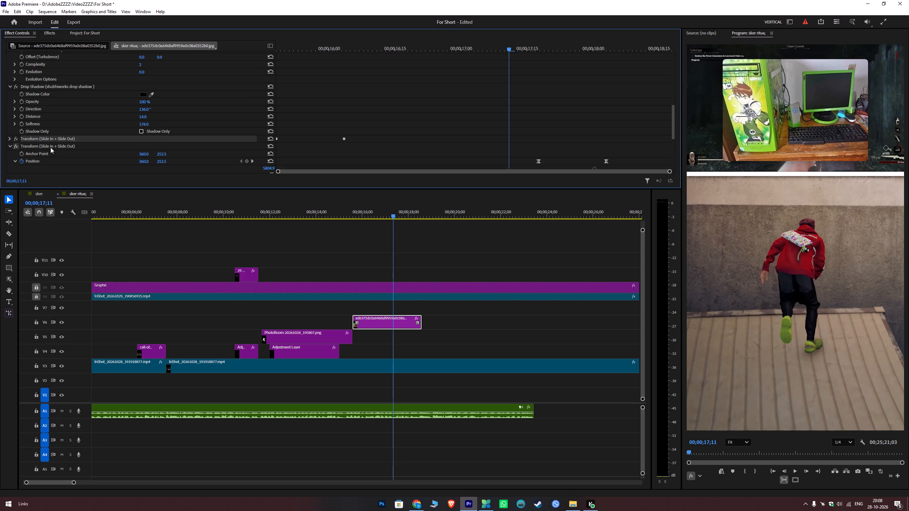
pyautogui.scroll(-5, 334, 118)
pyautogui.click(254, 124)
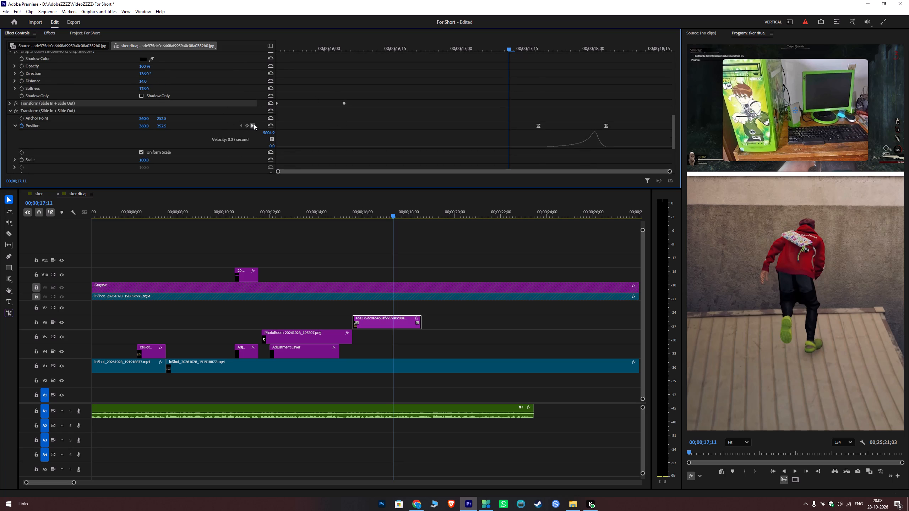
pyautogui.click(252, 124)
pyautogui.moveTo(163, 126); pyautogui.dragTo(161, 101)
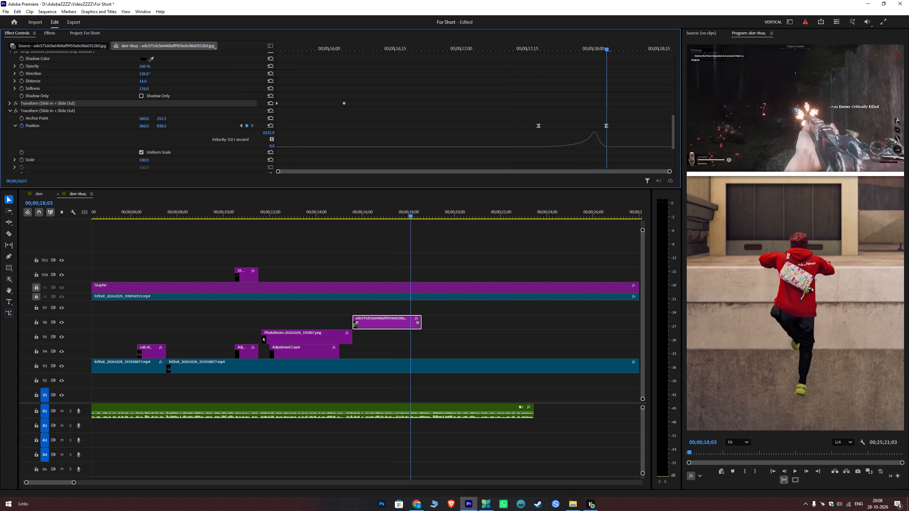
pyautogui.moveTo(161, 101); pyautogui.dragTo(161, 100)
pyautogui.click(380, 211)
pyautogui.press('space')
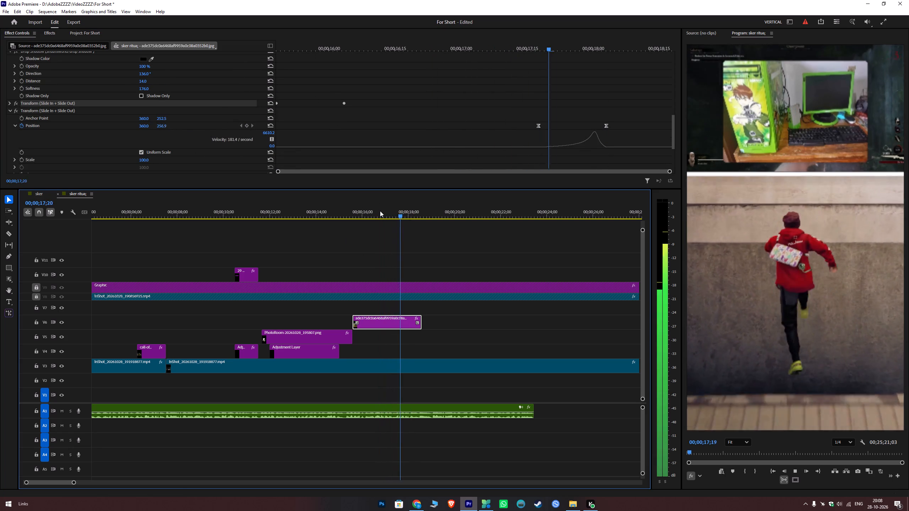
pyautogui.press('space')
pyautogui.press('space')
pyautogui.press('space')
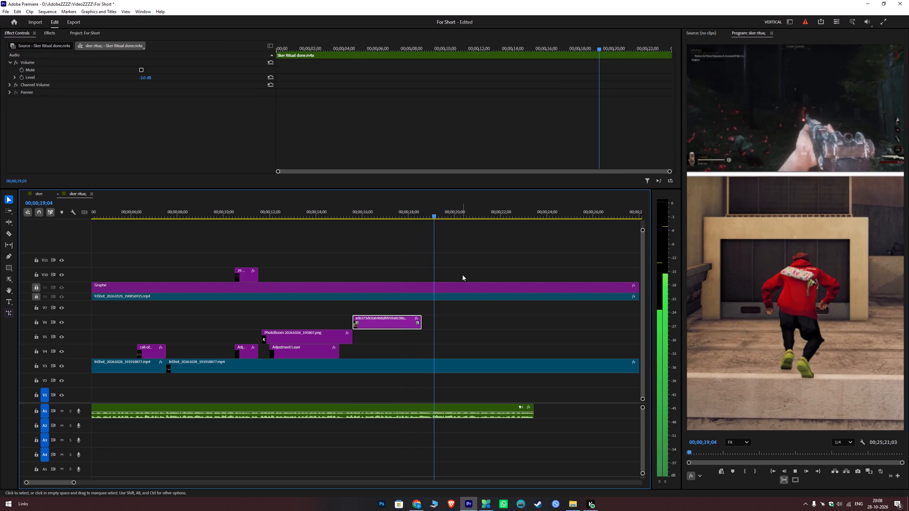
pyautogui.keyDown('alt'); pyautogui.scroll(-7, 458, 273); pyautogui.keyUp('alt')
pyautogui.hotkey('ctrl', 's')
# Play back the sequence from about 17 seconds through the end of the voiceover.
pyautogui.click(278, 210)
pyautogui.press('space')
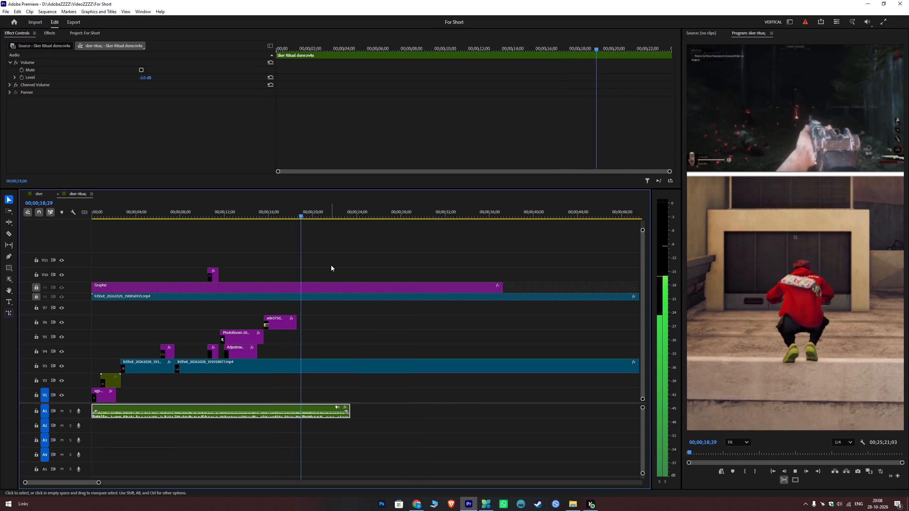
pyautogui.press('space')
pyautogui.press('space')
pyautogui.press('space')
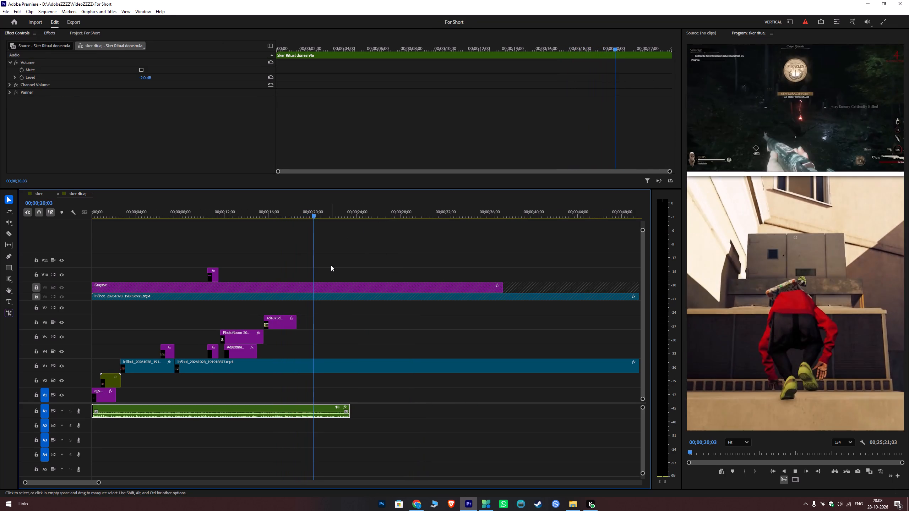
pyautogui.press('space')
pyautogui.click(348, 260)
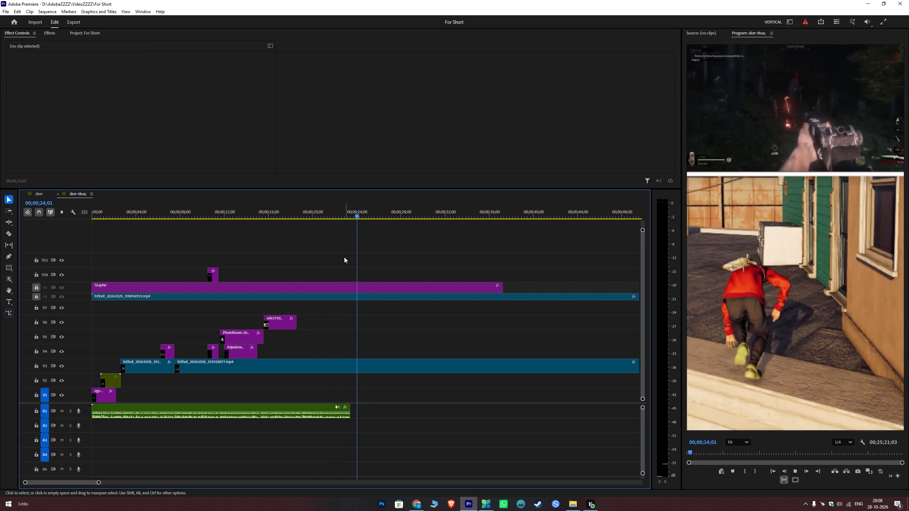
# Play the opening of the short, set the Program monitor's playback resolution to Full, and save the project.
pyautogui.press('space')
pyautogui.keyDown('alt'); pyautogui.scroll(7, 364, 288); pyautogui.keyUp('alt')
pyautogui.keyDown('alt'); pyautogui.scroll(-16, 364, 288); pyautogui.keyUp('alt')
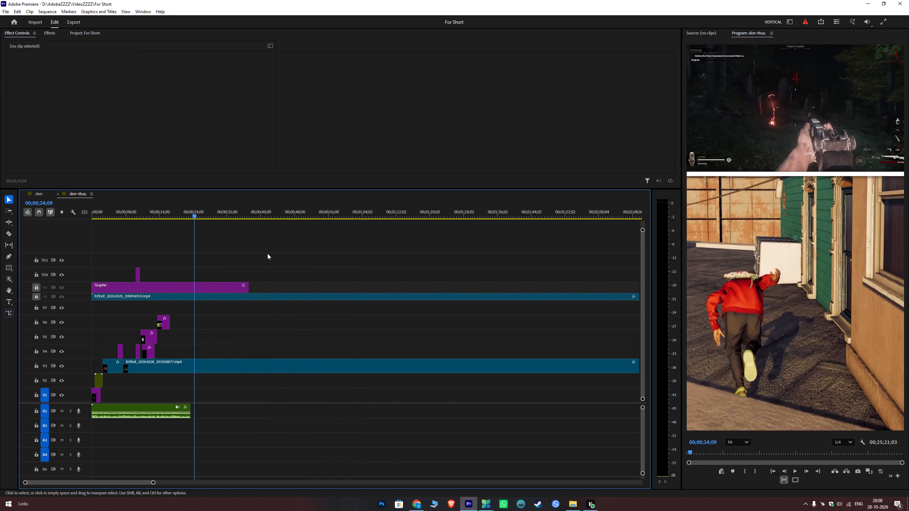
pyautogui.moveTo(117, 214); pyautogui.dragTo(0, 230)
pyautogui.press('space')
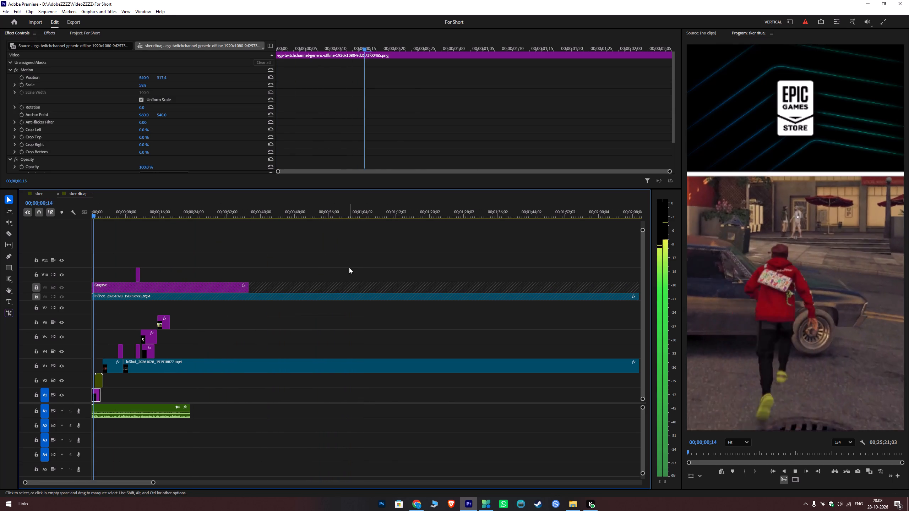
pyautogui.press('space')
pyautogui.press('space')
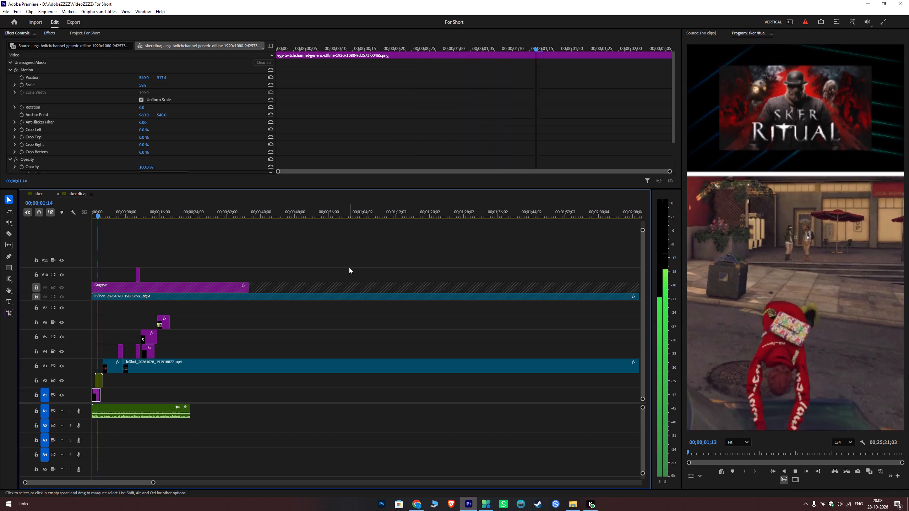
pyautogui.press('space')
pyautogui.click(839, 444)
pyautogui.click(845, 452)
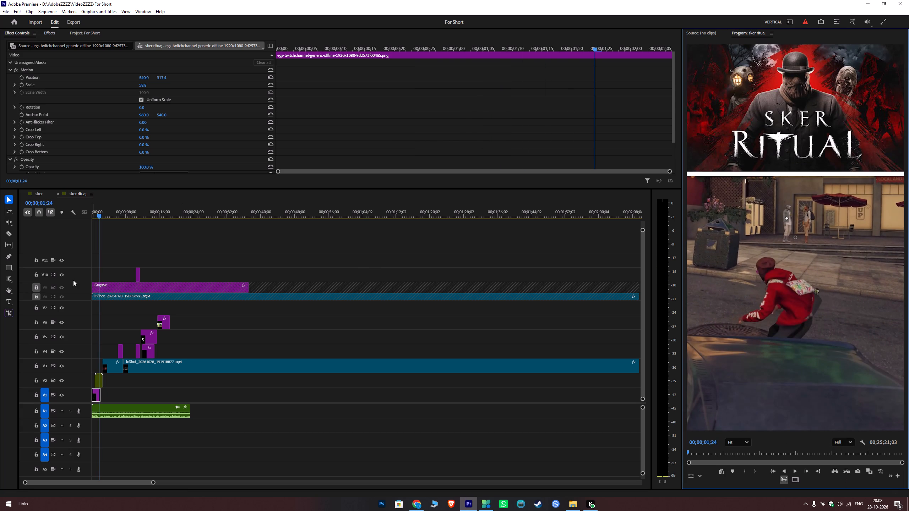
pyautogui.moveTo(89, 210); pyautogui.dragTo(47, 222)
pyautogui.hotkey('ctrl', 's')
pyautogui.hotkey('ctrl', 's')
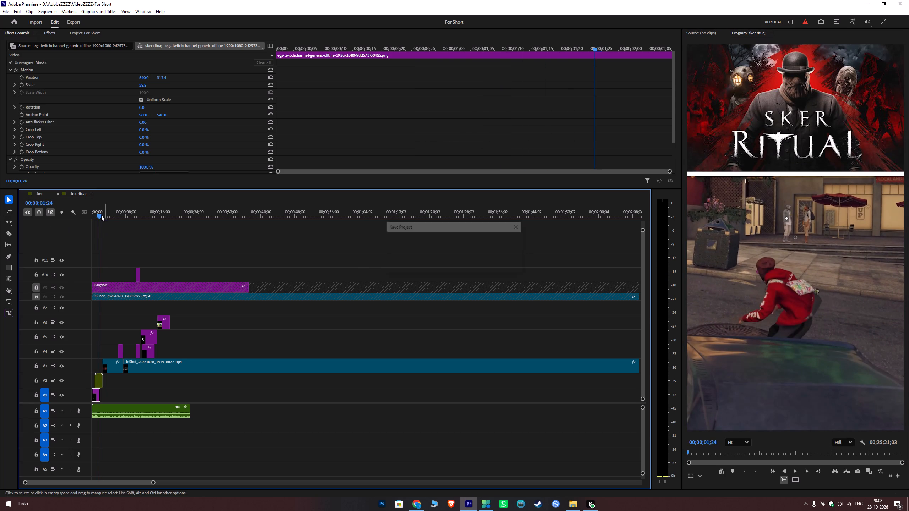
# Play back the short from the beginning, twice, to check the images and text against the voiceover.
pyautogui.moveTo(98, 214); pyautogui.dragTo(10, 228)
pyautogui.press('space')
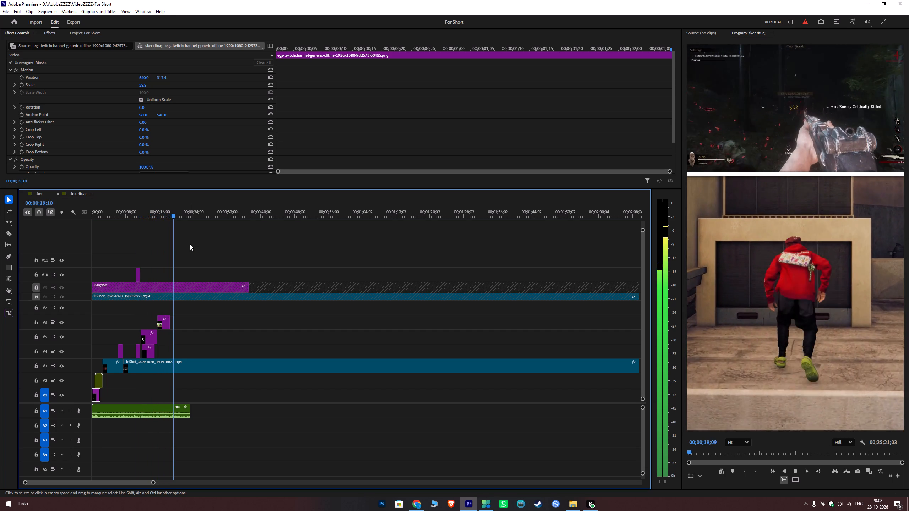
pyautogui.press('space')
pyautogui.keyDown('alt'); pyautogui.scroll(20, 163, 300); pyautogui.keyUp('alt')
pyautogui.keyDown('alt'); pyautogui.scroll(4, 163, 300); pyautogui.keyUp('alt')
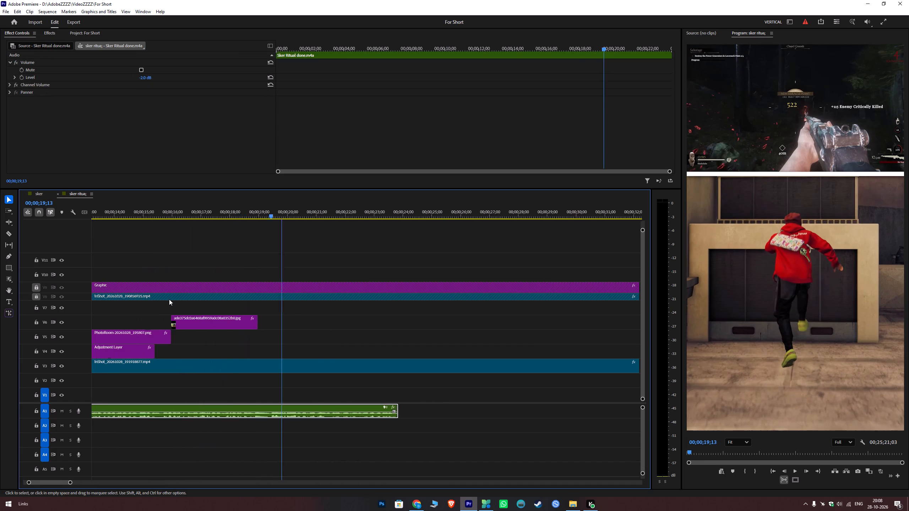
pyautogui.keyDown('alt'); pyautogui.scroll(16, 169, 299); pyautogui.keyUp('alt')
pyautogui.moveTo(700, 449); pyautogui.dragTo(589, 445)
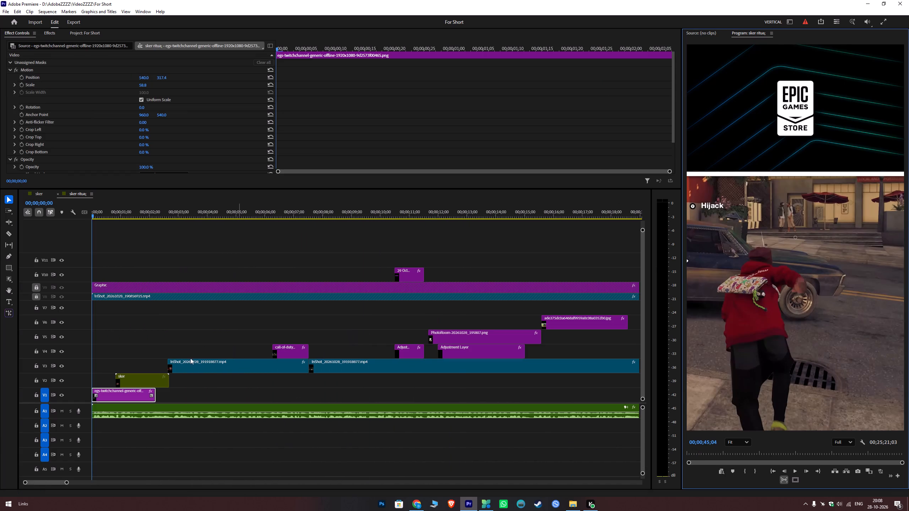
pyautogui.press('space')
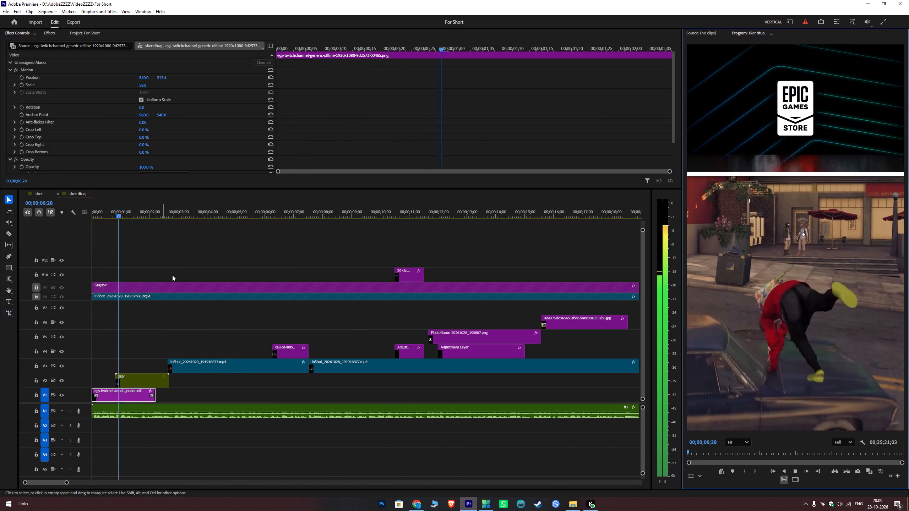
pyautogui.press('space')
pyautogui.press('space')
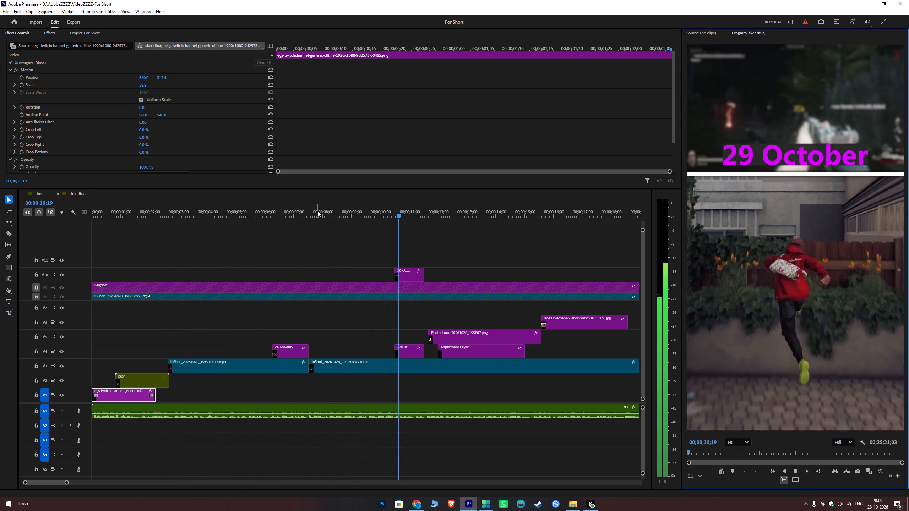
pyautogui.press('space')
# Raise the 29 October text clip on V10 by setting its Vector Motion vertical Position to about 860.
pyautogui.click(398, 193)
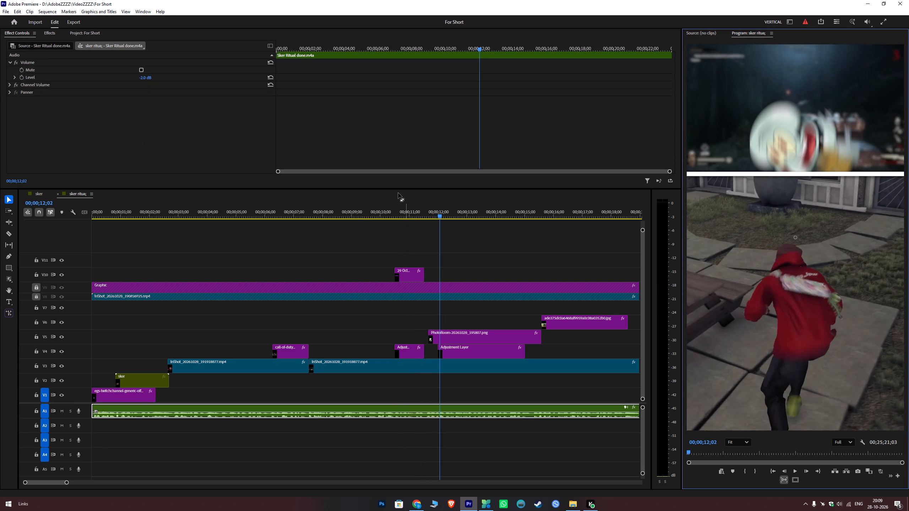
pyautogui.click(398, 209)
pyautogui.press('space')
pyautogui.press('space')
pyautogui.click(410, 270)
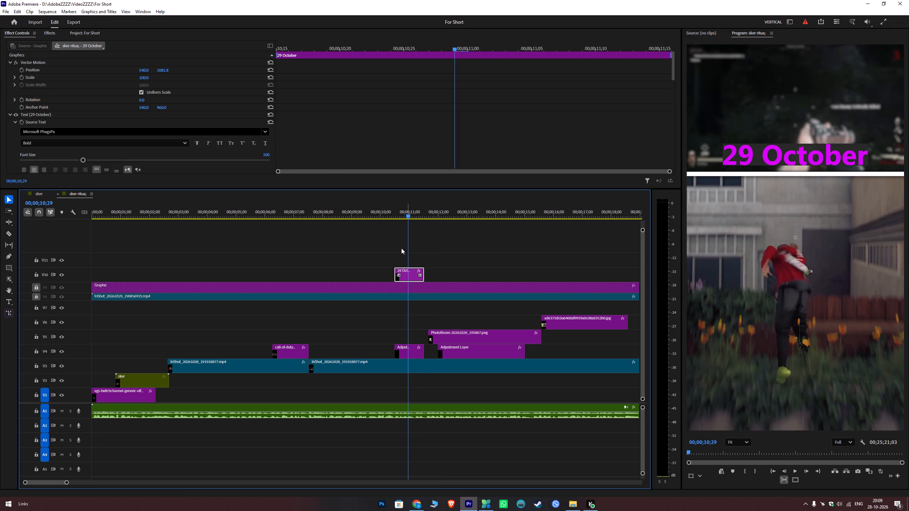
pyautogui.moveTo(165, 70); pyautogui.dragTo(183, 158)
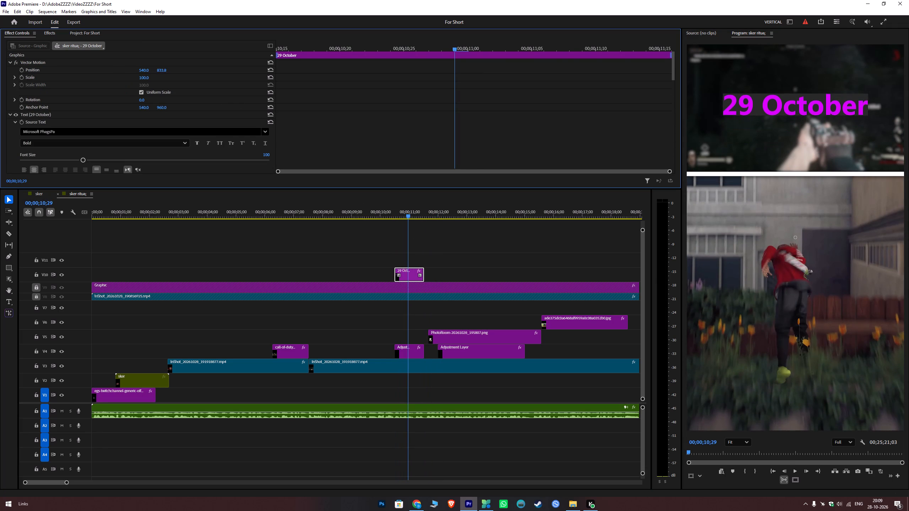
pyautogui.moveTo(183, 158); pyautogui.dragTo(182, 148)
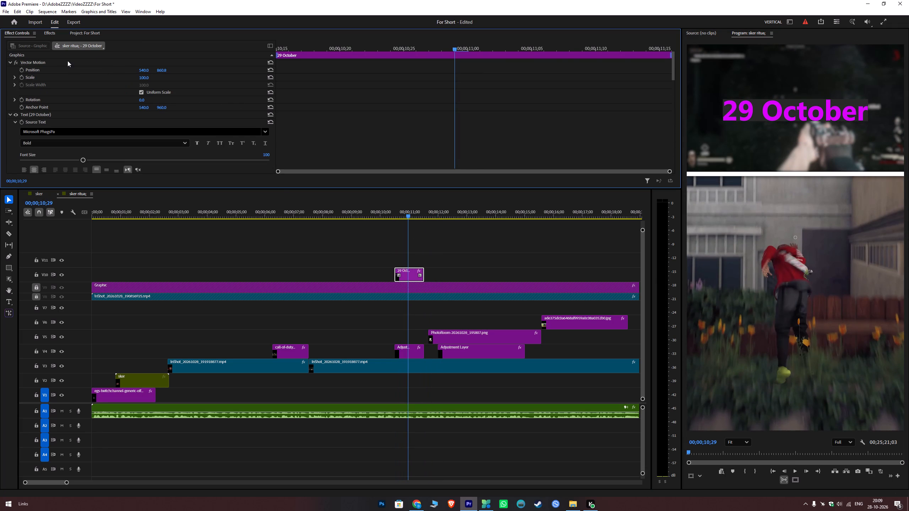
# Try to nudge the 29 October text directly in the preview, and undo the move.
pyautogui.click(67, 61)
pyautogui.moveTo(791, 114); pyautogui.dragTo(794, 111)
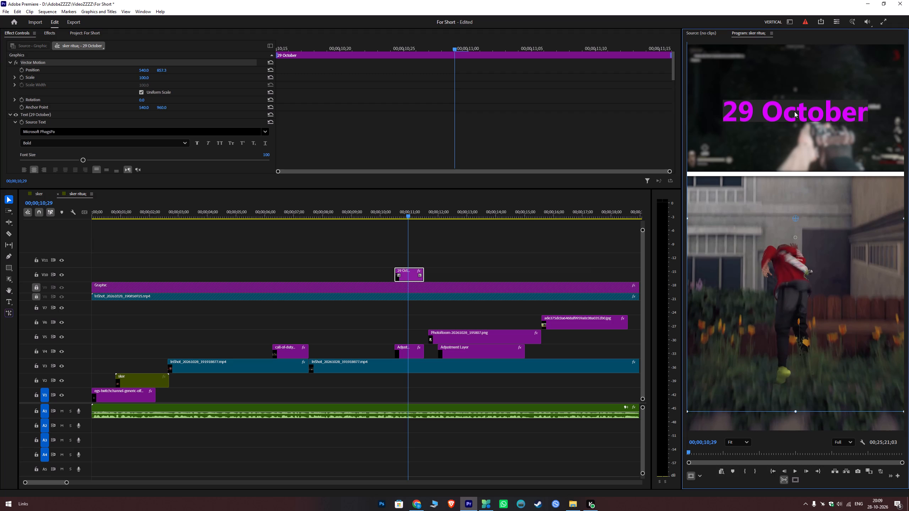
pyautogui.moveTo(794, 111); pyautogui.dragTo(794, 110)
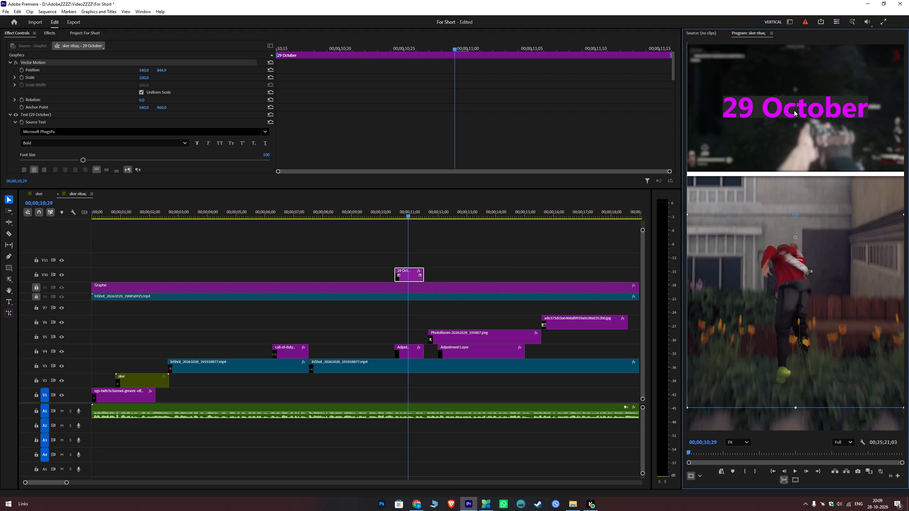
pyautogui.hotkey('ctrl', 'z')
# Play back the sequence from just before the 29 October text through about 20 seconds.
pyautogui.click(399, 208)
pyautogui.click(389, 210)
pyautogui.press('space')
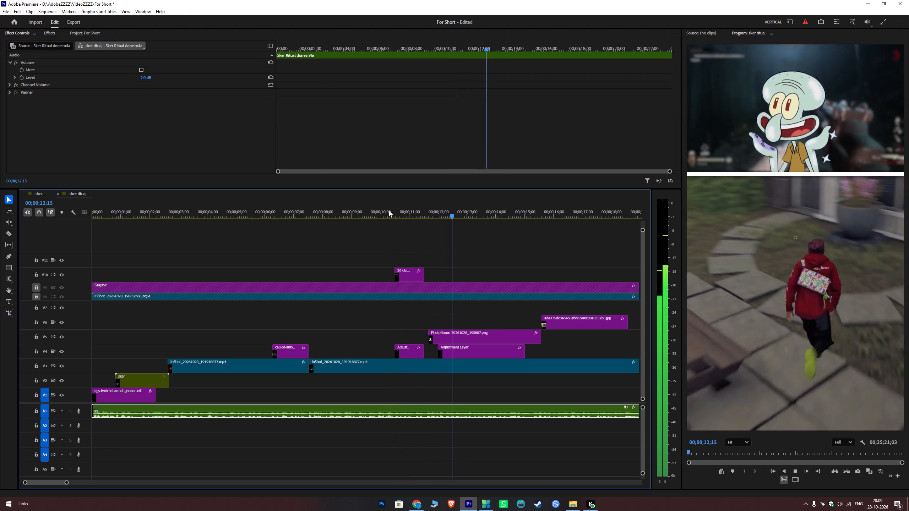
pyautogui.press('space')
pyautogui.press('space')
pyautogui.keyDown('alt'); pyautogui.scroll(-5, 489, 253); pyautogui.keyUp('alt')
pyautogui.keyDown('alt'); pyautogui.scroll(5, 490, 253); pyautogui.keyUp('alt')
pyautogui.scroll(7, 490, 253)
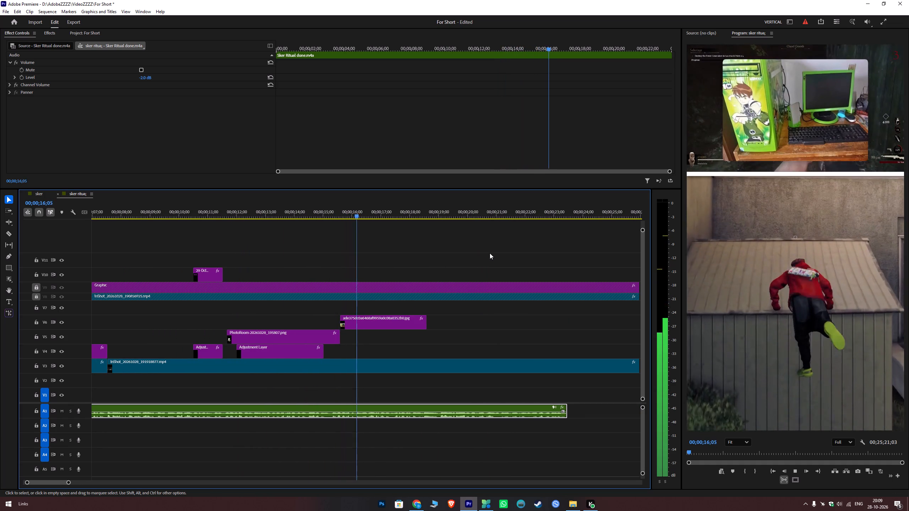
pyautogui.press('space')
pyautogui.press('space')
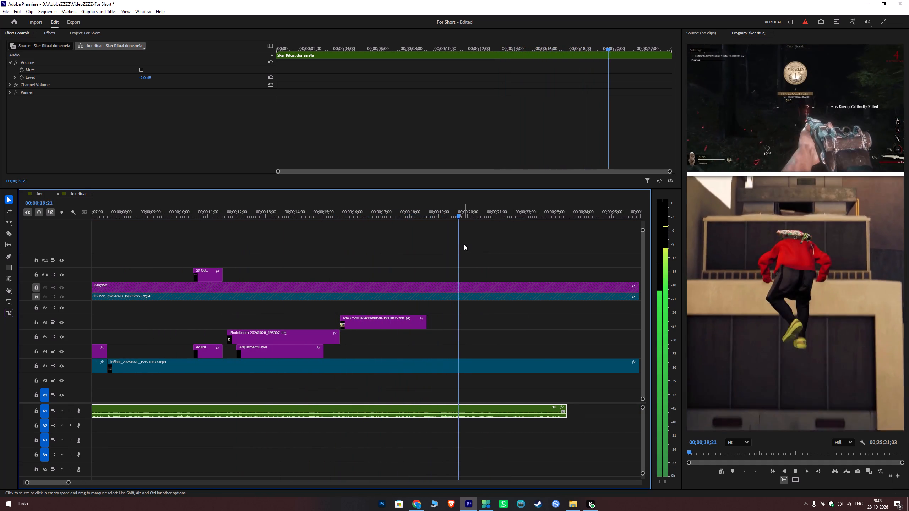
pyautogui.press('space')
# Play back the whole short from the beginning to the end of the voiceover.
pyautogui.moveTo(695, 446); pyautogui.dragTo(591, 435)
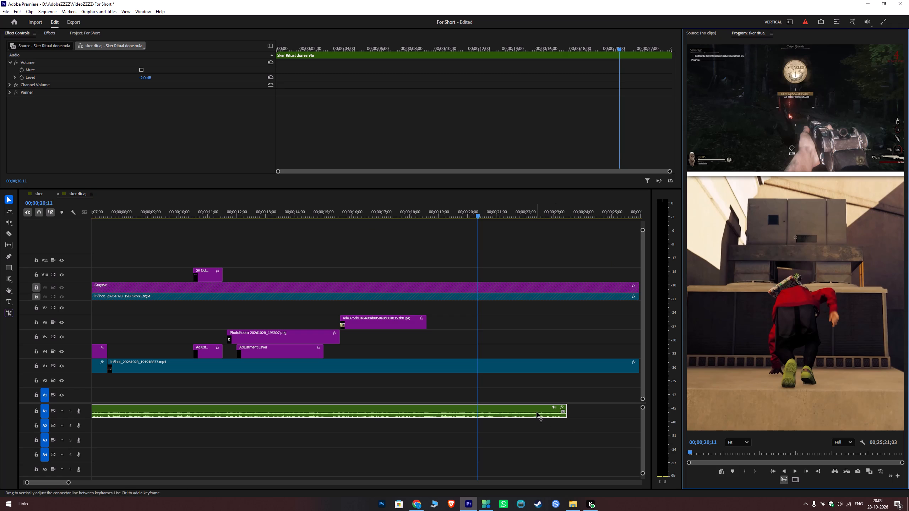
pyautogui.moveTo(696, 449); pyautogui.dragTo(599, 457)
pyautogui.press('space')
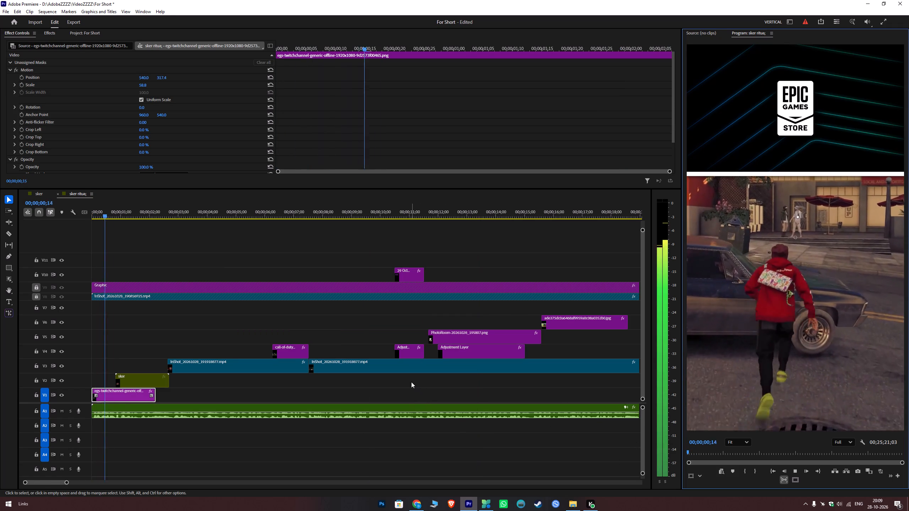
pyautogui.press('space')
pyautogui.press('space')
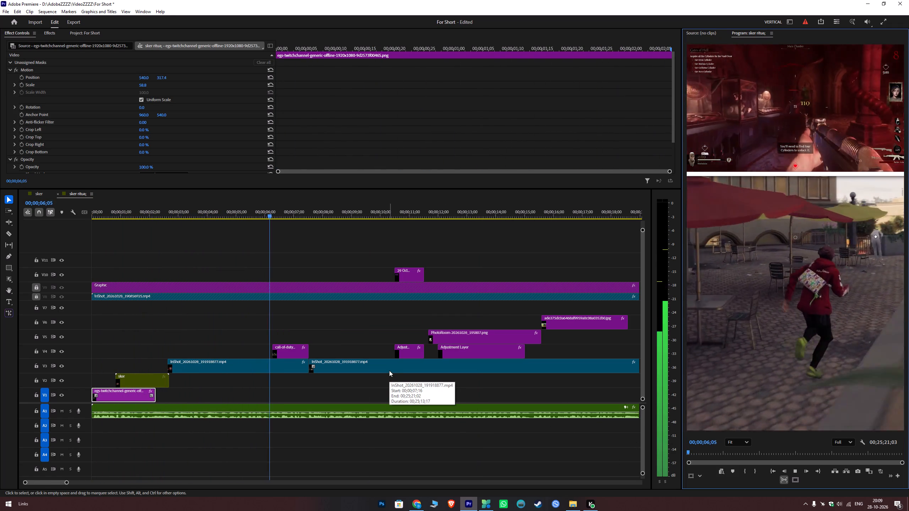
pyautogui.press('space')
pyautogui.press('space')
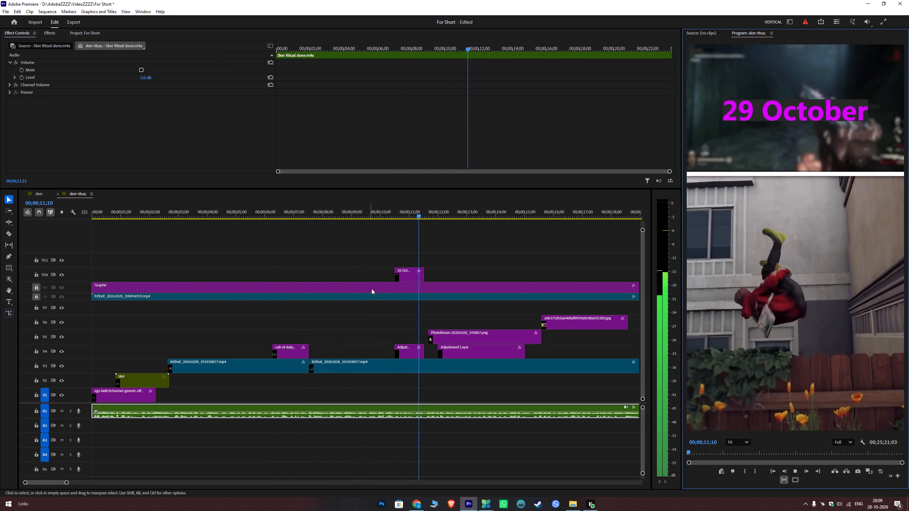
pyautogui.keyDown('alt'); pyautogui.scroll(-5, 475, 278); pyautogui.keyUp('alt')
pyautogui.keyDown('alt'); pyautogui.scroll(6, 406, 289); pyautogui.keyUp('alt')
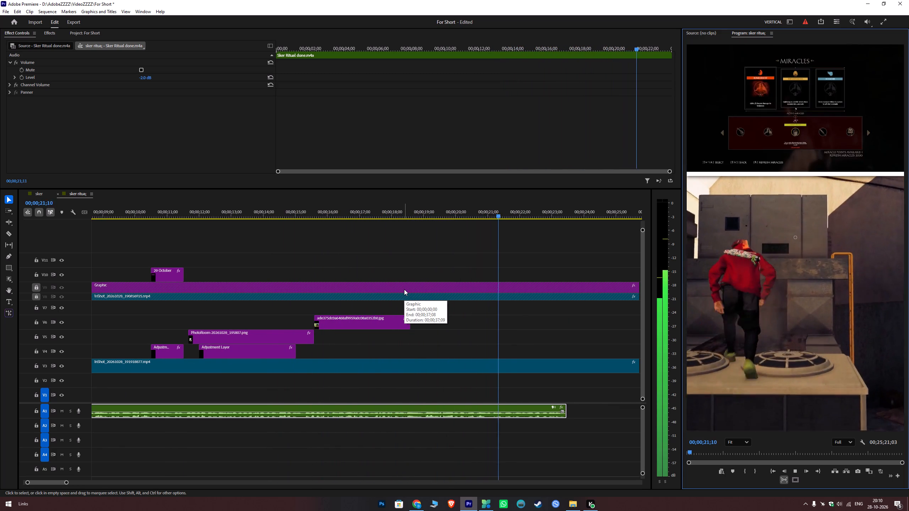
pyautogui.scroll(-7, 552, 359)
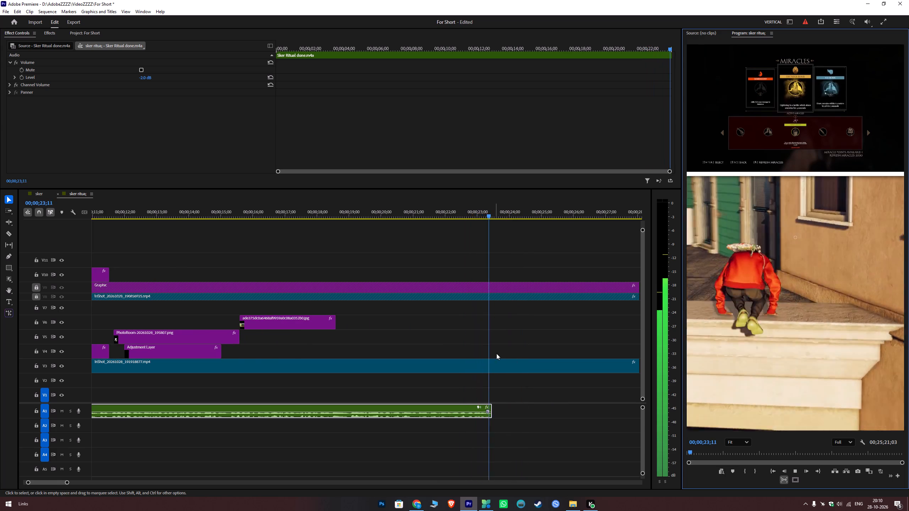
pyautogui.scroll(-6, 496, 353)
pyautogui.press('space')
# Cut the gameplay clip on V3 just past the voiceover's end at about 00;00;23;20 and delete the remainder.
pyautogui.press('c')
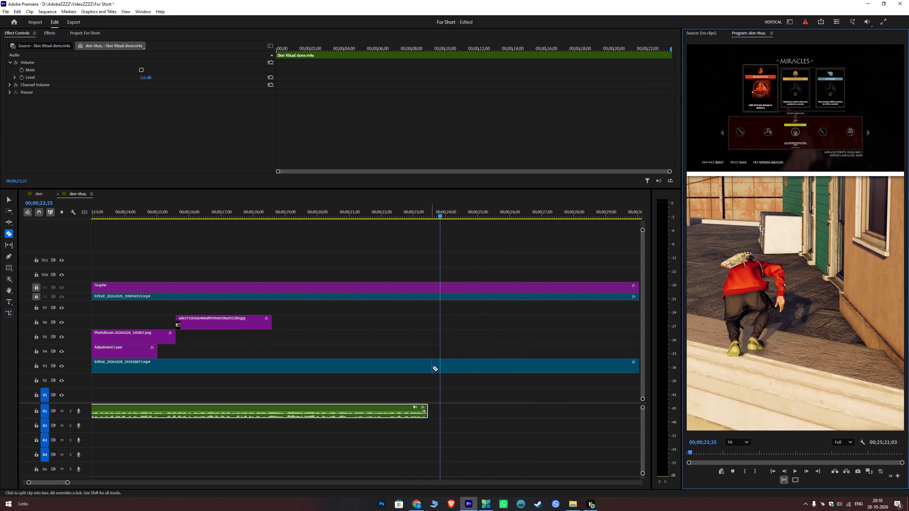
pyautogui.click(435, 368)
pyautogui.press('v')
pyautogui.click(448, 367)
pyautogui.press('BackSpace')
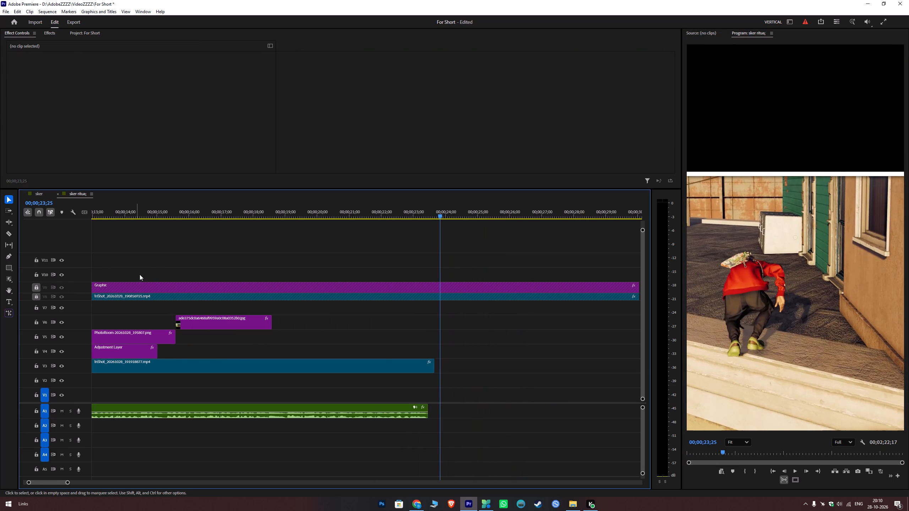
# Unlock tracks V8 and V9, cut the lower video and the Graphic at the end of the V3 clip, and delete their remainders.
pyautogui.click(35, 290)
pyautogui.click(35, 296)
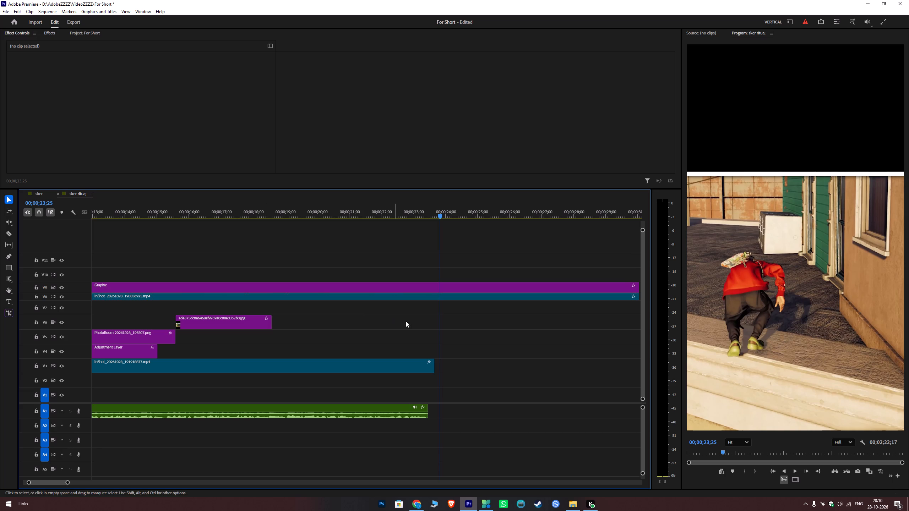
pyautogui.press('c')
pyautogui.click(435, 300)
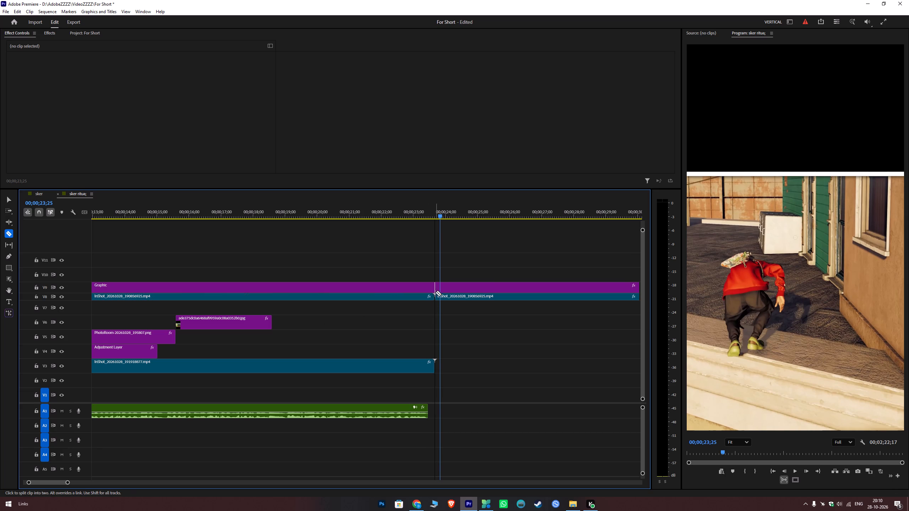
pyautogui.click(435, 291)
pyautogui.press('v')
pyautogui.moveTo(445, 310); pyautogui.dragTo(453, 278)
pyautogui.press('BackSpace')
# Play back the trimmed ending of the sequence from about 00;00;20;29.
pyautogui.click(411, 214)
pyautogui.press('space')
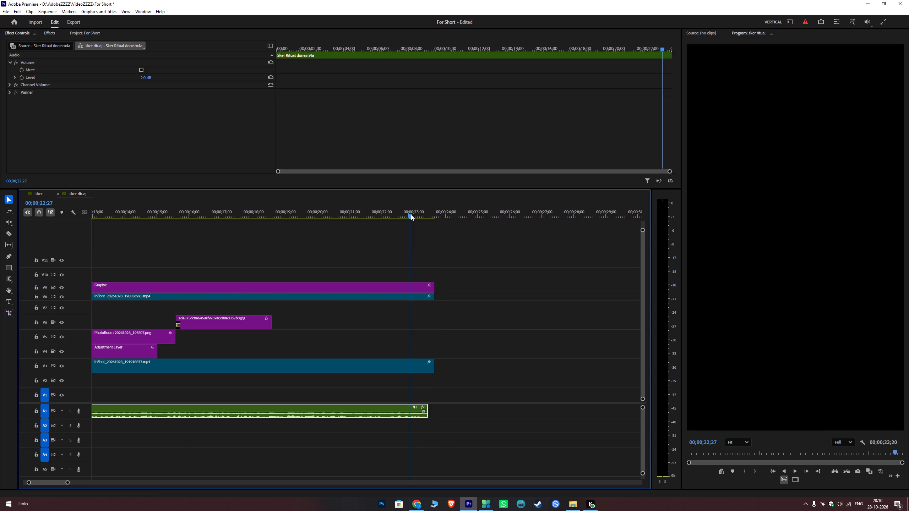
pyautogui.moveTo(405, 213); pyautogui.dragTo(350, 230)
pyautogui.press('space')
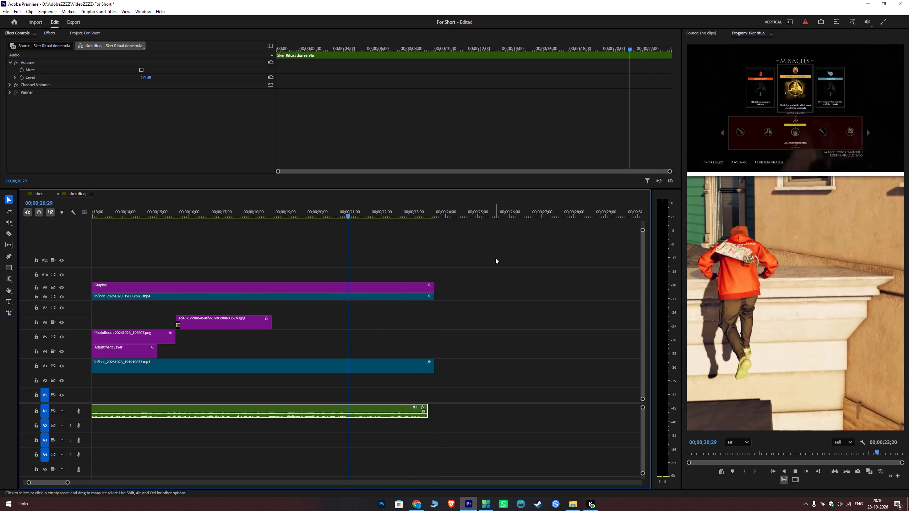
pyautogui.click(495, 258)
pyautogui.press('space')
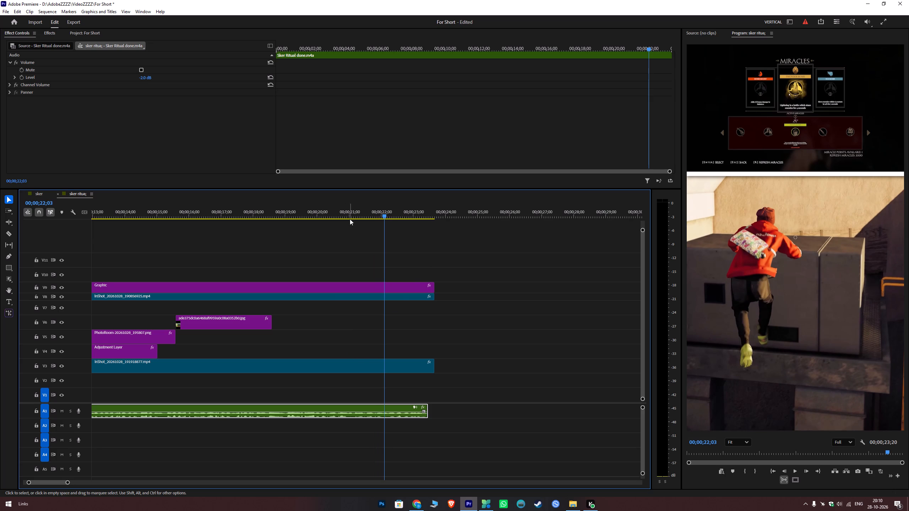
# Split the V3 gameplay clip at 00;00;20;21 and scrub through the new segment to the end of the sequence.
pyautogui.moveTo(374, 214); pyautogui.dragTo(341, 225)
pyautogui.press('c')
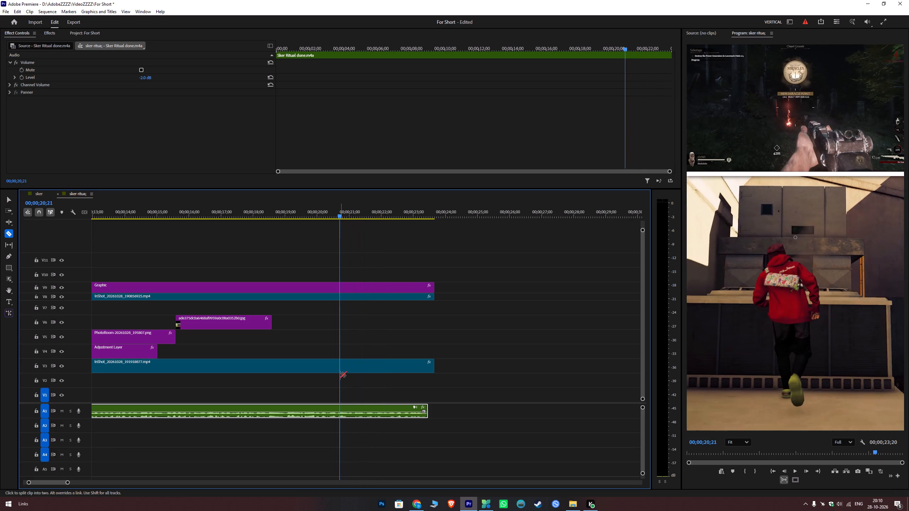
pyautogui.click(340, 369)
pyautogui.press('v')
pyautogui.moveTo(341, 215); pyautogui.dragTo(367, 224)
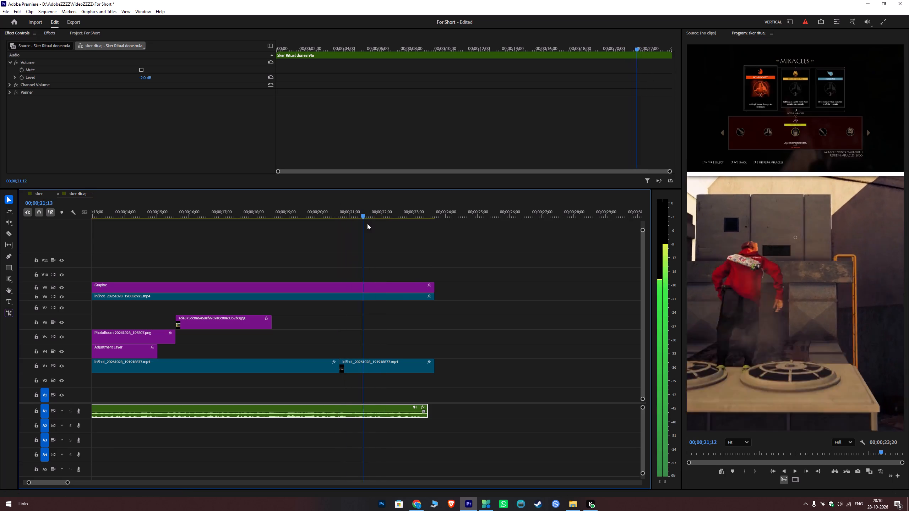
pyautogui.moveTo(367, 224); pyautogui.dragTo(464, 254)
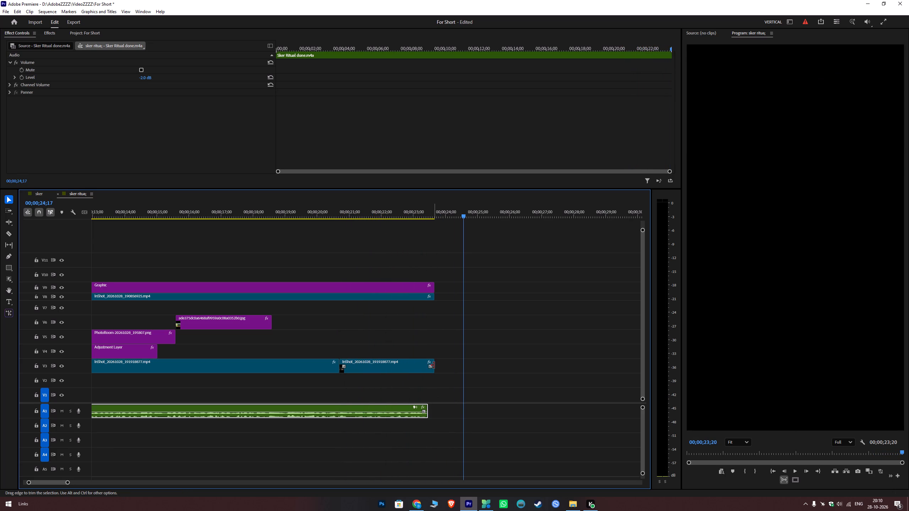
# Extend the last V3 gameplay segment, trim its start to 00;00;24;17, move it back against the previous clip, and extend its end to 00;00;23;20.
pyautogui.moveTo(436, 366); pyautogui.dragTo(537, 354)
pyautogui.moveTo(342, 368); pyautogui.dragTo(360, 368)
pyautogui.hotkey('ctrl', 'z')
pyautogui.moveTo(341, 364); pyautogui.dragTo(463, 365)
pyautogui.moveTo(485, 364); pyautogui.dragTo(363, 369)
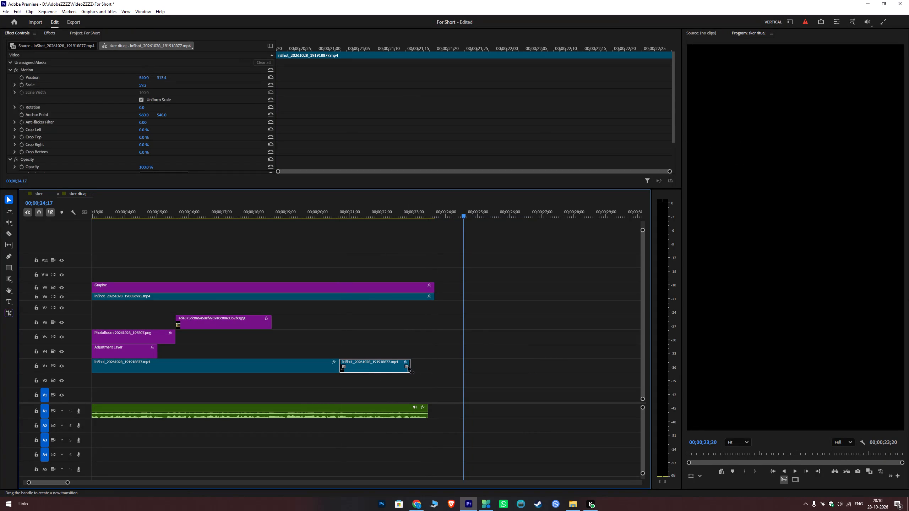
pyautogui.moveTo(410, 366); pyautogui.dragTo(436, 365)
# Save the project and play back the ending from 00;00;19;11, followed by the opening of the sequence.
pyautogui.click(298, 210)
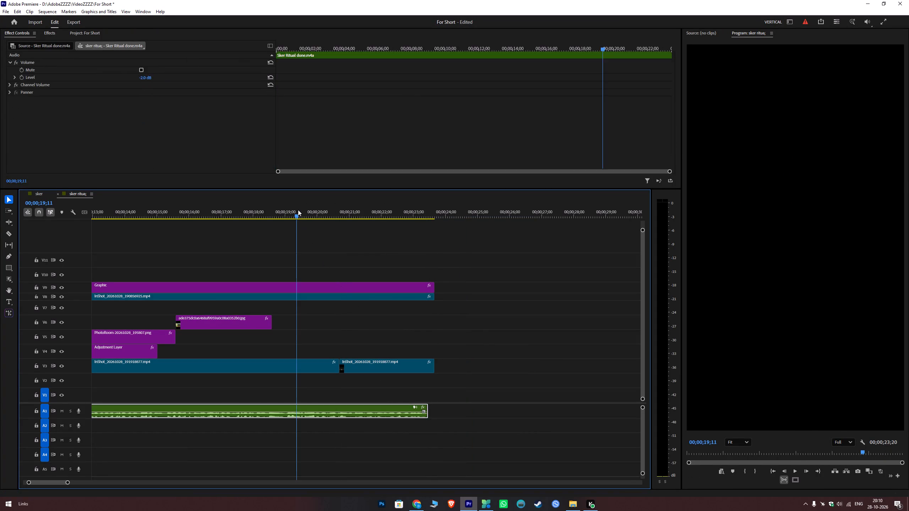
pyautogui.click(365, 253)
pyautogui.hotkey('ctrl', 's')
pyautogui.press('space')
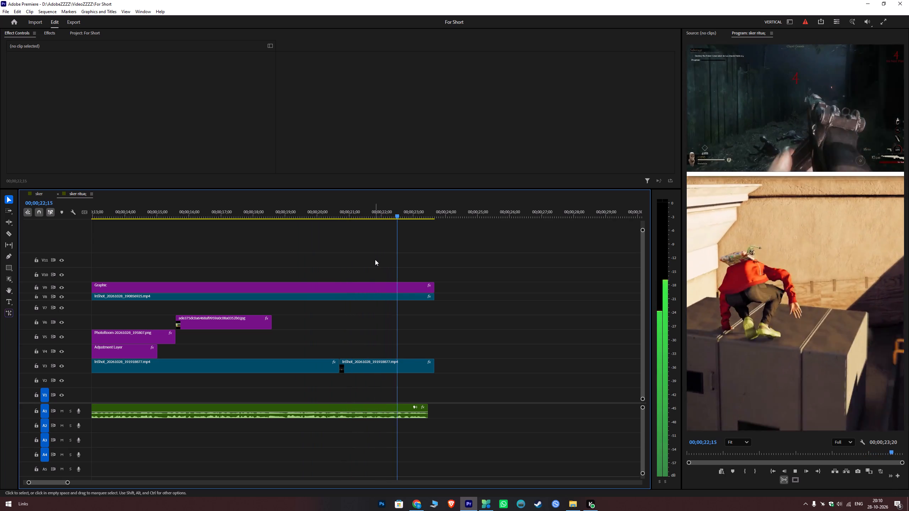
pyautogui.press('space')
pyautogui.press('space')
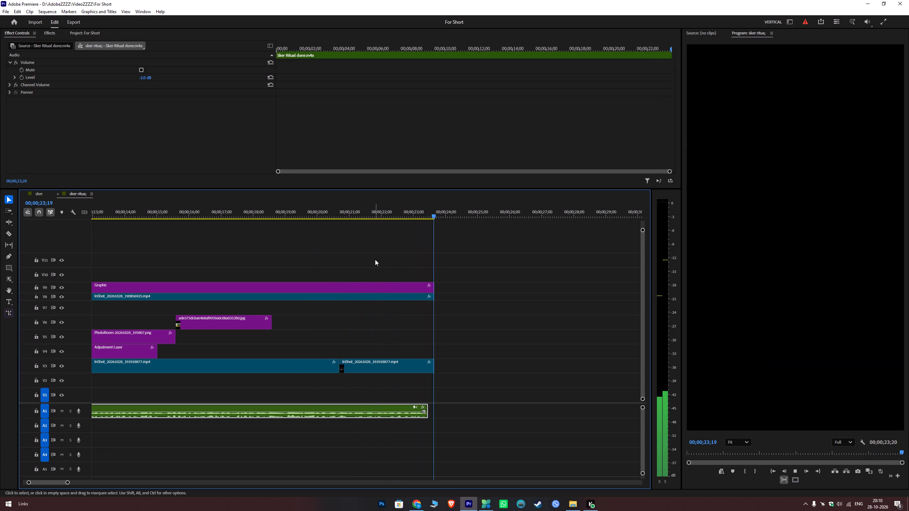
pyautogui.press('space')
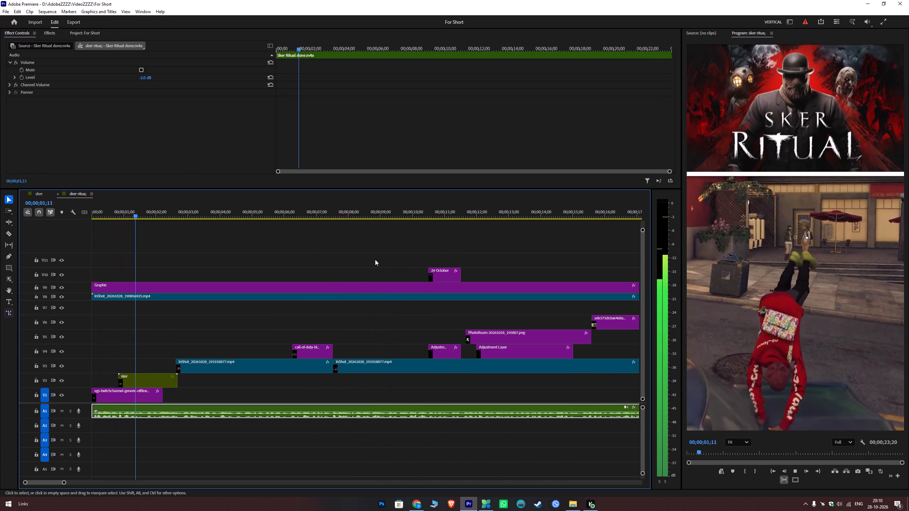
pyautogui.hotkey('ctrl', 's')
pyautogui.press('space')
pyautogui.press('space')
pyautogui.press('space')
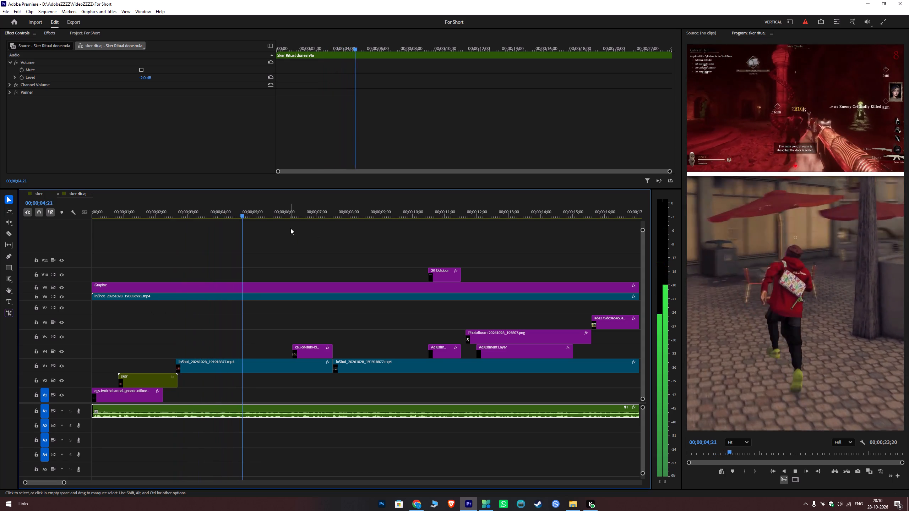
pyautogui.press('space')
# Duplicate the voiceover clip on A1 into the empty part of the same track, starting at about 00;00;44.
pyautogui.keyDown('alt'); pyautogui.scroll(-16, 295, 232); pyautogui.keyUp('alt')
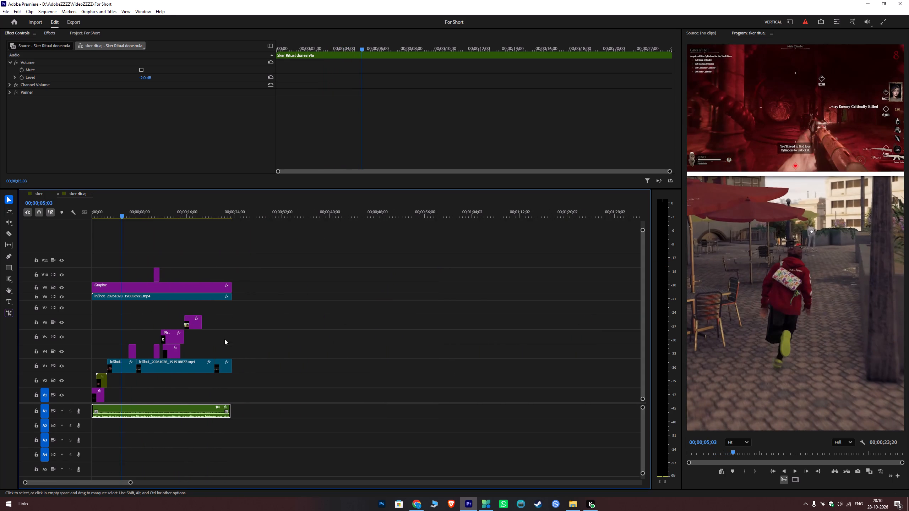
pyautogui.keyDown('alt'); pyautogui.scroll(-4, 230, 323); pyautogui.keyUp('alt')
pyautogui.keyDown('alt'); pyautogui.moveTo(140, 407); pyautogui.dragTo(159, 407); pyautogui.keyUp('alt')
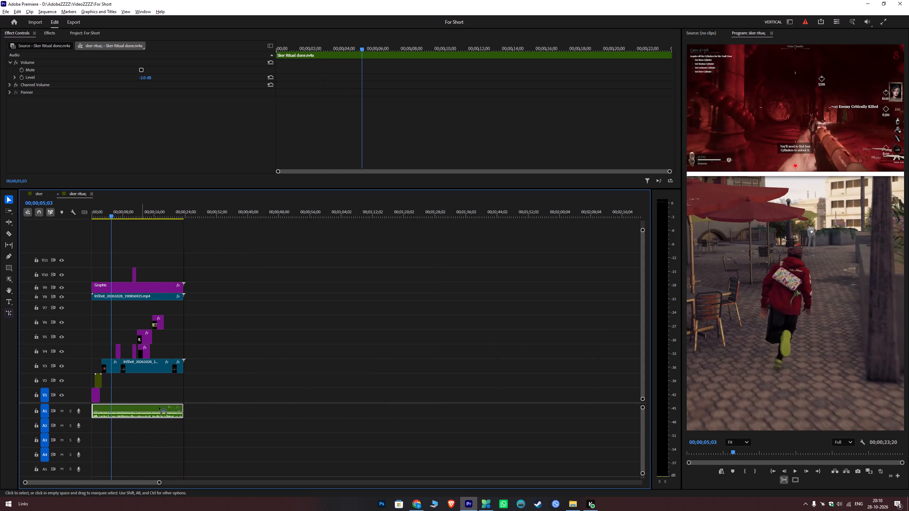
pyautogui.keyDown('alt'); pyautogui.moveTo(159, 407); pyautogui.dragTo(313, 412); pyautogui.keyUp('alt')
pyautogui.click(311, 406)
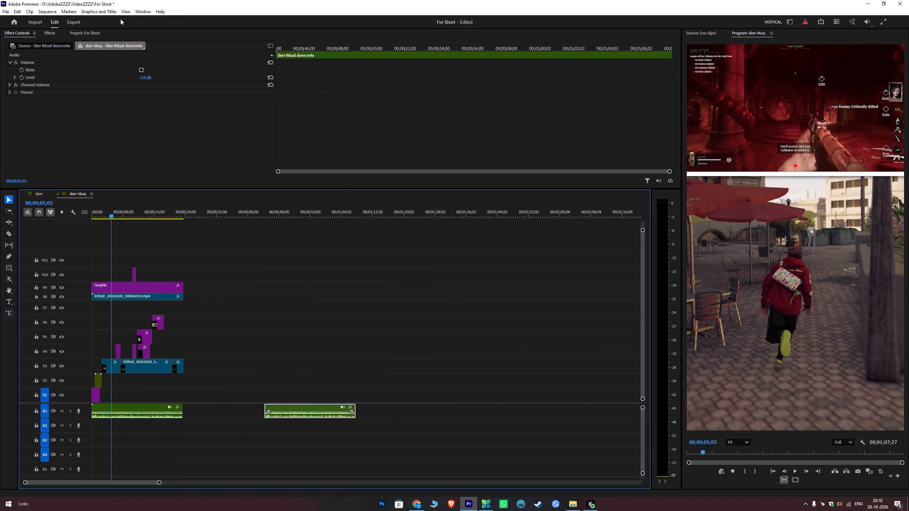
# Open the Capkit extension and proceed past its welcome message to start captioning.
pyautogui.click(139, 14)
pyautogui.click(156, 20)
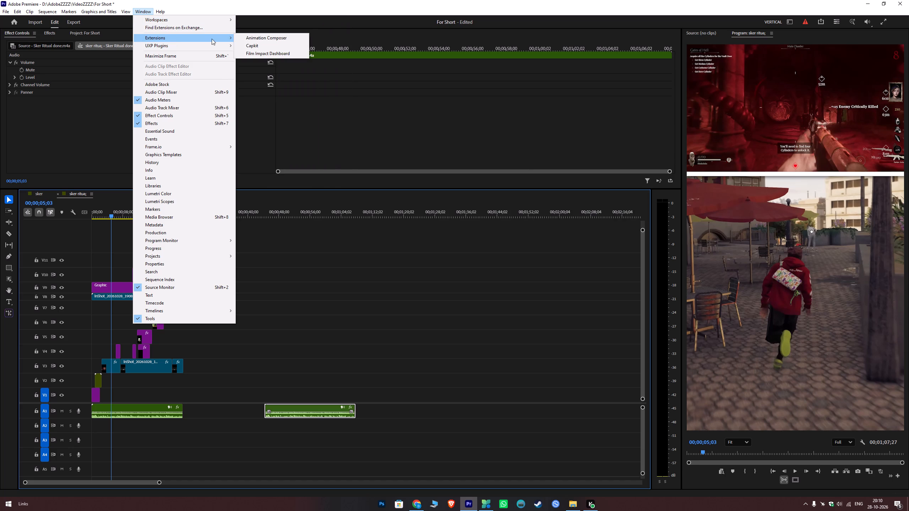
pyautogui.click(245, 44)
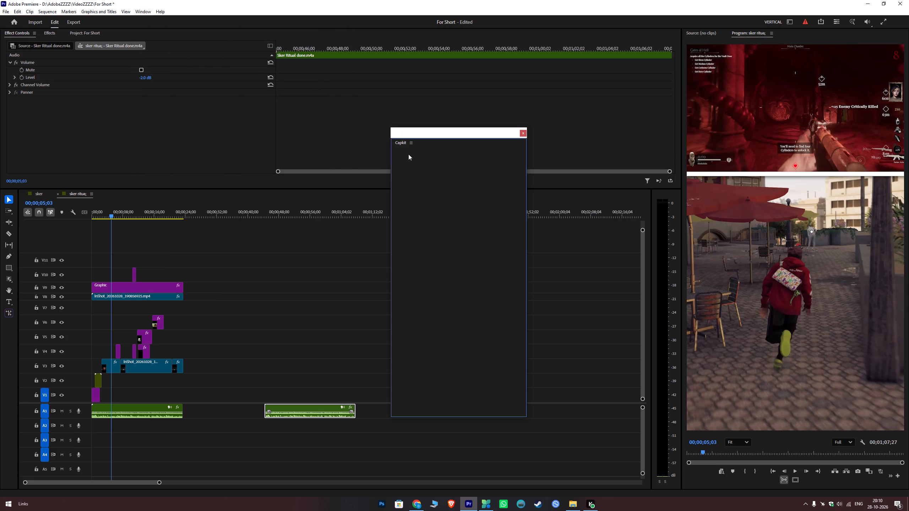
pyautogui.moveTo(412, 132); pyautogui.dragTo(428, 103)
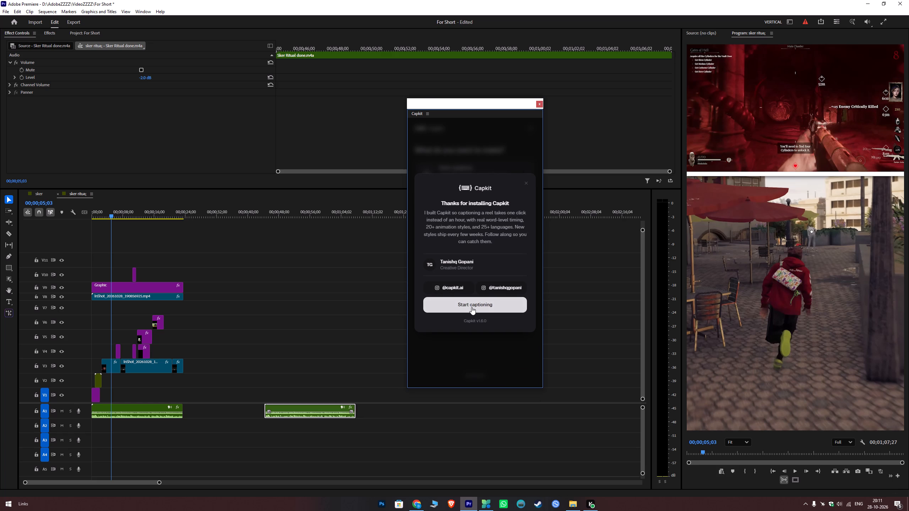
pyautogui.click(472, 307)
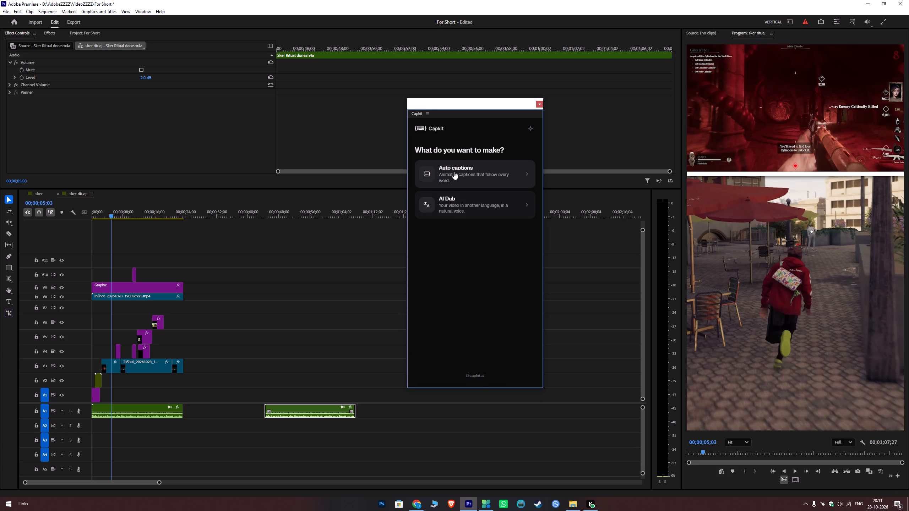
# Set up auto captions with Hinglish as the spoken language and Phrase display at 2 words per caption.
pyautogui.click(454, 172)
pyautogui.click(438, 177)
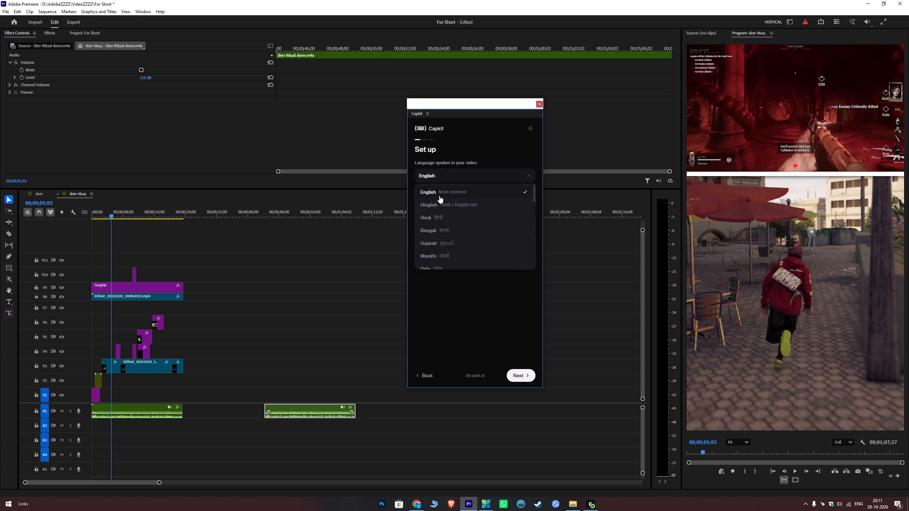
pyautogui.click(439, 204)
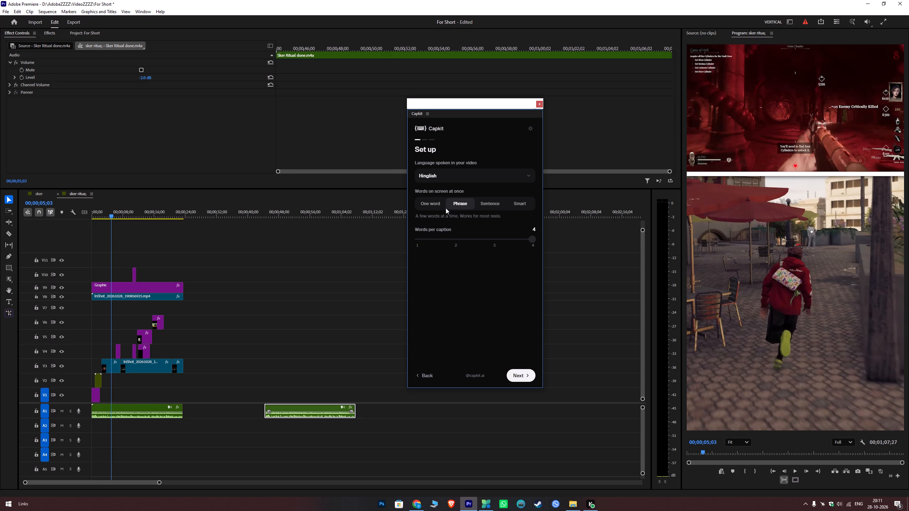
pyautogui.click(426, 201)
pyautogui.click(451, 203)
pyautogui.moveTo(528, 237); pyautogui.dragTo(457, 241)
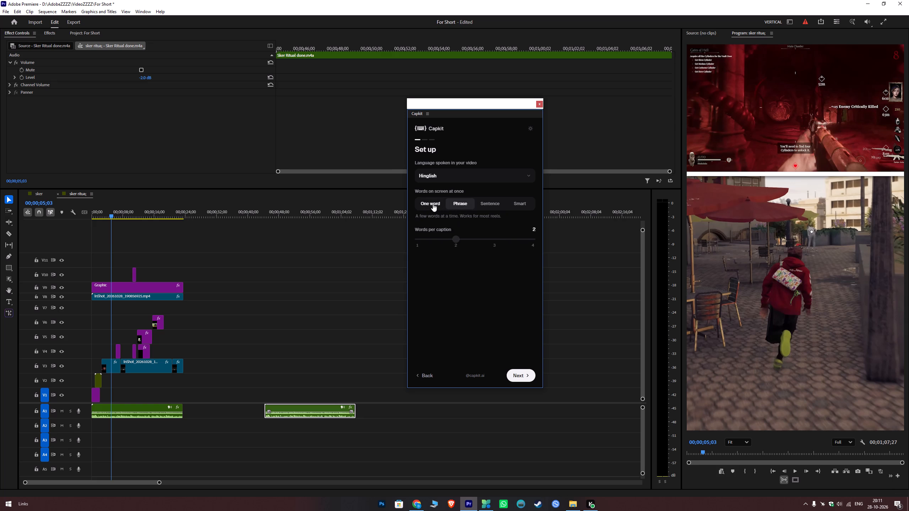
pyautogui.click(433, 204)
pyautogui.click(459, 203)
pyautogui.click(515, 371)
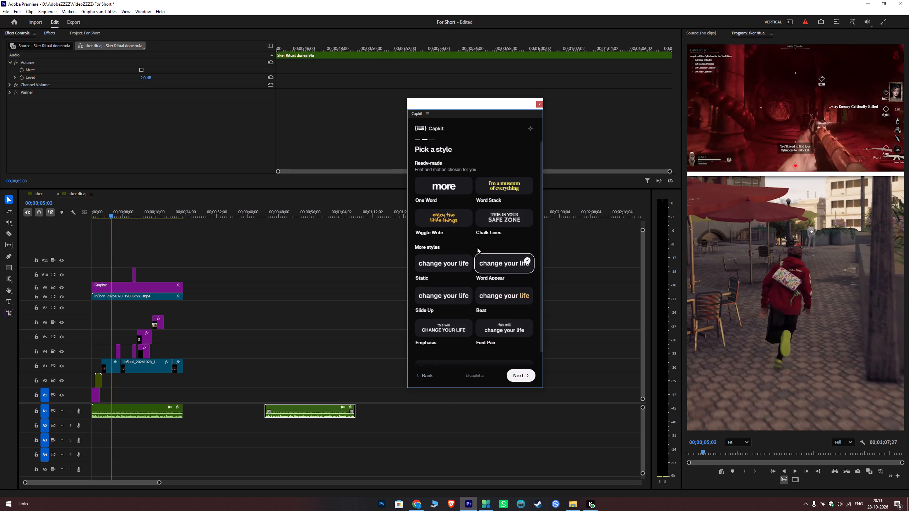
# Generate Word Appear style captions from the selected voiceover copy, add them to the timeline, and close Capkit.
pyautogui.click(517, 375)
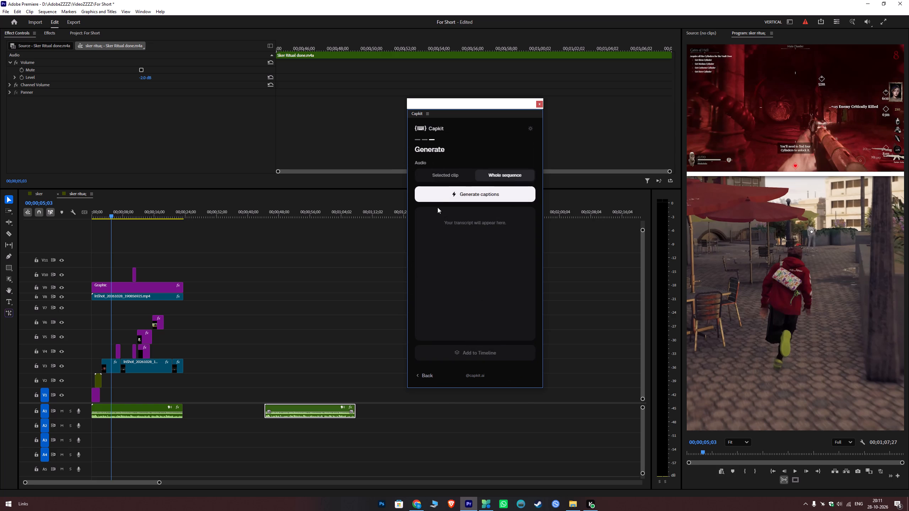
pyautogui.click(447, 174)
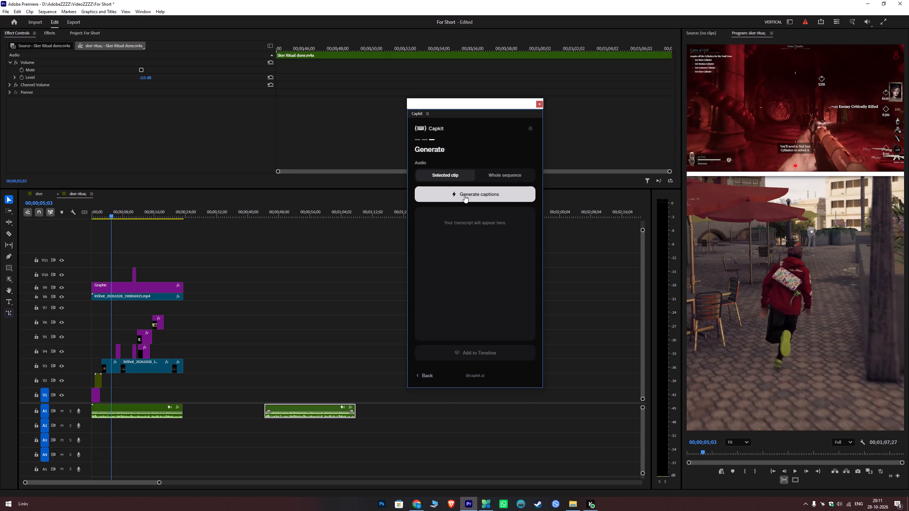
pyautogui.click(464, 195)
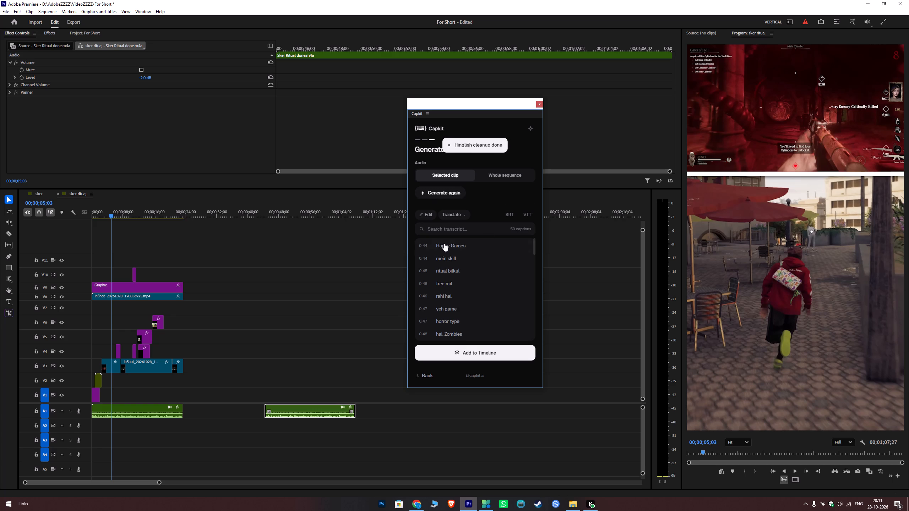
pyautogui.scroll(2, 201, 262)
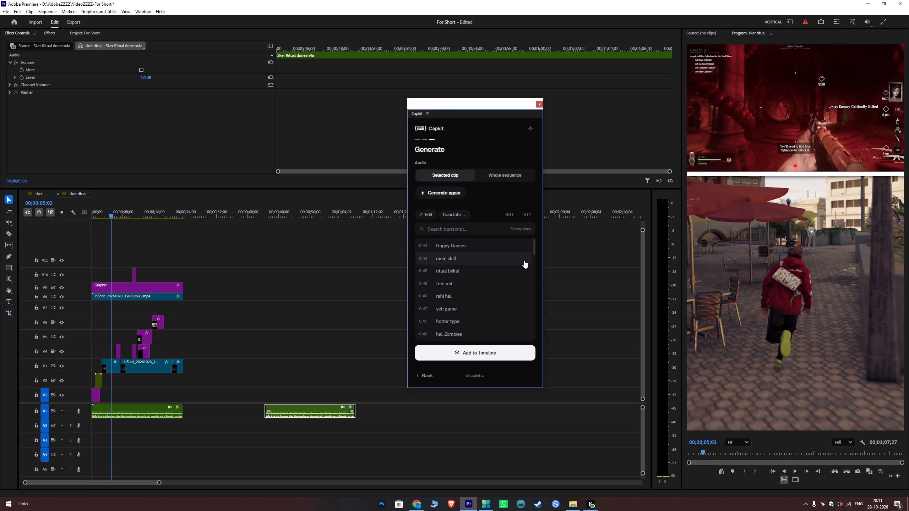
pyautogui.scroll(-20, 524, 260)
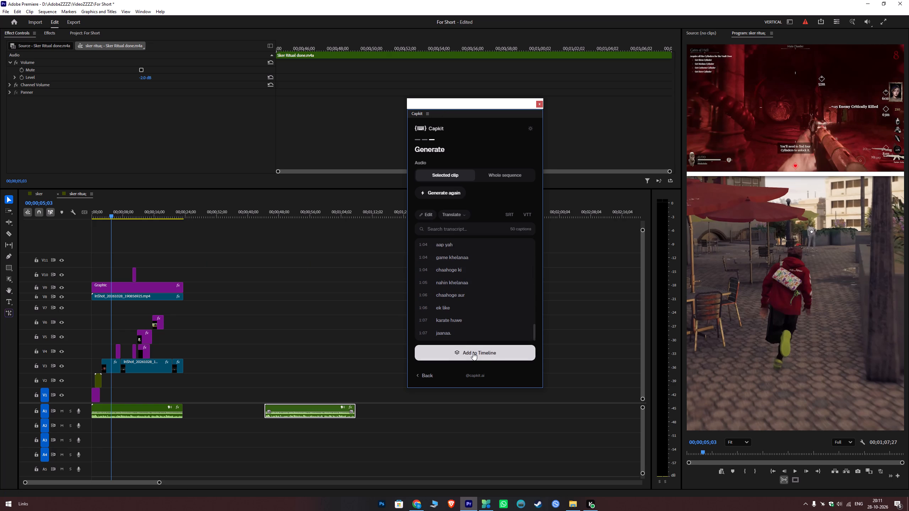
pyautogui.click(473, 352)
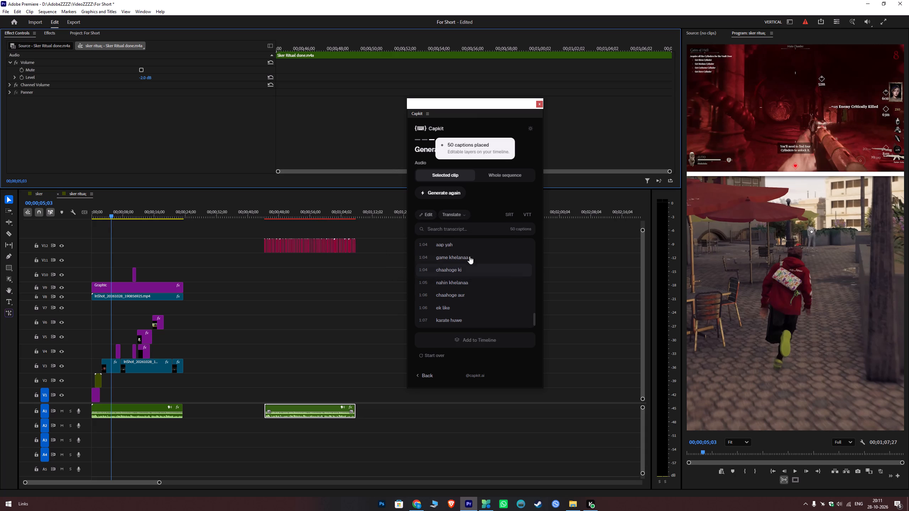
pyautogui.click(538, 104)
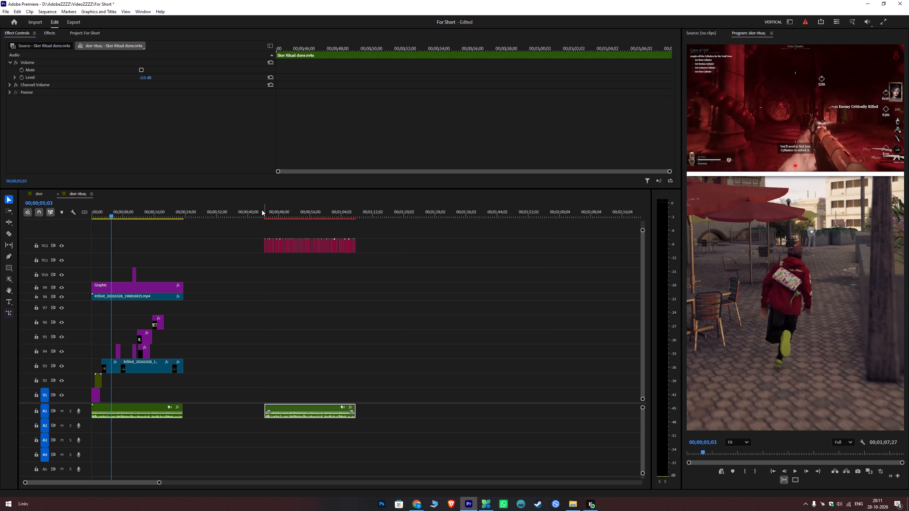
# Play back the captions on V12 from about 00;00;44 with the duplicated voiceover.
pyautogui.click(262, 210)
pyautogui.press('space')
pyautogui.click(307, 278)
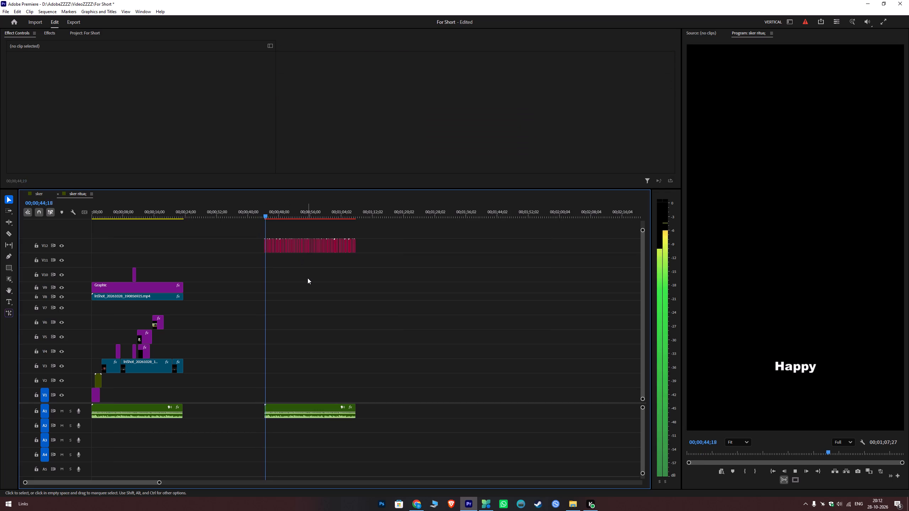
pyautogui.press('space')
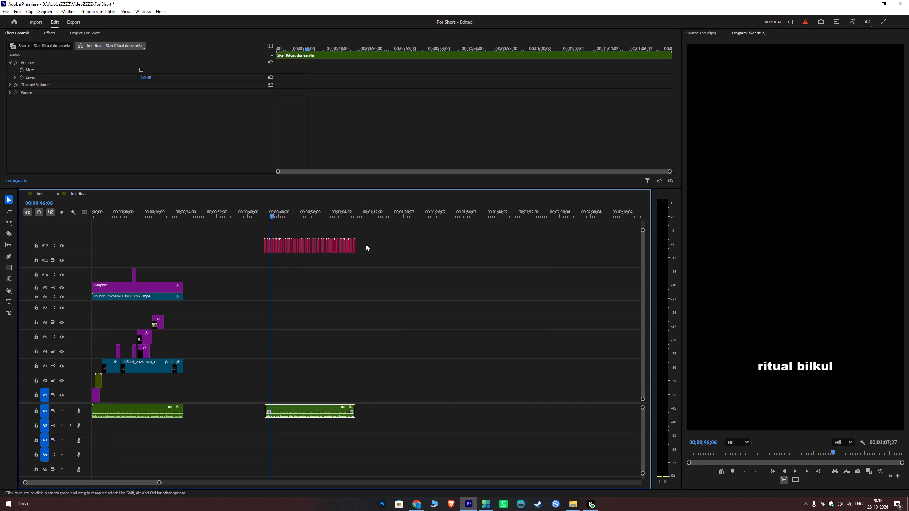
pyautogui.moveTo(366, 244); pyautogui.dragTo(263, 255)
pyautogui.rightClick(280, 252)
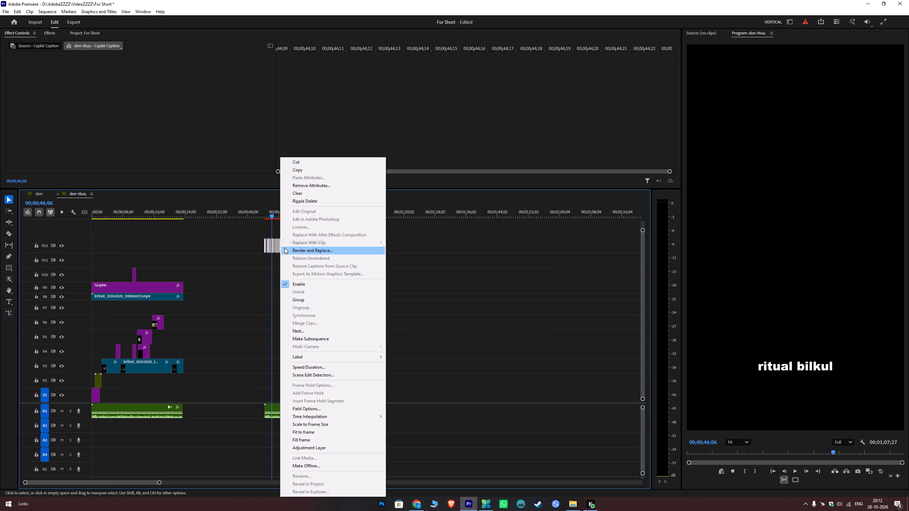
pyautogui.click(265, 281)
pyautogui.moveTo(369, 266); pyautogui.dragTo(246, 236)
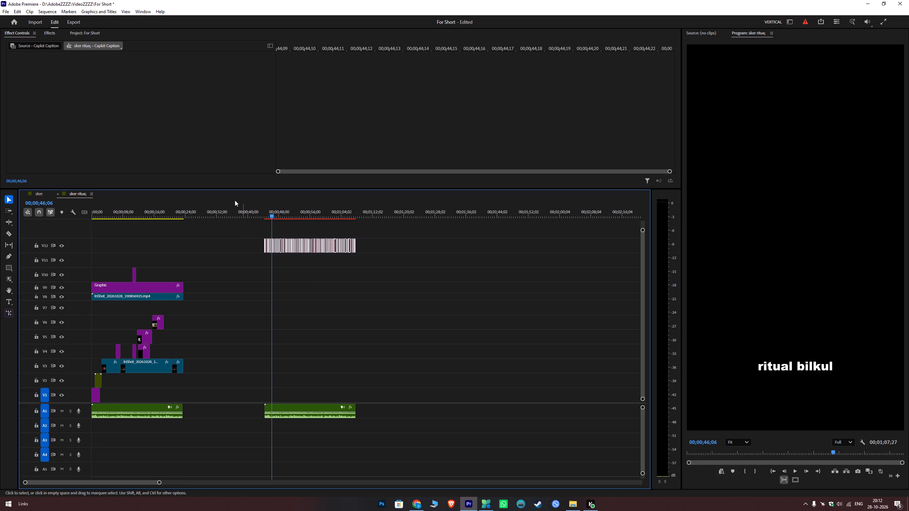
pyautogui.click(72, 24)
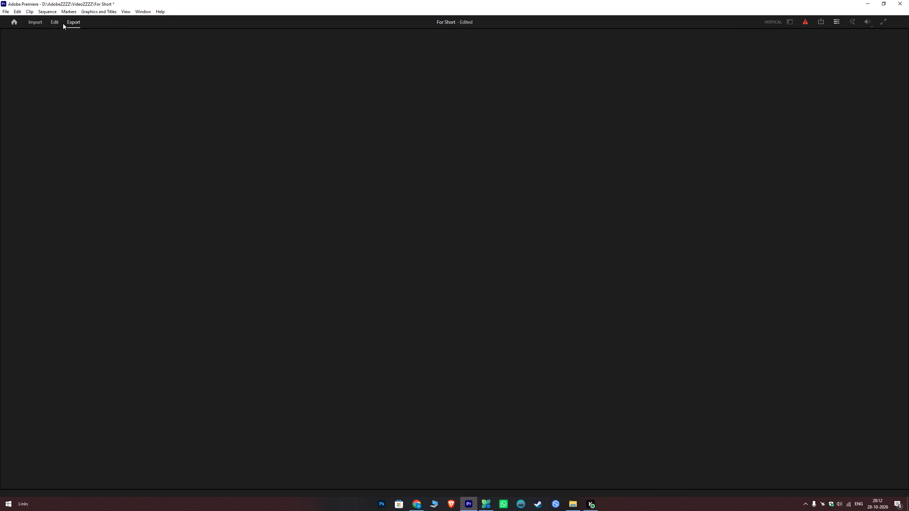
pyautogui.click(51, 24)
# Reopen the Capkit extension, select all captions on V12, and check the options of its window.
pyautogui.click(141, 9)
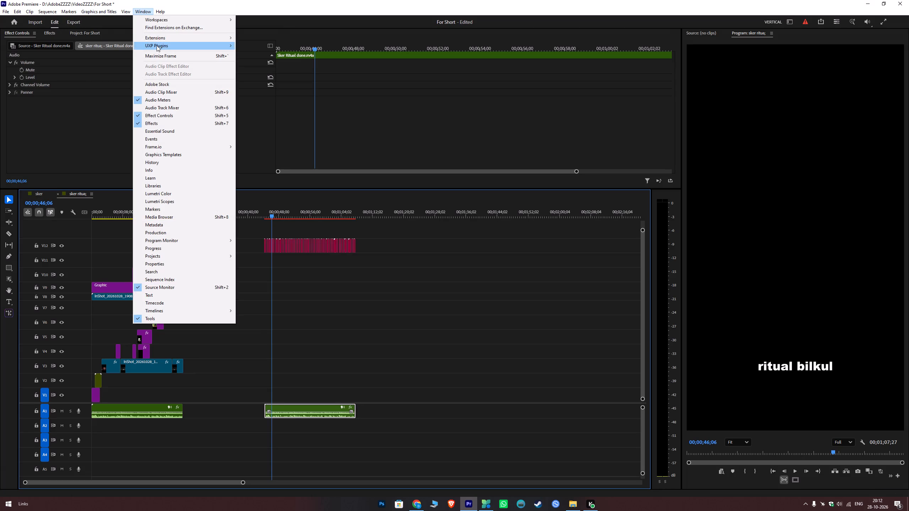
pyautogui.click(216, 38)
pyautogui.click(252, 47)
pyautogui.moveTo(360, 263); pyautogui.dragTo(328, 258)
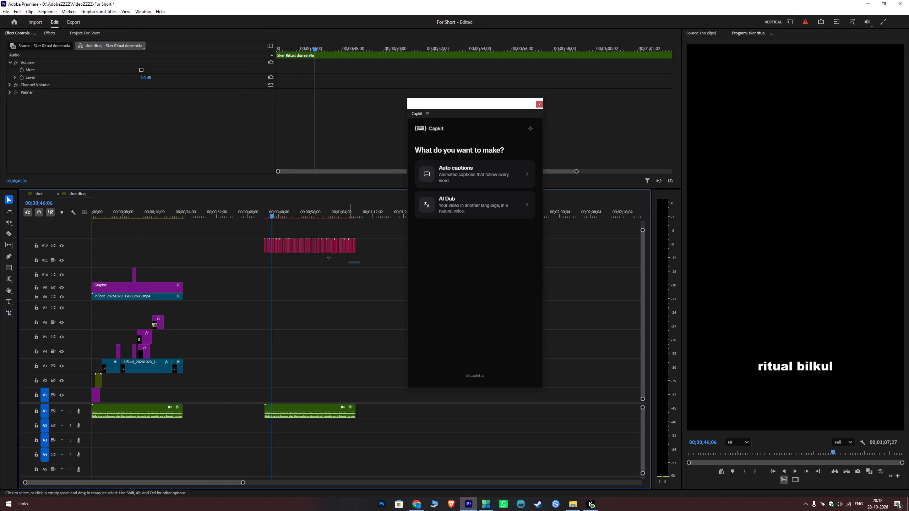
pyautogui.moveTo(328, 258); pyautogui.dragTo(261, 247)
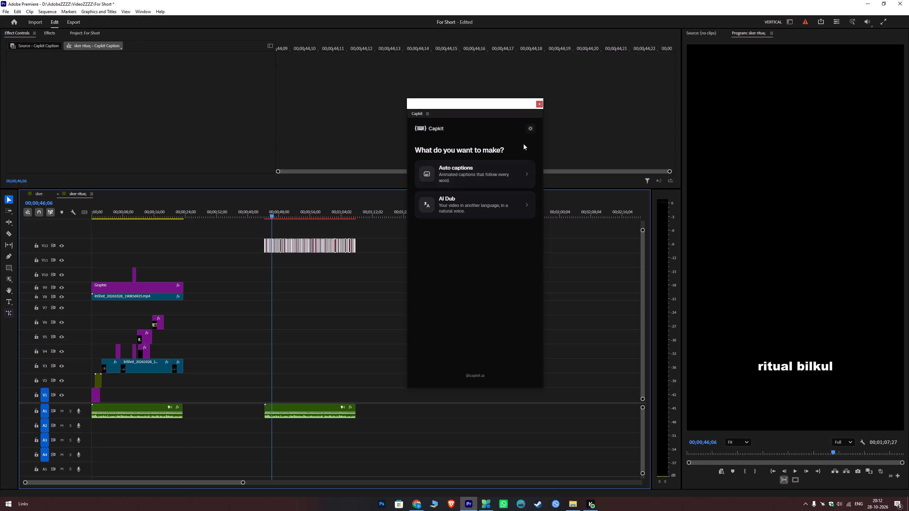
pyautogui.click(425, 116)
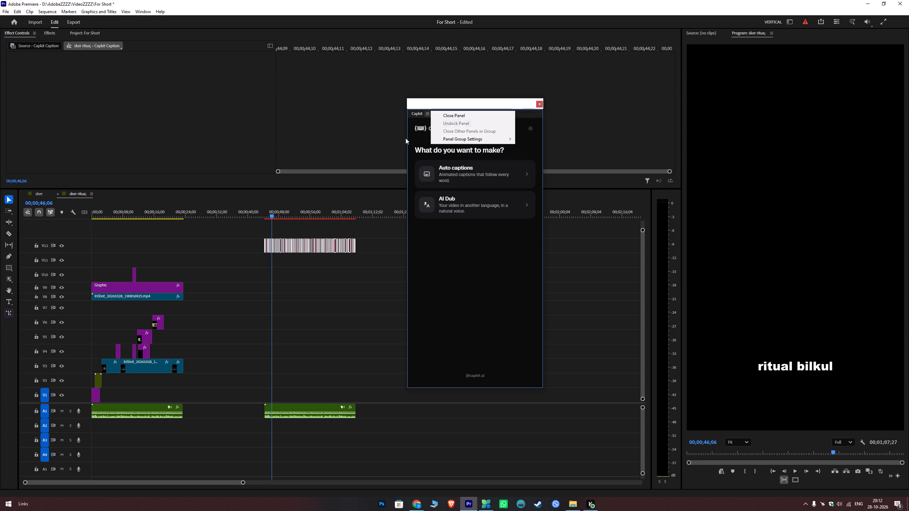
pyautogui.click(282, 287)
# Inspect one caption on V12, then all of them together, for shared text and style editing options.
pyautogui.doubleClick(284, 239)
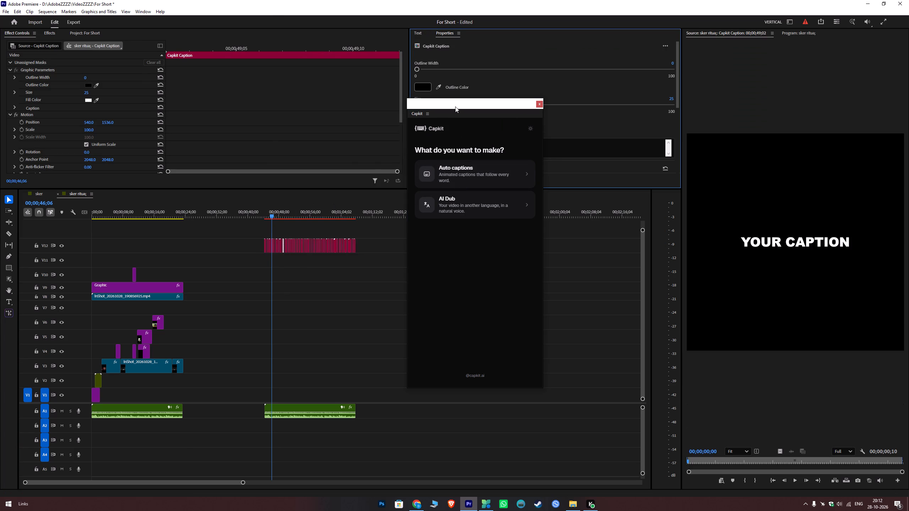
pyautogui.moveTo(455, 106); pyautogui.dragTo(628, 252)
pyautogui.moveTo(383, 243); pyautogui.dragTo(246, 253)
pyautogui.click(664, 43)
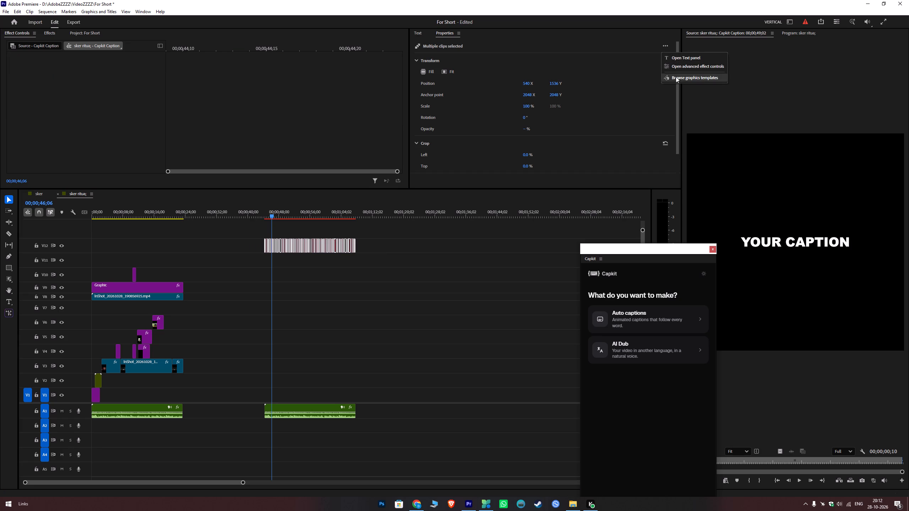
pyautogui.click(421, 32)
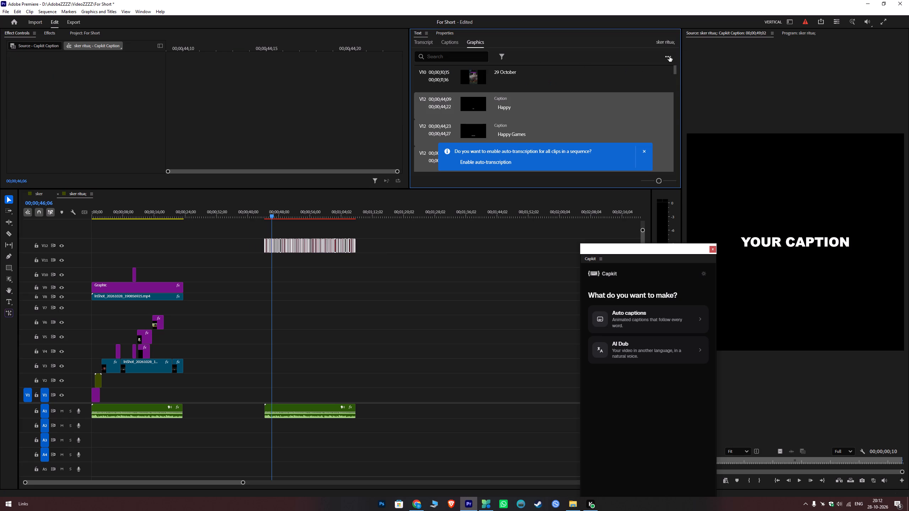
pyautogui.click(669, 56)
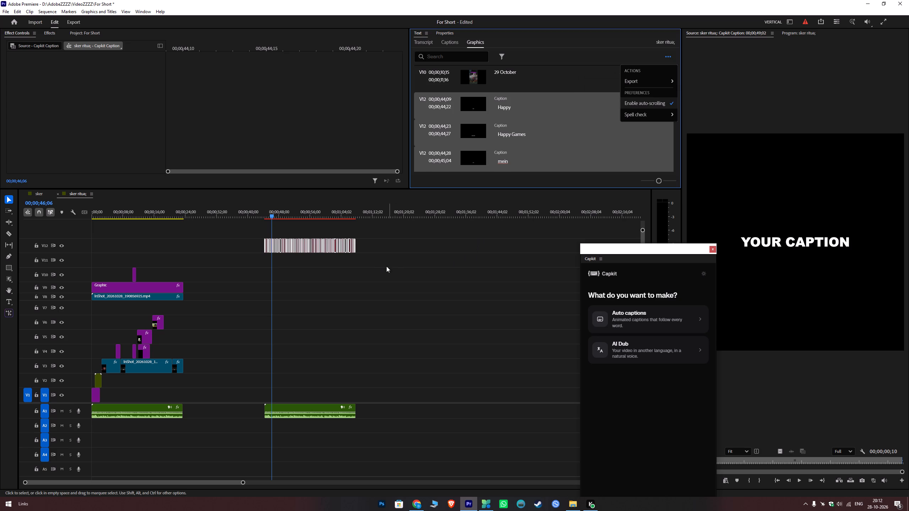
# Delete all the Capkit captions on V12.
pyautogui.click(375, 261)
pyautogui.moveTo(373, 254); pyautogui.dragTo(233, 248)
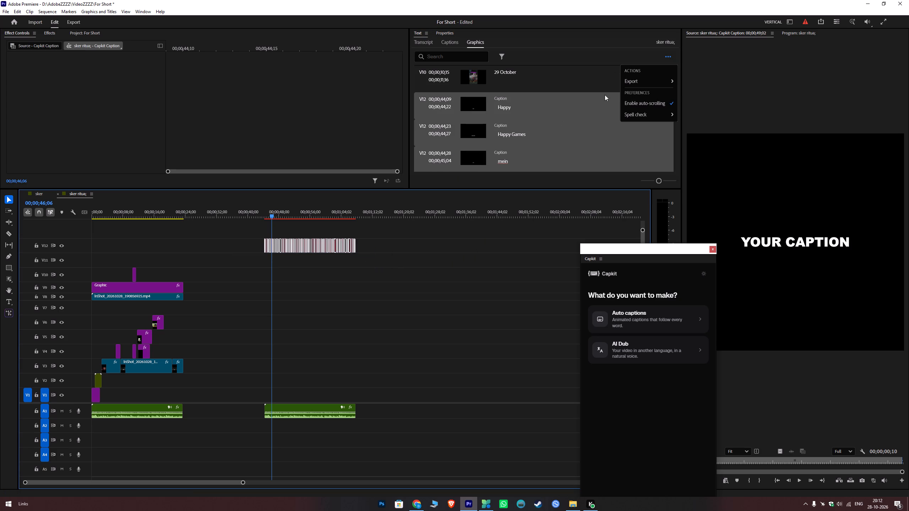
pyautogui.click(399, 302)
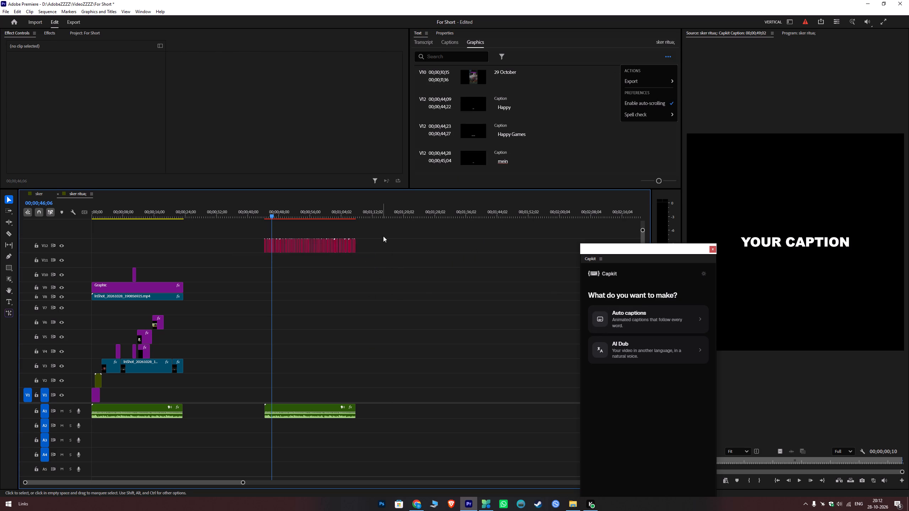
pyautogui.moveTo(380, 237); pyautogui.dragTo(234, 252)
pyautogui.press('BackSpace')
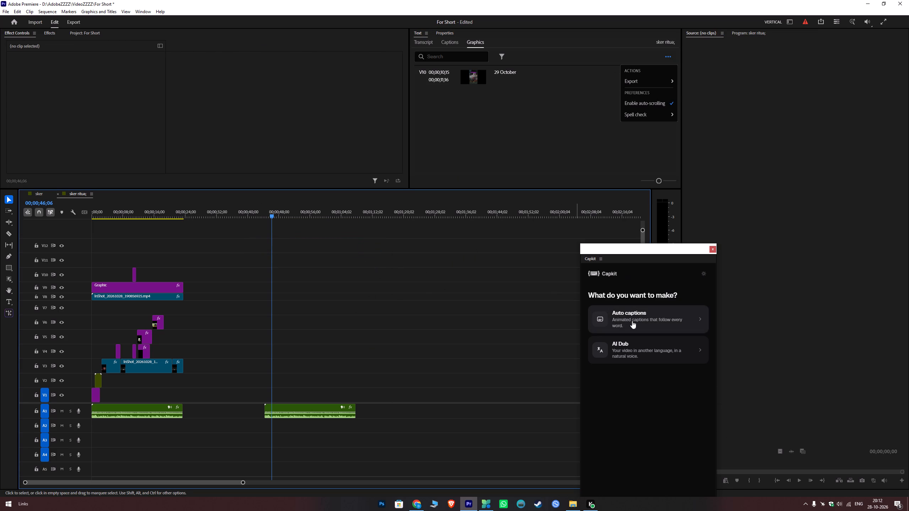
# Set up auto captions for the duplicated A1 voiceover with Hinglish as the spoken language and Phrase display at 2 words per caption.
pyautogui.click(632, 321)
pyautogui.click(301, 404)
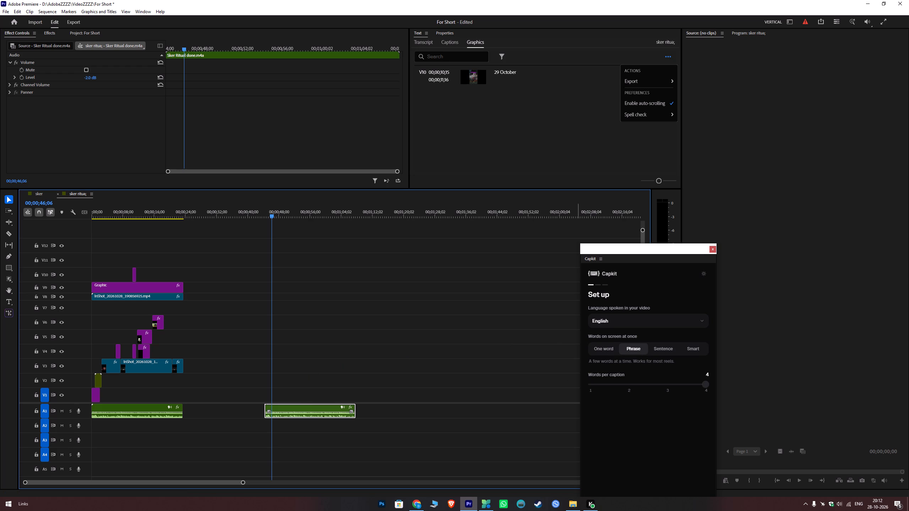
pyautogui.click(634, 330)
pyautogui.click(626, 326)
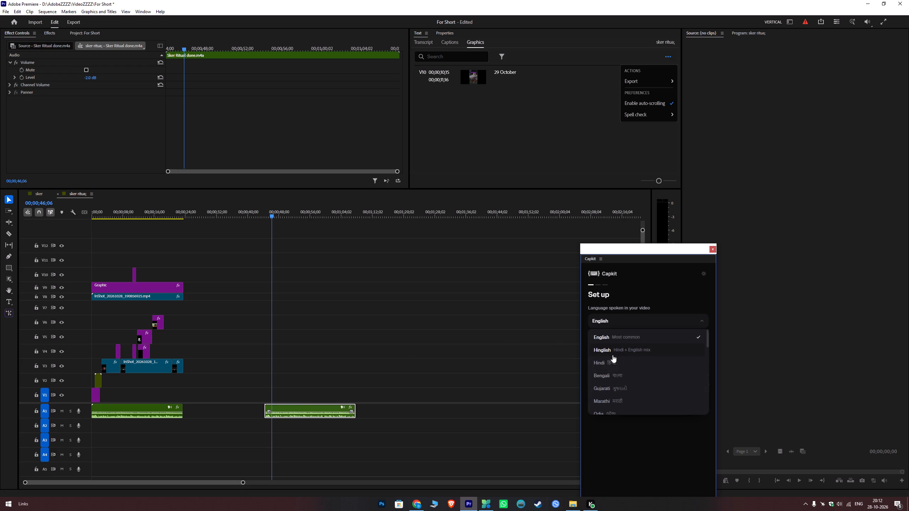
pyautogui.click(612, 352)
pyautogui.click(627, 384)
pyautogui.scroll(-5, 659, 363)
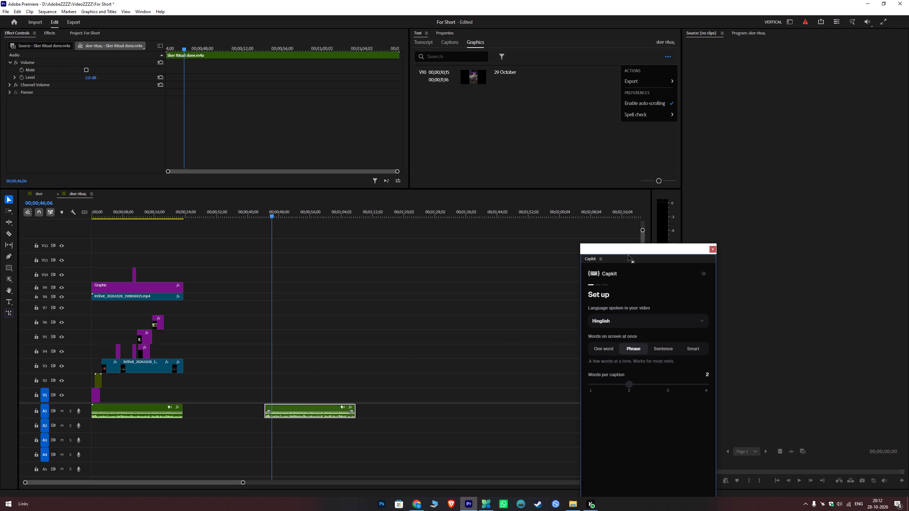
# Generate Word Appear style captions from the selected voiceover clip only.
pyautogui.moveTo(625, 249); pyautogui.dragTo(580, 112)
pyautogui.click(646, 379)
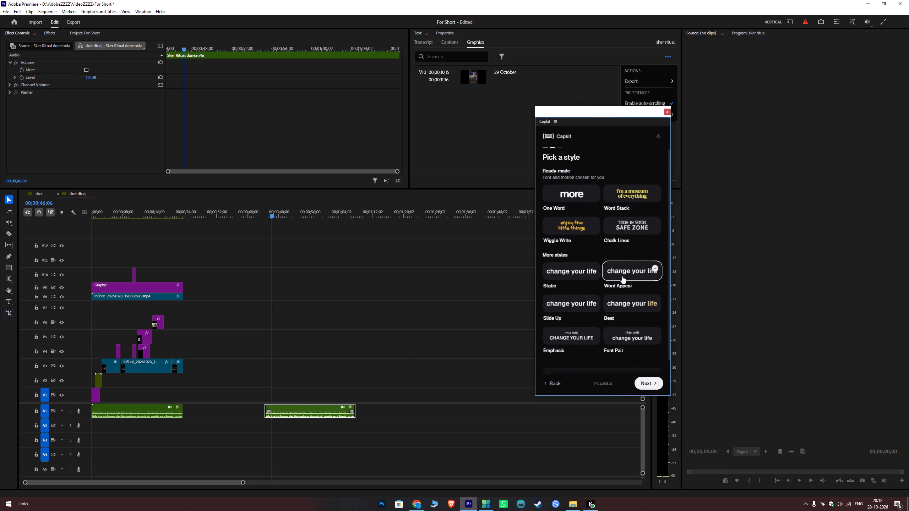
pyautogui.click(649, 384)
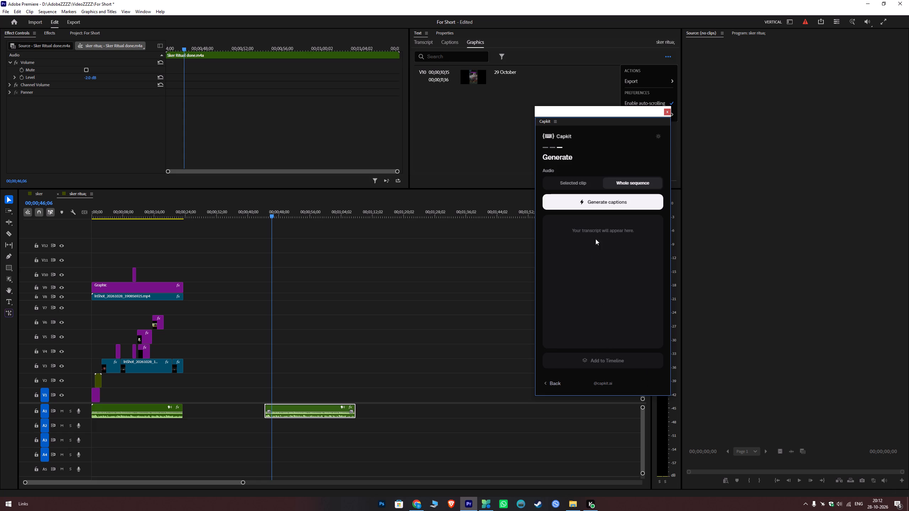
pyautogui.click(572, 181)
pyautogui.click(586, 197)
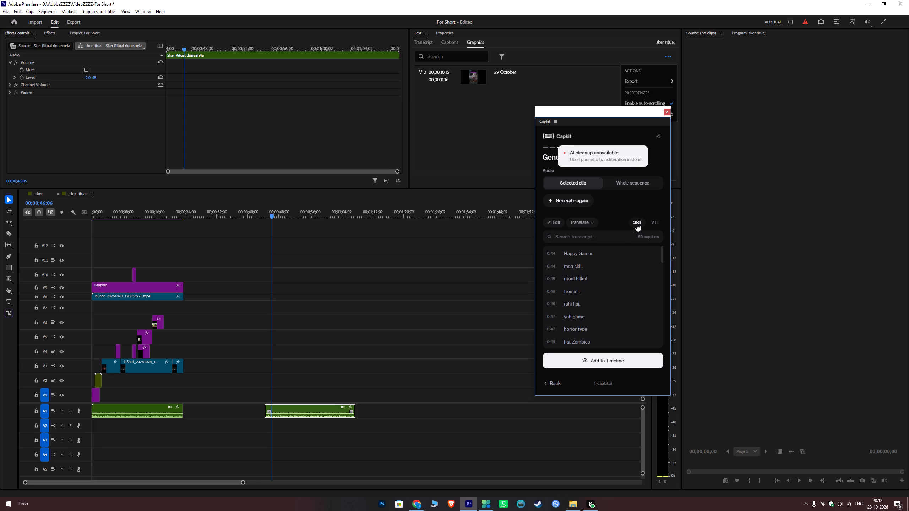
# Export the generated captions as an SRT file named sker in the DOWNLOAD folder.
pyautogui.click(637, 224)
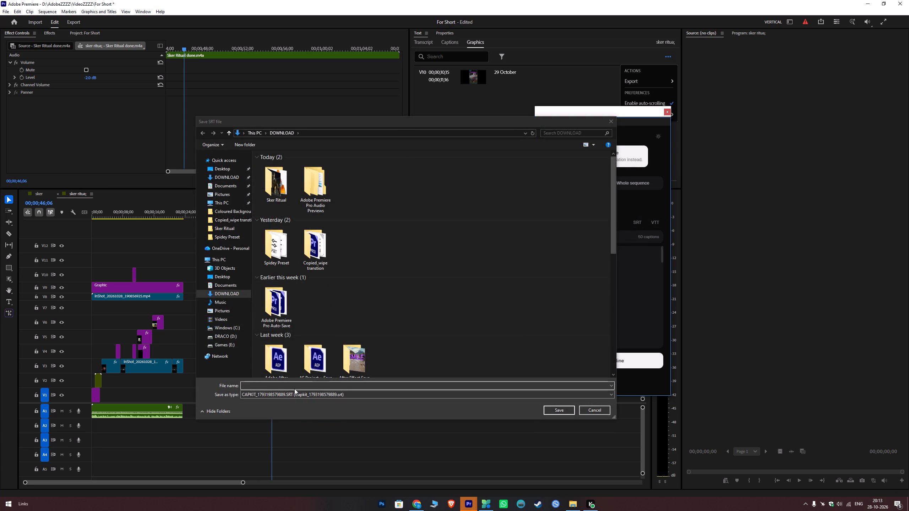
pyautogui.write('sker')
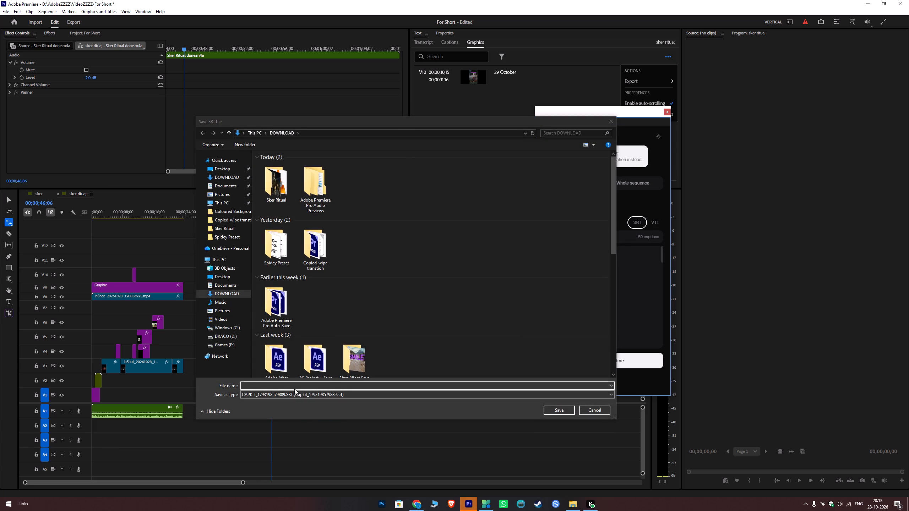
pyautogui.click(278, 383)
pyautogui.write('sker')
pyautogui.press('Return')
pyautogui.press('v')
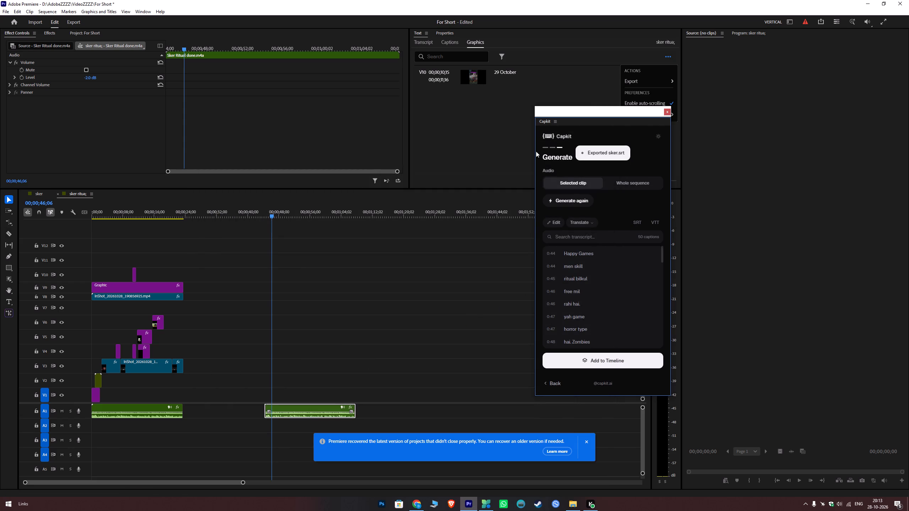
# Close the Text and Properties panels.
pyautogui.rightClick(419, 32)
pyautogui.click(430, 37)
pyautogui.rightClick(421, 36)
pyautogui.click(432, 43)
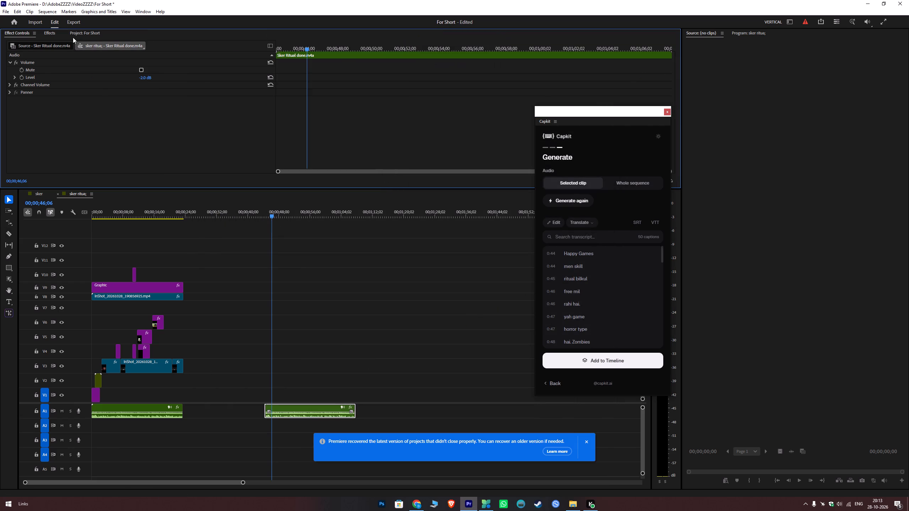
# Import sker.srt from the DOWNLOAD folder into the For Short project.
pyautogui.click(67, 35)
pyautogui.doubleClick(376, 131)
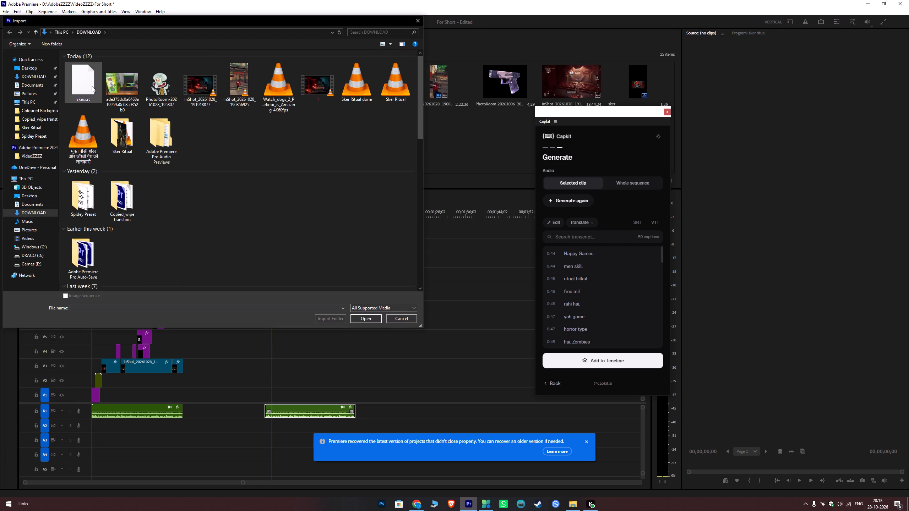
pyautogui.click(88, 86)
pyautogui.click(365, 321)
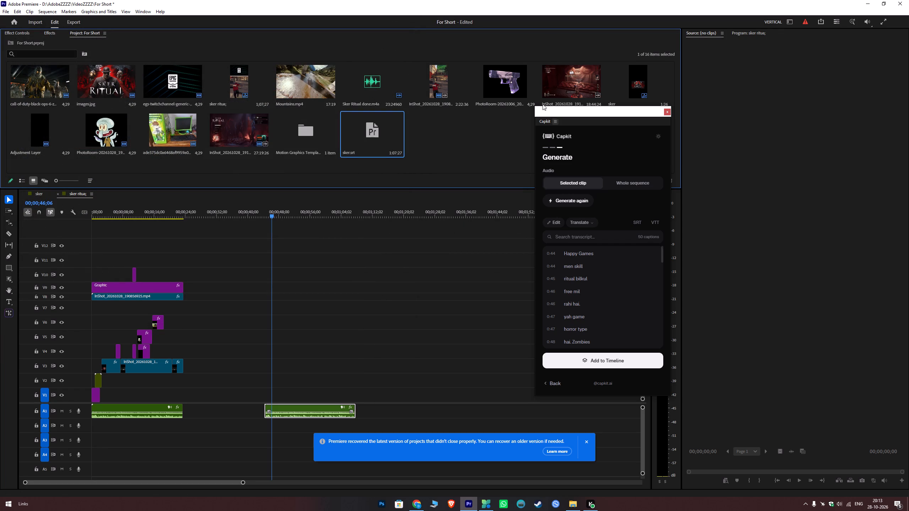
# Close Capkit and save the project.
pyautogui.click(671, 111)
pyautogui.hotkey('ctrl', 's')
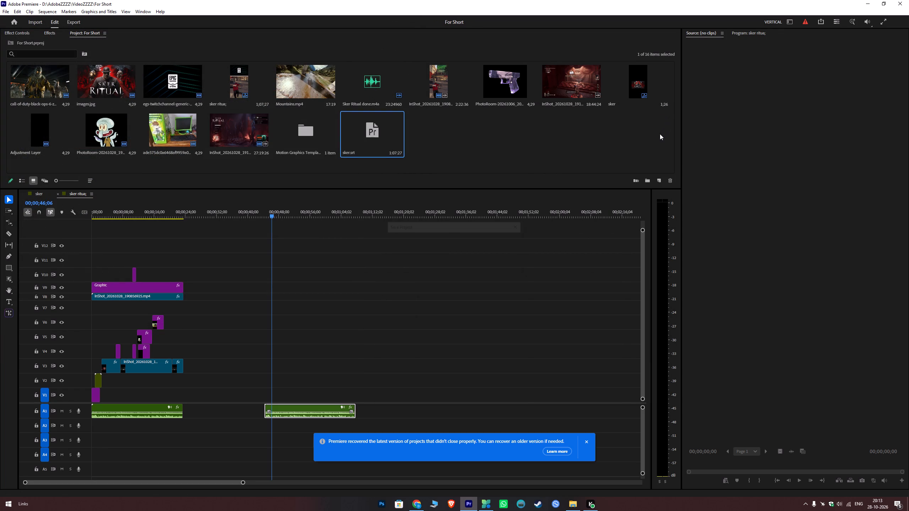
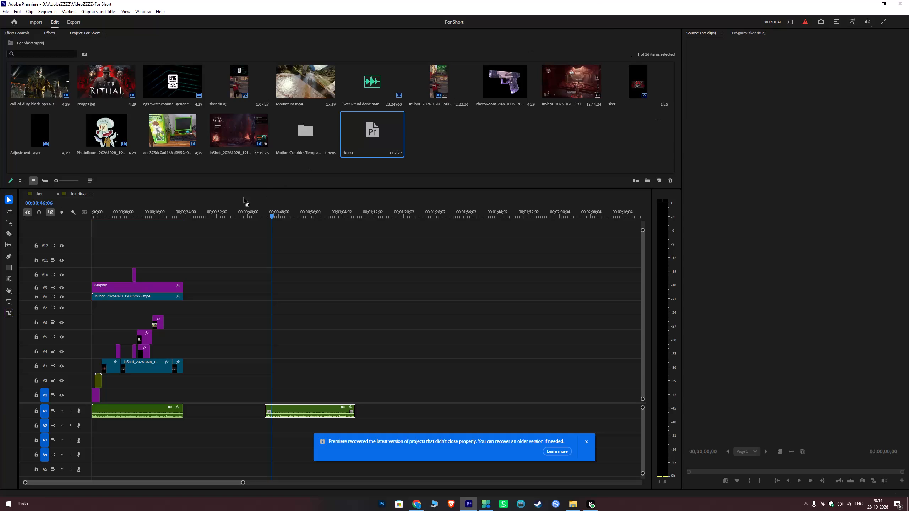
# Place sker.srt on a new Subtitle caption track with no style and source timecode as the start point.
pyautogui.moveTo(147, 218); pyautogui.dragTo(103, 218)
pyautogui.click(58, 225)
pyautogui.press('space')
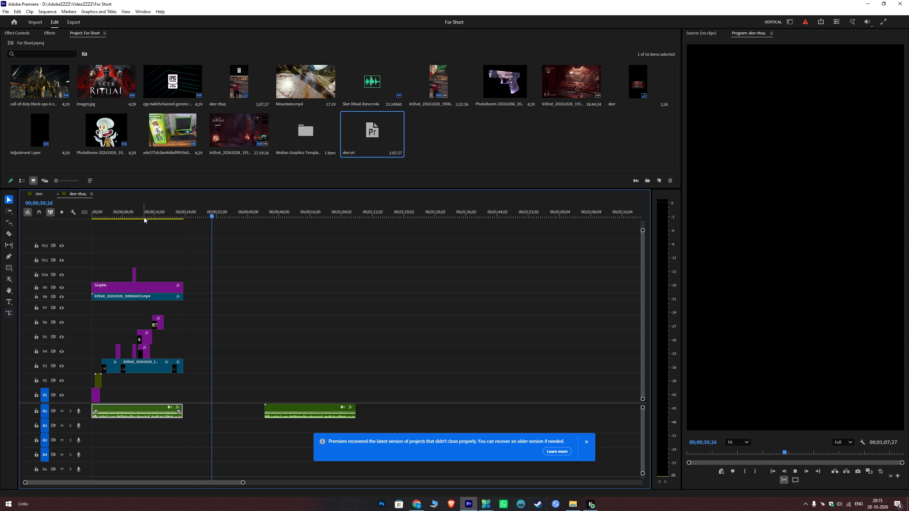
pyautogui.moveTo(100, 210); pyautogui.dragTo(0, 262)
pyautogui.press('space')
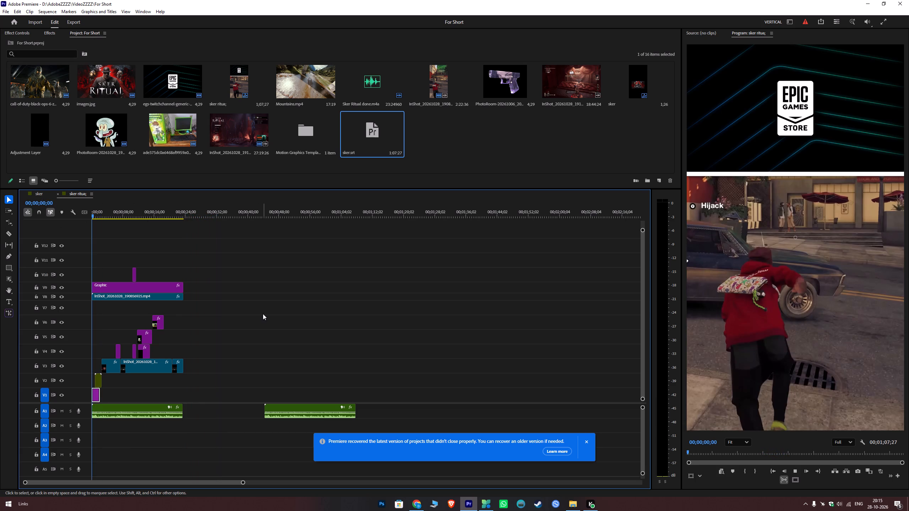
pyautogui.press('space')
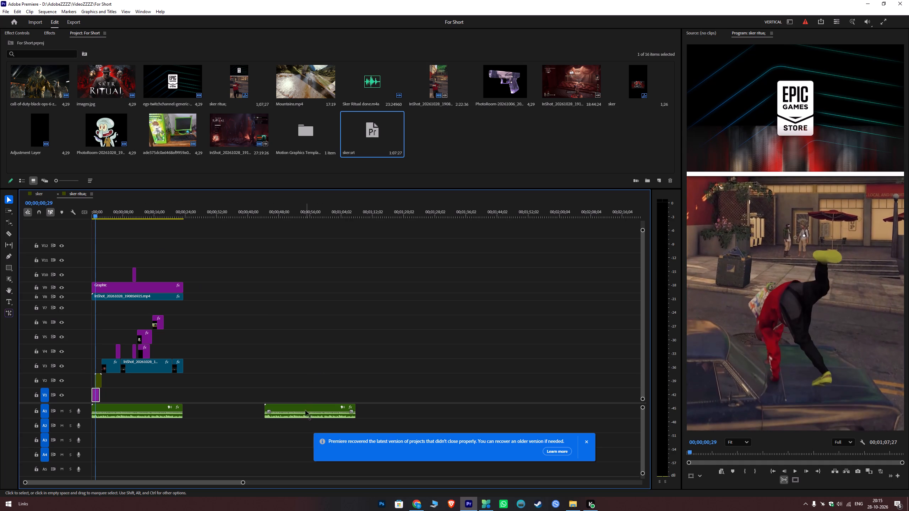
pyautogui.click(305, 410)
pyautogui.moveTo(378, 135); pyautogui.dragTo(274, 337)
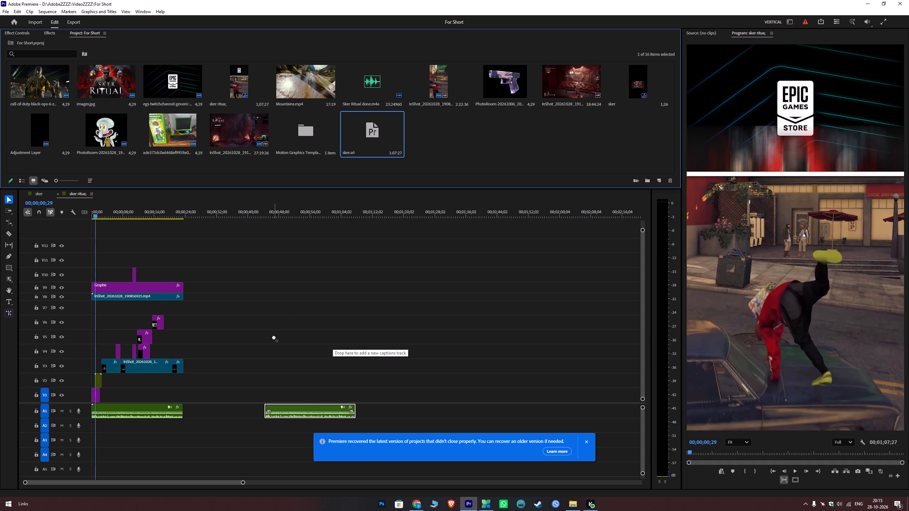
pyautogui.moveTo(274, 337); pyautogui.dragTo(261, 260)
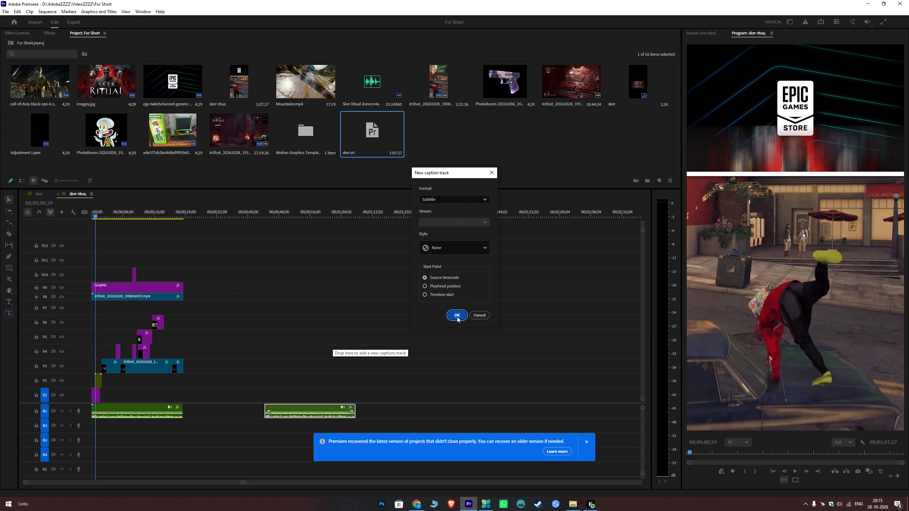
pyautogui.click(457, 317)
pyautogui.moveTo(259, 208); pyautogui.dragTo(253, 221)
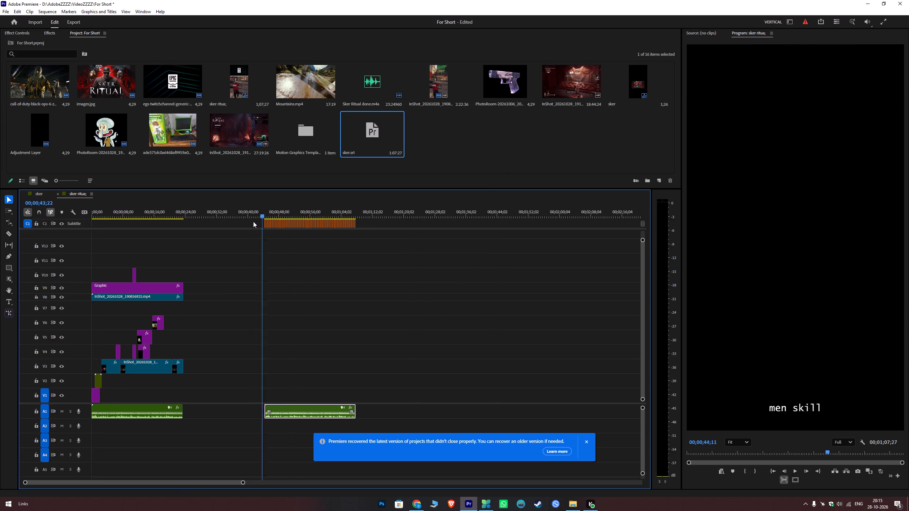
pyautogui.moveTo(253, 221); pyautogui.dragTo(251, 221)
pyautogui.press('space')
pyautogui.press('space')
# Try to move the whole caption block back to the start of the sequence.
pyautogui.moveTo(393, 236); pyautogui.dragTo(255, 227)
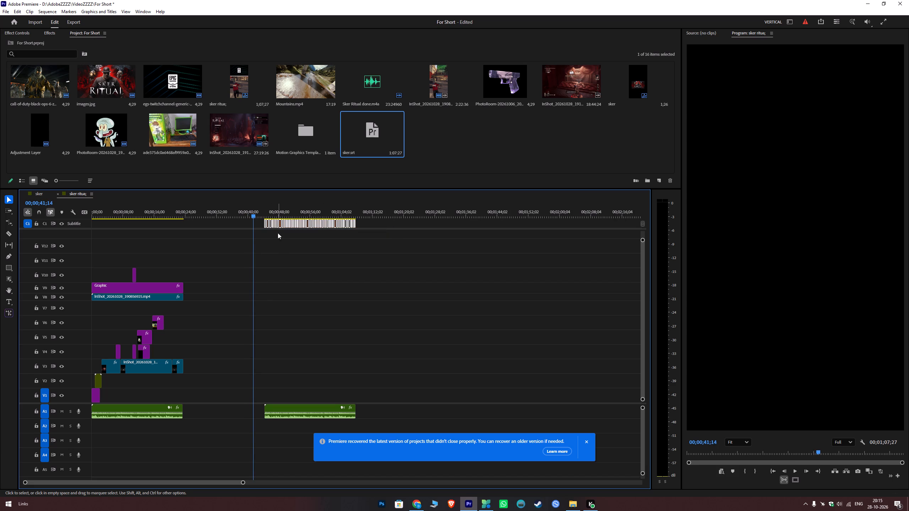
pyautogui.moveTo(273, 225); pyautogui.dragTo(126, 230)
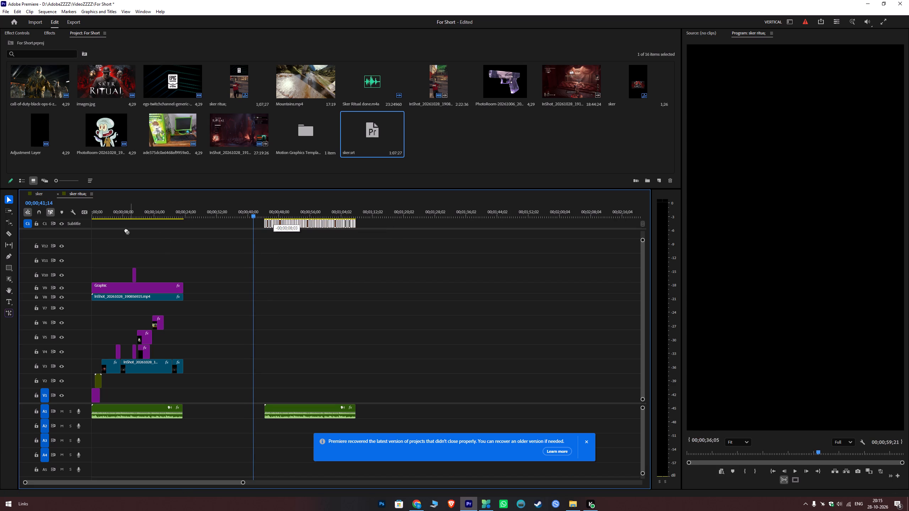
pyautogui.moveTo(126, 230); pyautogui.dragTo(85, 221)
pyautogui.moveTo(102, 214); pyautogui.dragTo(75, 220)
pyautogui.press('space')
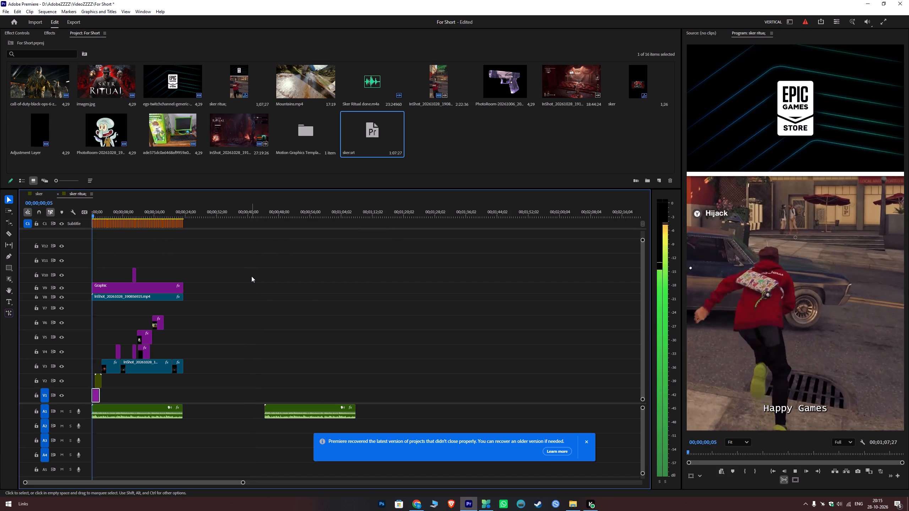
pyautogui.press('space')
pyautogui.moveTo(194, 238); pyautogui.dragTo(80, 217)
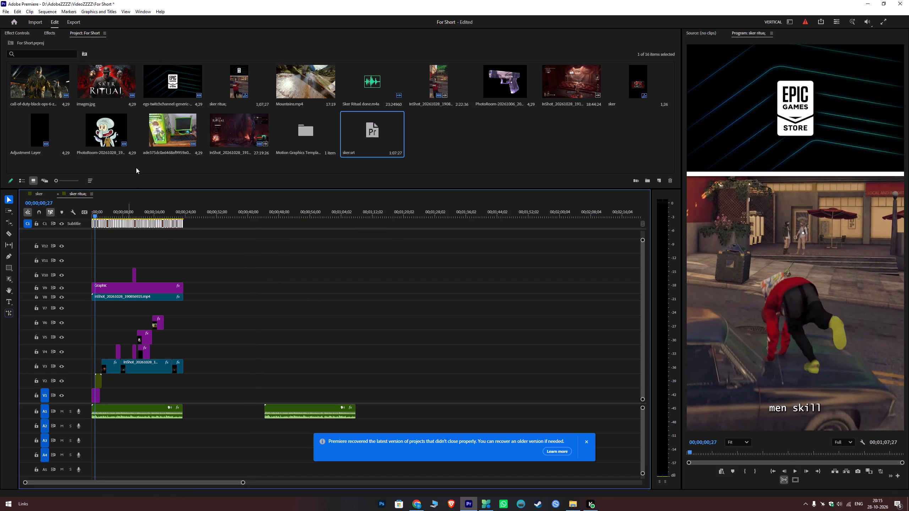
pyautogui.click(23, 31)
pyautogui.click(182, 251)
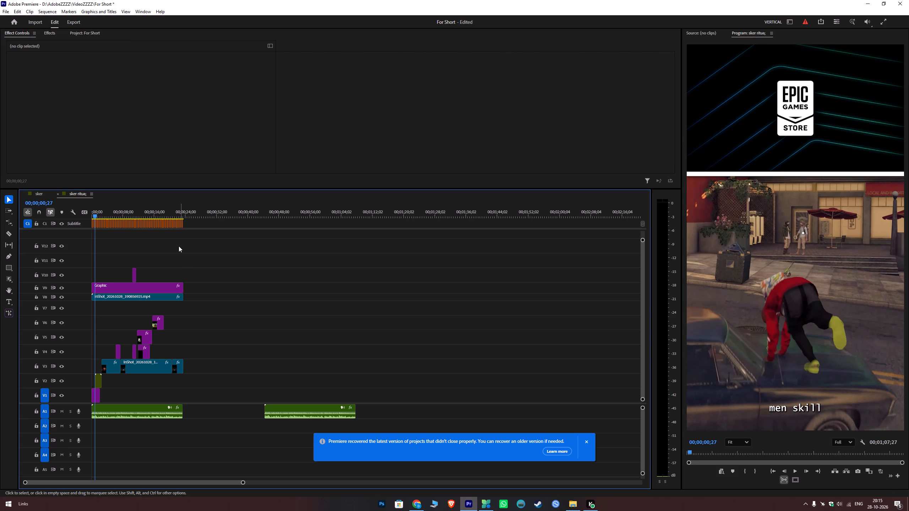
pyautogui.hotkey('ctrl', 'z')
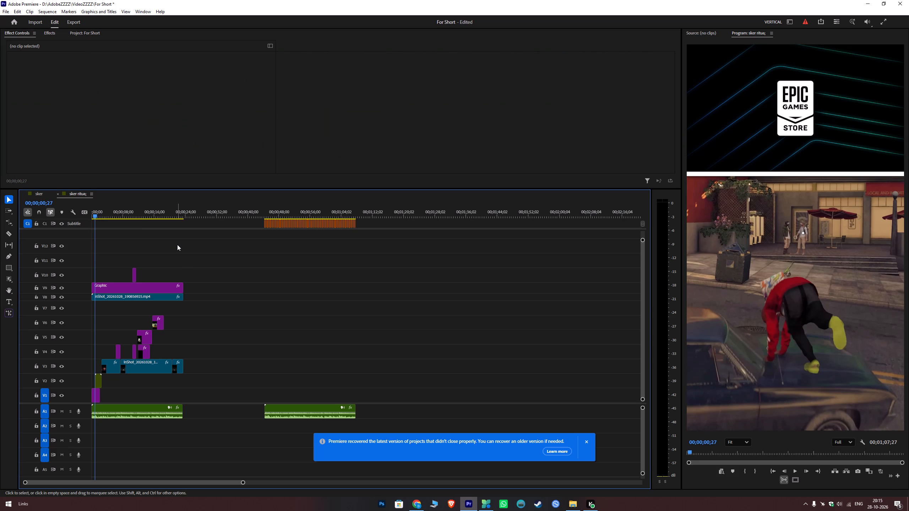
# Delete the second audio clip on A1, the copy below the caption block.
pyautogui.click(325, 406)
pyautogui.press('BackSpace')
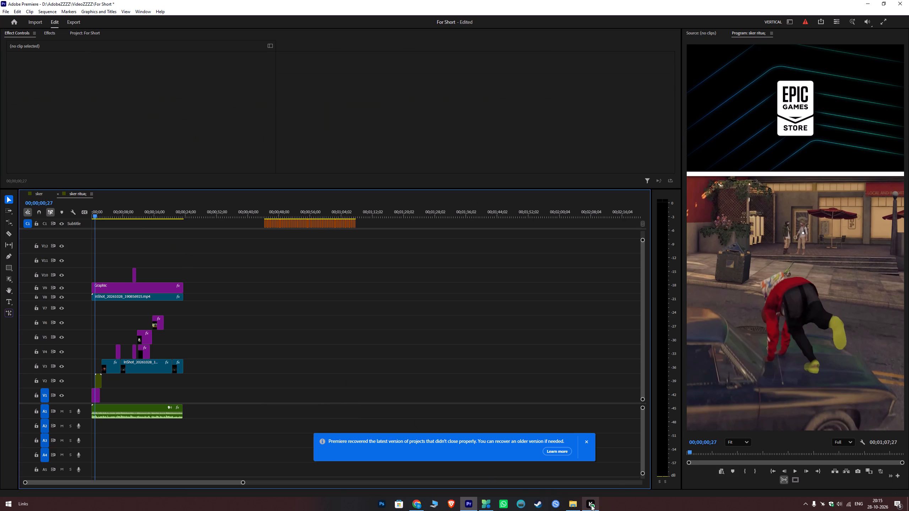
pyautogui.click(261, 209)
pyautogui.press('space')
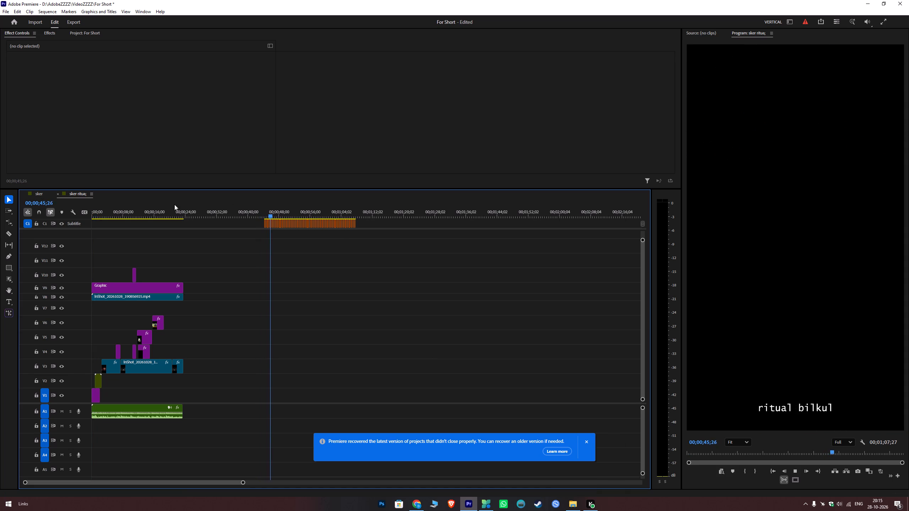
pyautogui.press('space')
# Move the whole caption block to the start of the sequence, aligned with the remaining audio clip.
pyautogui.moveTo(123, 212); pyautogui.dragTo(45, 217)
pyautogui.scroll(6, 215, 258)
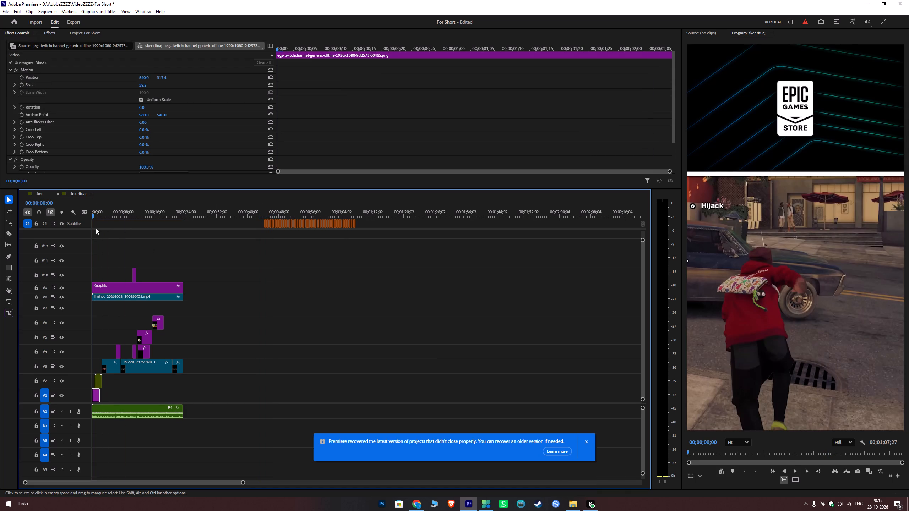
pyautogui.moveTo(382, 246); pyautogui.dragTo(256, 224)
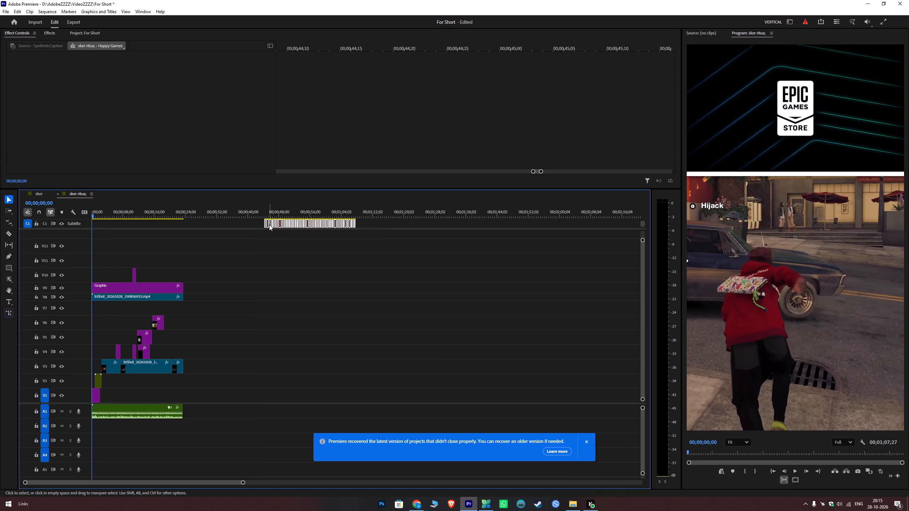
pyautogui.moveTo(273, 224); pyautogui.dragTo(92, 225)
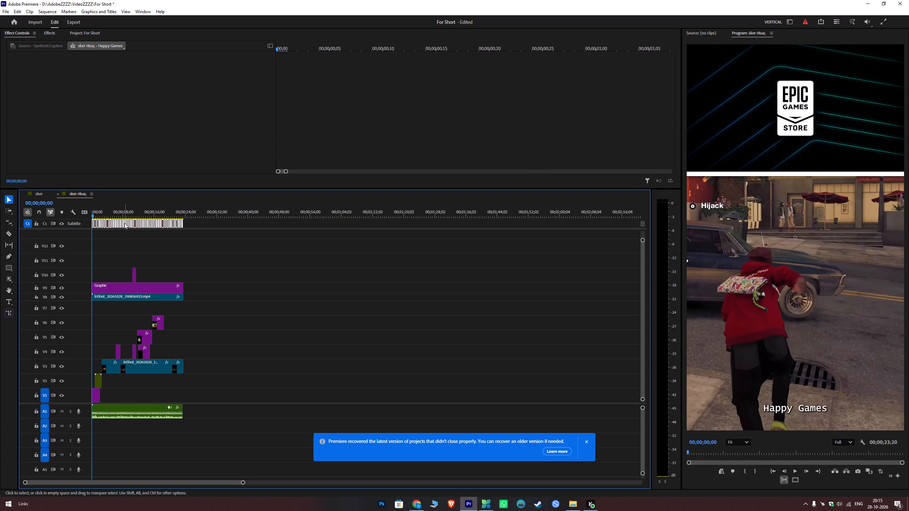
pyautogui.press('space')
pyautogui.press('space')
pyautogui.moveTo(102, 210); pyautogui.dragTo(55, 217)
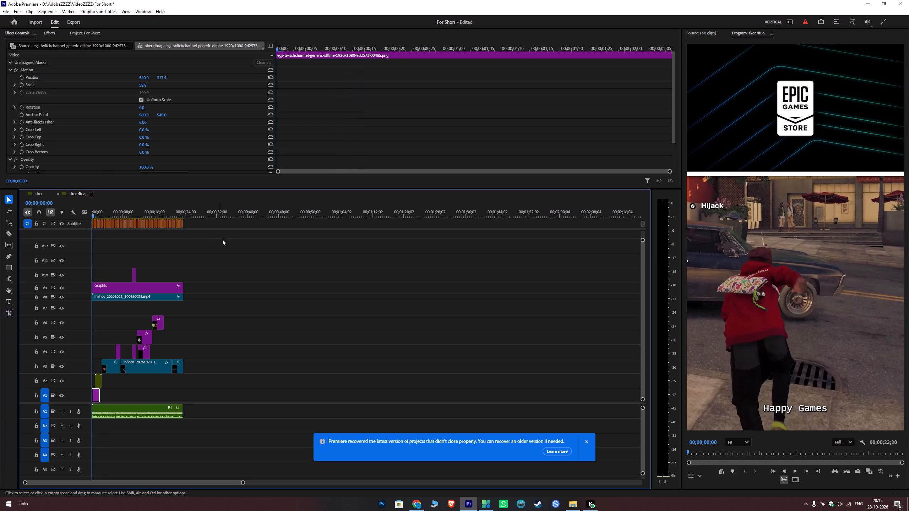
pyautogui.press('space')
pyautogui.press('space')
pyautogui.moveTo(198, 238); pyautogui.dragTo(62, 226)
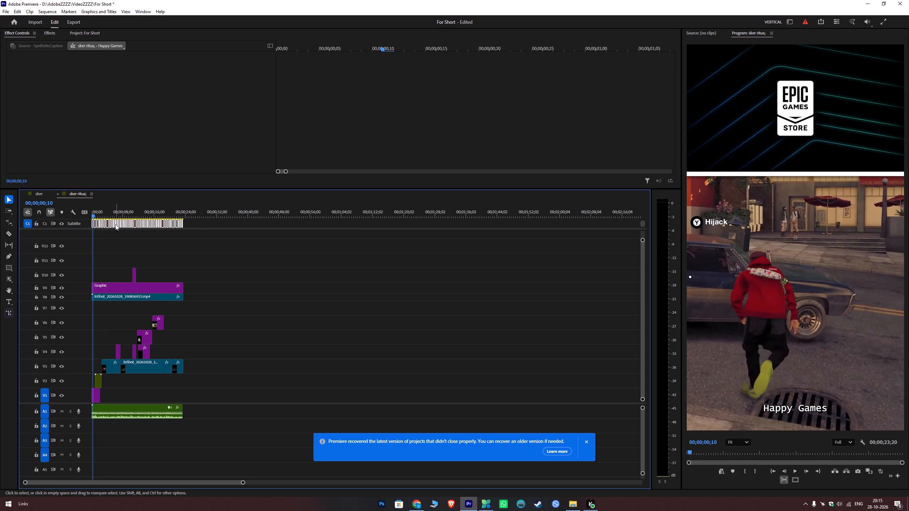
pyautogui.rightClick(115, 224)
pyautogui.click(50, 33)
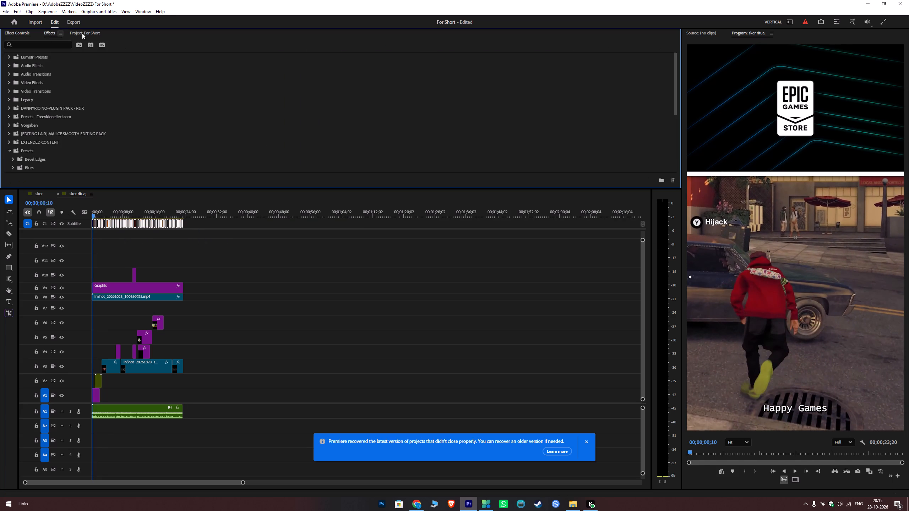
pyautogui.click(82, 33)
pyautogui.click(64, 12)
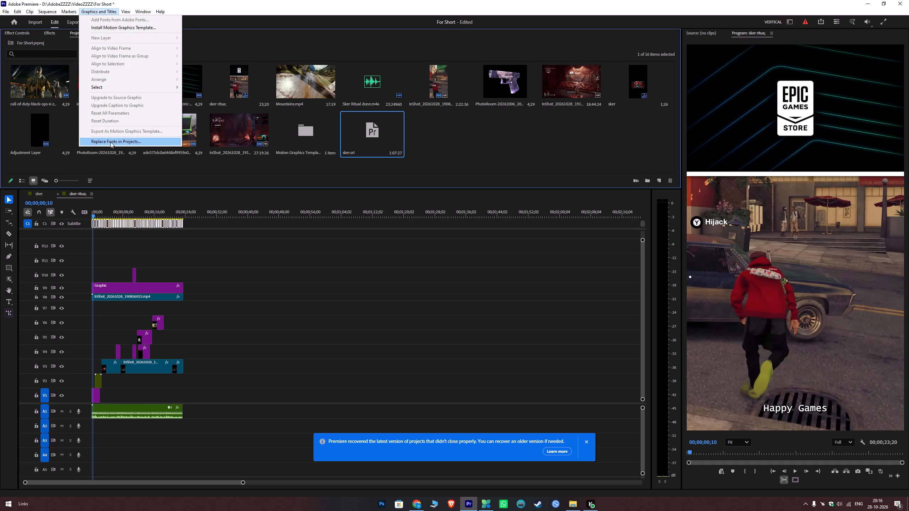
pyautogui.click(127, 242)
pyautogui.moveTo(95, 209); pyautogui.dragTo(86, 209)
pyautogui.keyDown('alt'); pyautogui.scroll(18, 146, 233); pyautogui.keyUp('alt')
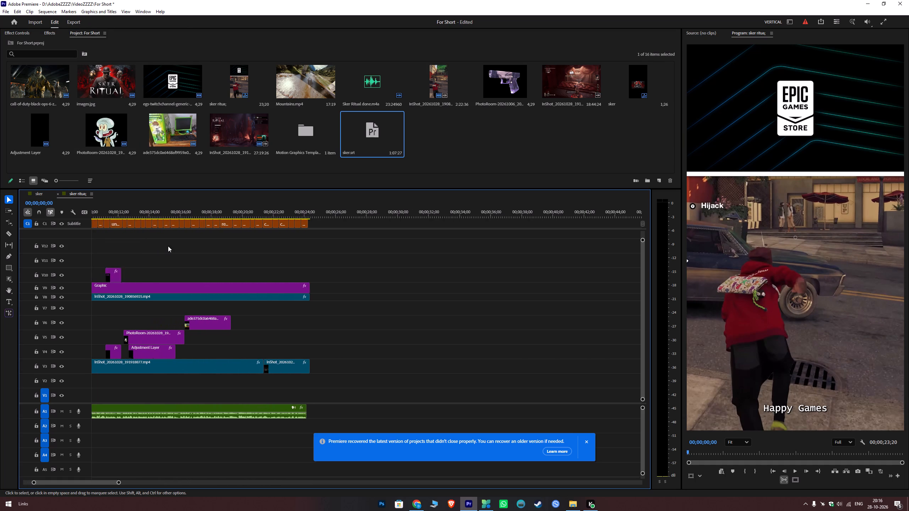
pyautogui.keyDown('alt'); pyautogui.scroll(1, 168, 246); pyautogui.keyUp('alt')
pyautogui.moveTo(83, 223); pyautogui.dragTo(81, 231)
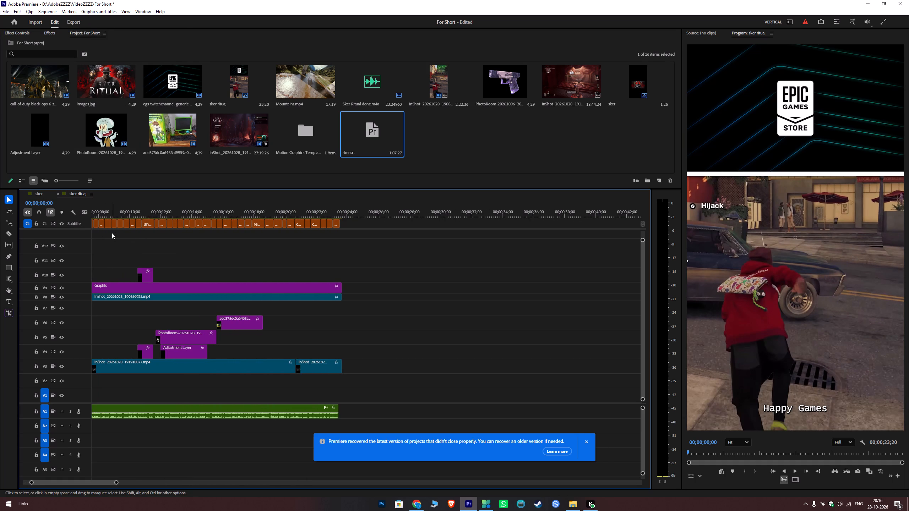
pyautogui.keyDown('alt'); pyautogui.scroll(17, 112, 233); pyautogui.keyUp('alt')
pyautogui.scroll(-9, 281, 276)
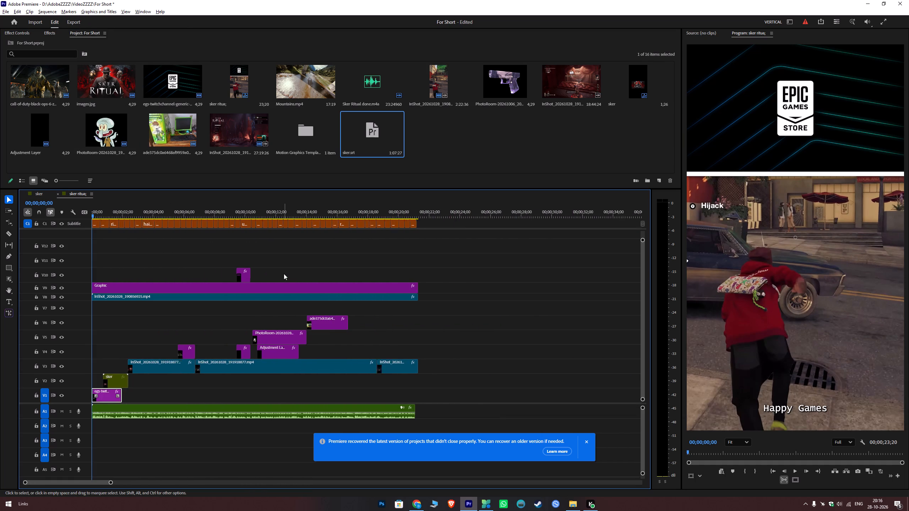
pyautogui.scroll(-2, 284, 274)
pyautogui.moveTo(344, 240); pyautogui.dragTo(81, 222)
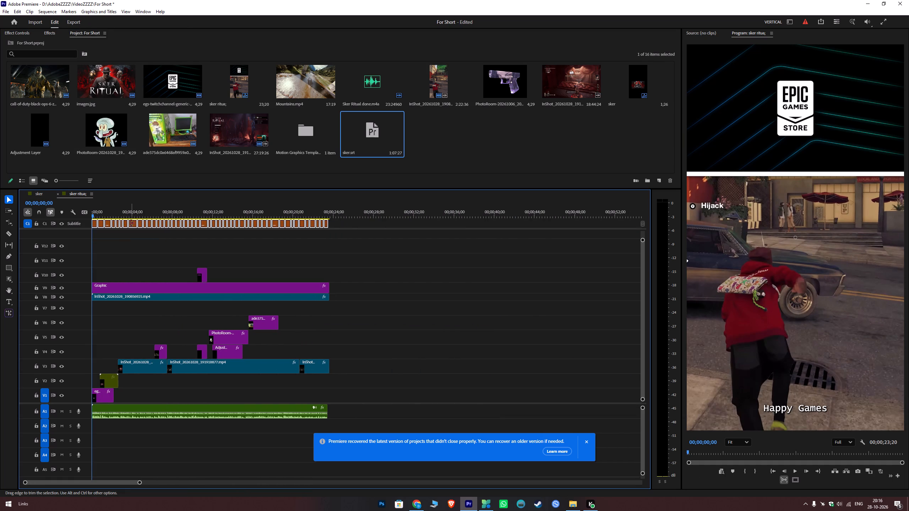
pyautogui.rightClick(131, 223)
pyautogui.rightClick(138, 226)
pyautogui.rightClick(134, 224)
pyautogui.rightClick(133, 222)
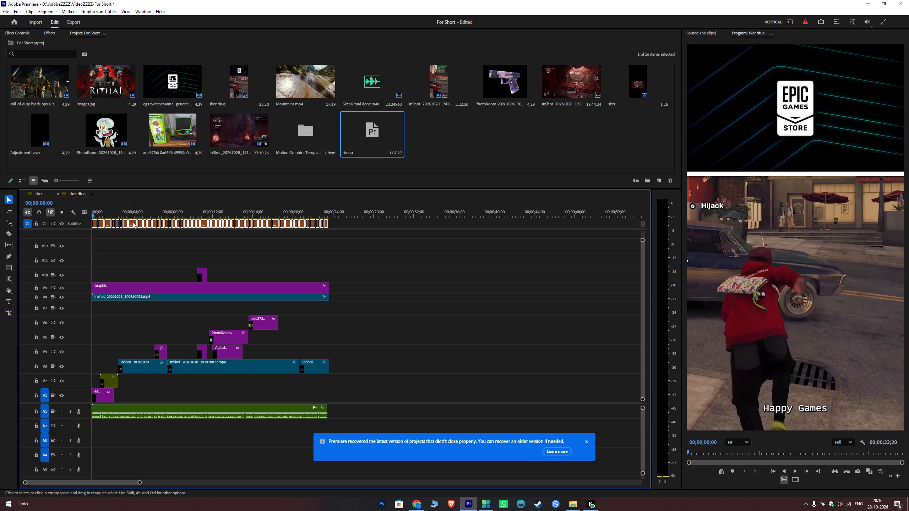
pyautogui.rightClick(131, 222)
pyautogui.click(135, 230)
# Convert all the captions on the Subtitle track into graphics with Upgrade Caption to Graphic.
pyautogui.moveTo(366, 262); pyautogui.dragTo(77, 215)
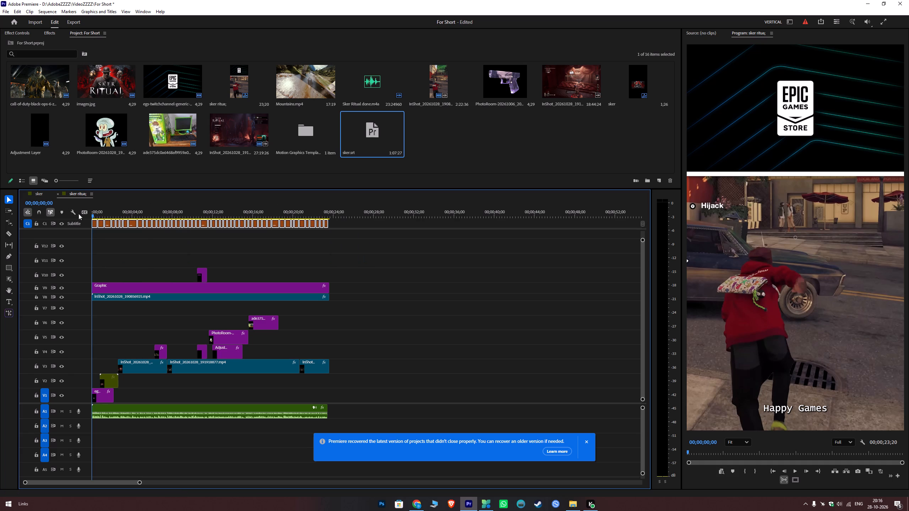
pyautogui.click(43, 11)
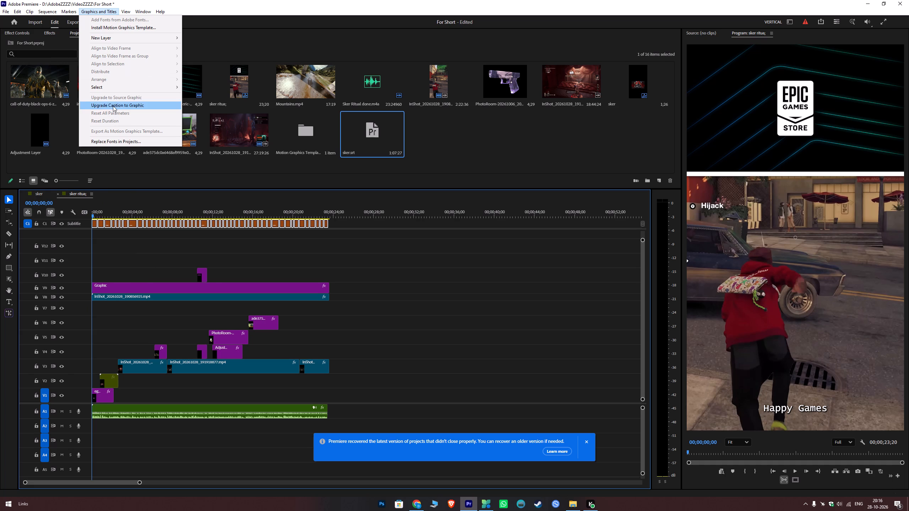
pyautogui.click(113, 106)
# Delete the empty C1 Subtitle track and play the start of the sequence.
pyautogui.click(88, 225)
pyautogui.click(86, 225)
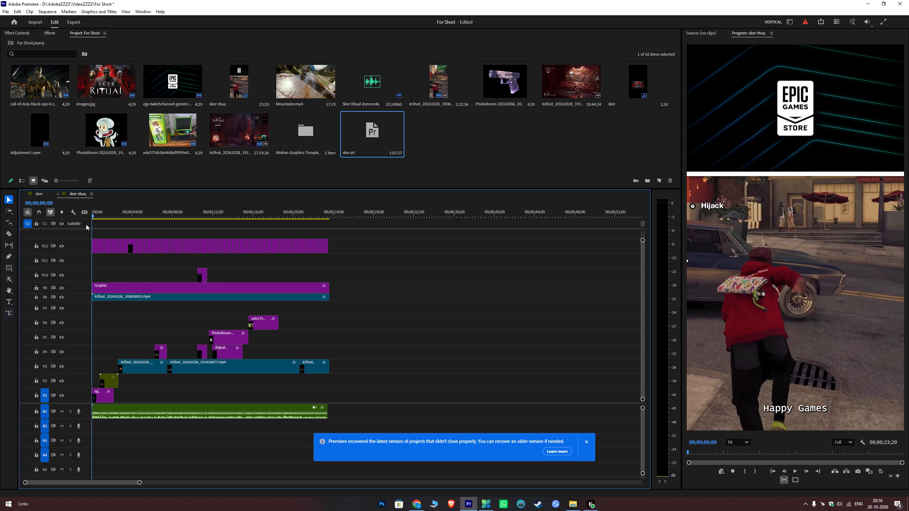
pyautogui.rightClick(86, 224)
pyautogui.click(104, 247)
pyautogui.moveTo(102, 208); pyautogui.dragTo(40, 213)
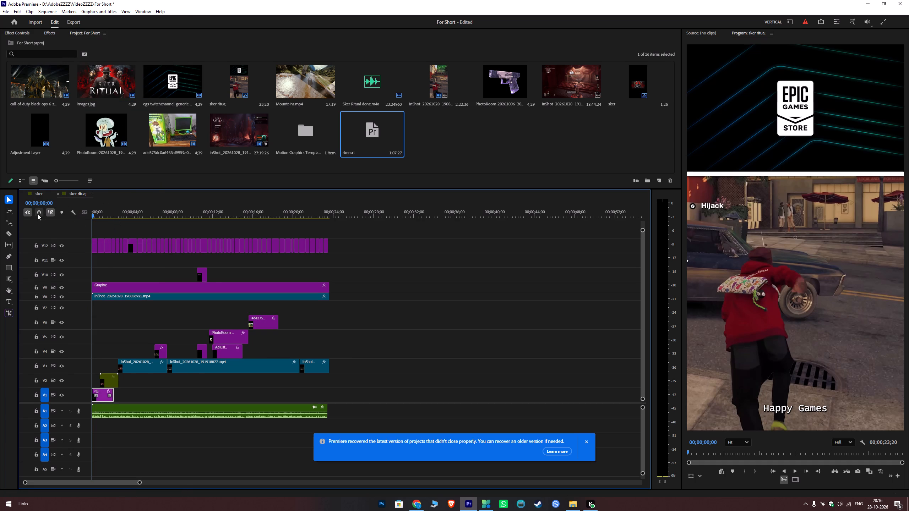
pyautogui.press('space')
pyautogui.press('space')
# Open the Effect Controls and Properties for the "horror type" caption graphic on V12.
pyautogui.scroll(20, 227, 259)
pyautogui.scroll(4, 227, 259)
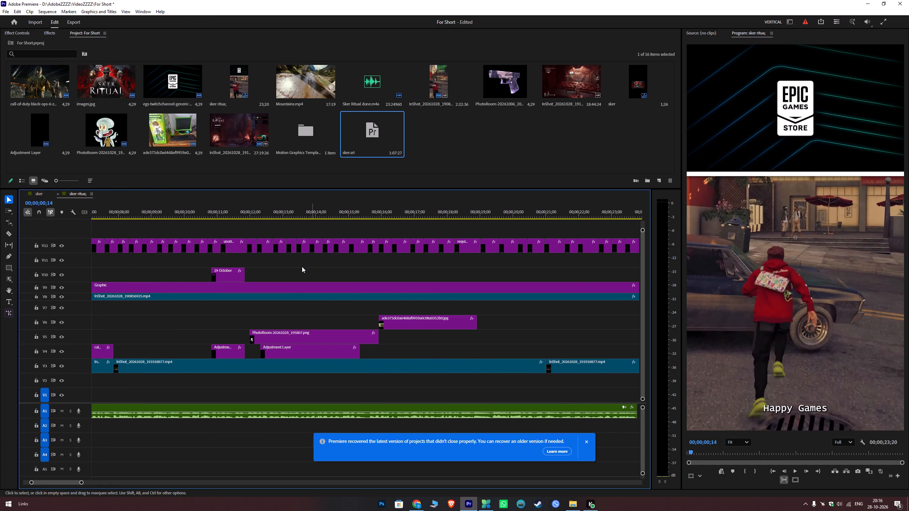
pyautogui.scroll(2, 302, 267)
pyautogui.scroll(2, 209, 261)
pyautogui.keyDown('alt'); pyautogui.scroll(-14, 207, 260); pyautogui.keyUp('alt')
pyautogui.moveTo(294, 229); pyautogui.dragTo(224, 246)
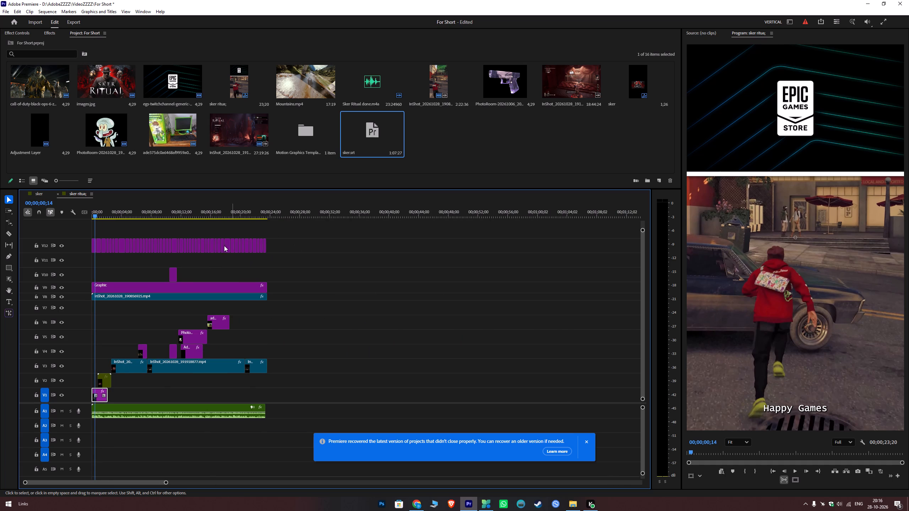
pyautogui.moveTo(224, 246); pyautogui.dragTo(214, 245)
pyautogui.moveTo(294, 230); pyautogui.dragTo(66, 244)
pyautogui.click(20, 36)
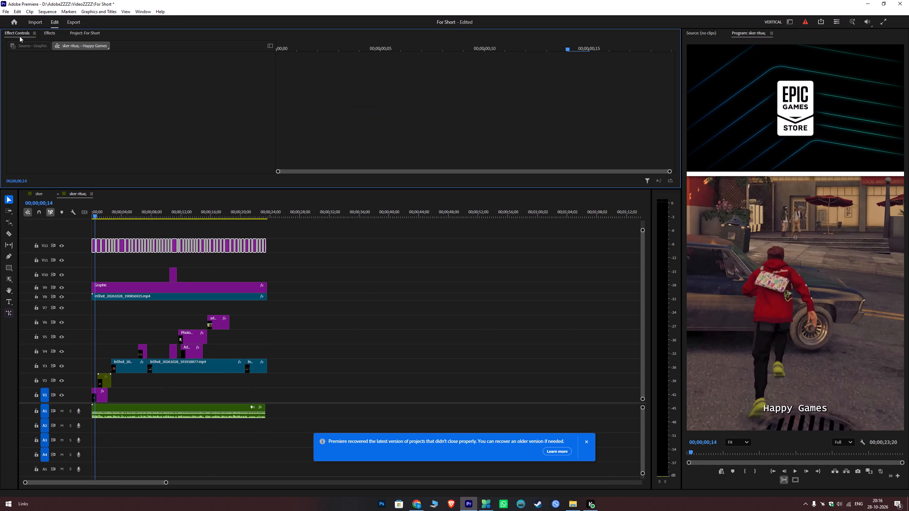
pyautogui.click(123, 243)
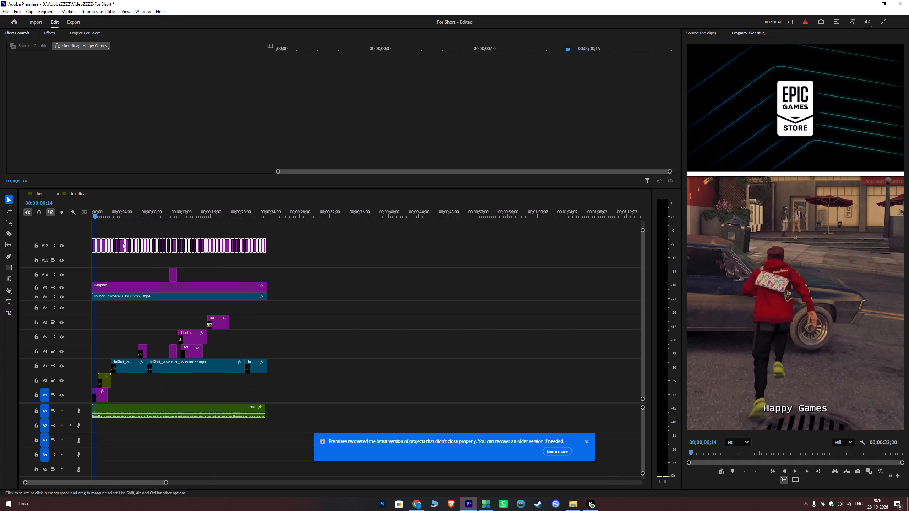
pyautogui.doubleClick(123, 243)
pyautogui.click(124, 230)
pyautogui.doubleClick(118, 245)
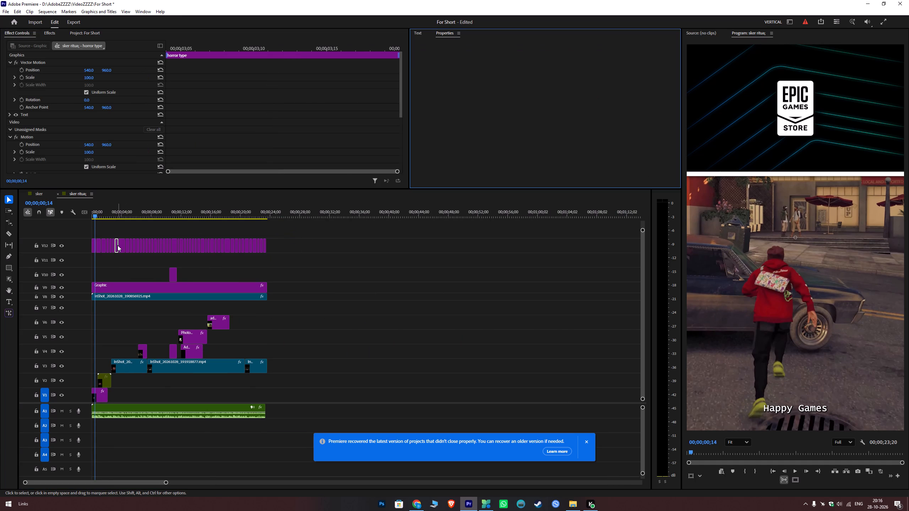
# Set the font of all the caption graphics on V12 to Microsoft PhagsPa Bold and briefly play the opening.
pyautogui.moveTo(114, 214); pyautogui.dragTo(28, 219)
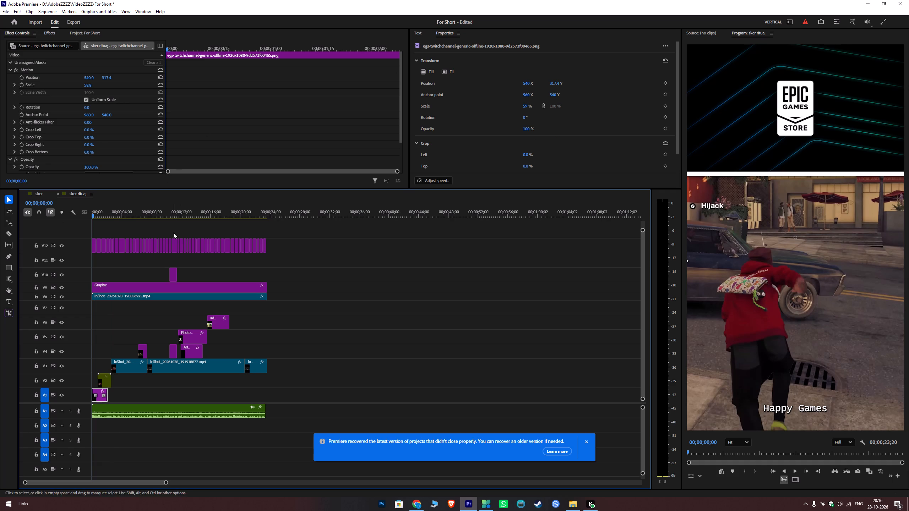
pyautogui.scroll(-8, 189, 131)
pyautogui.scroll(5, 189, 131)
pyautogui.moveTo(291, 242); pyautogui.dragTo(96, 244)
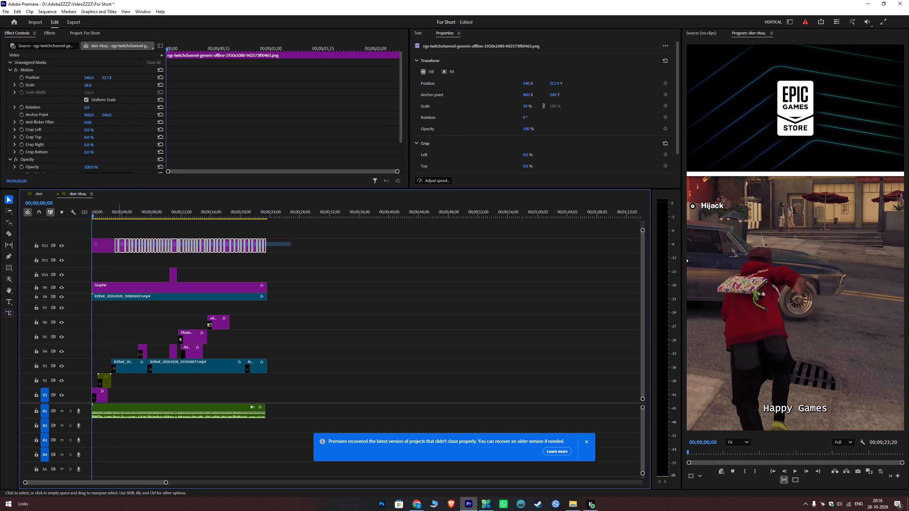
pyautogui.moveTo(96, 244); pyautogui.dragTo(69, 241)
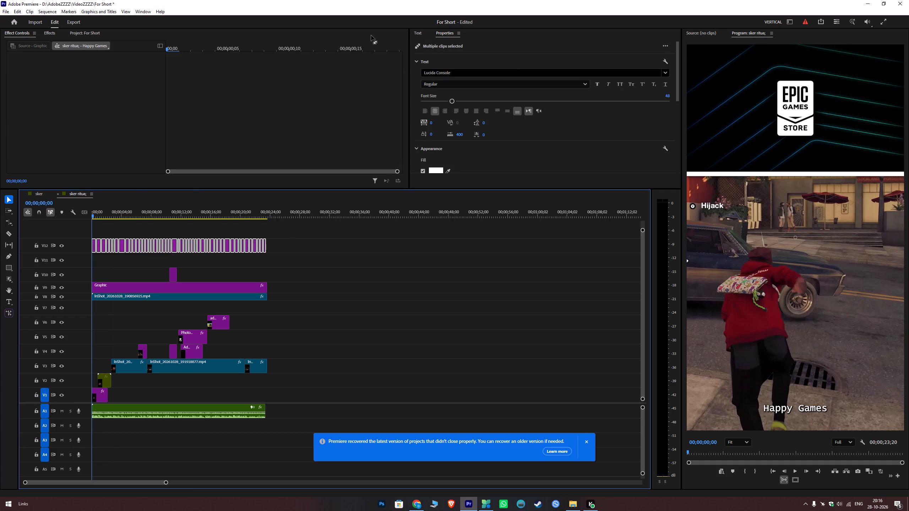
pyautogui.click(418, 34)
pyautogui.click(445, 31)
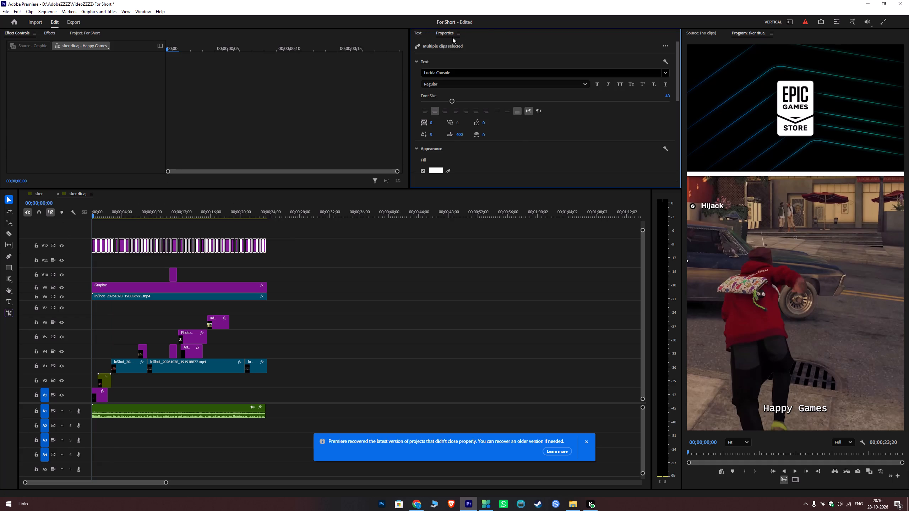
pyautogui.click(666, 75)
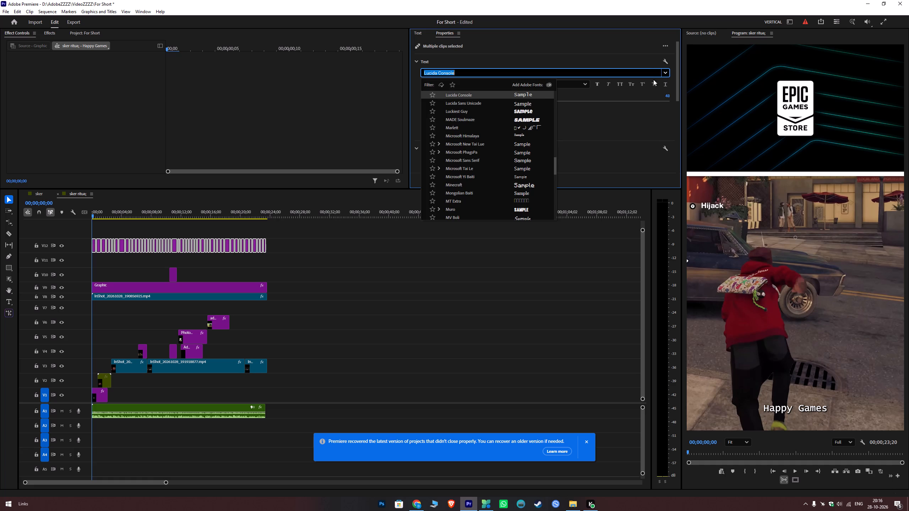
pyautogui.write('SPF')
pyautogui.hotkey('shift', '|')
pyautogui.hotkey('shift', 'BackSpace')
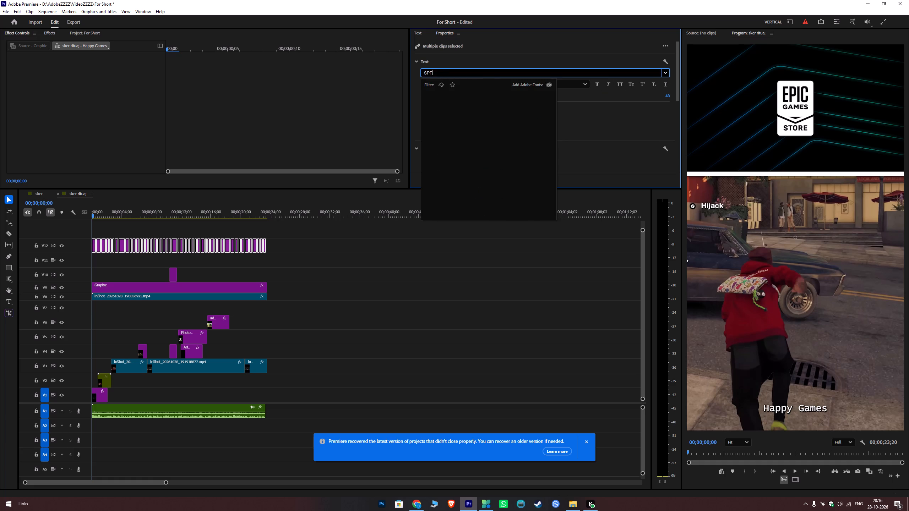
pyautogui.hotkey('shift', 'BackSpace')
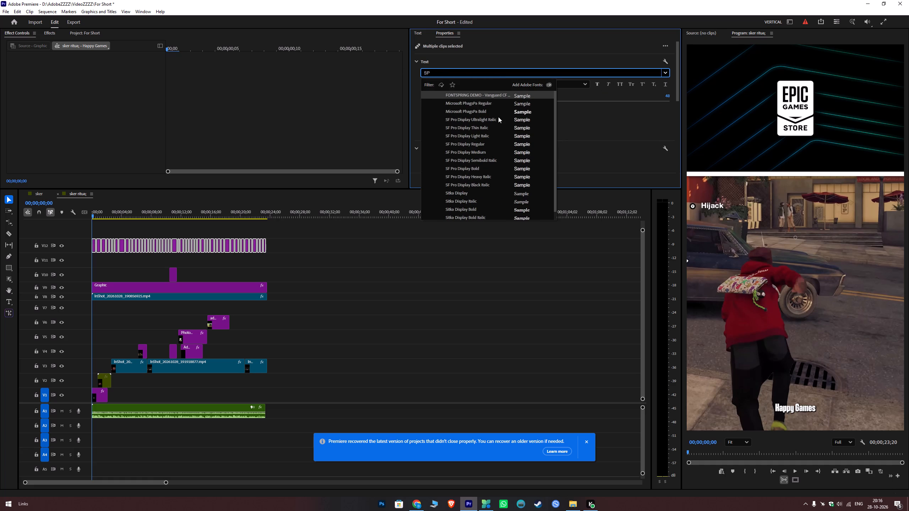
pyautogui.click(523, 112)
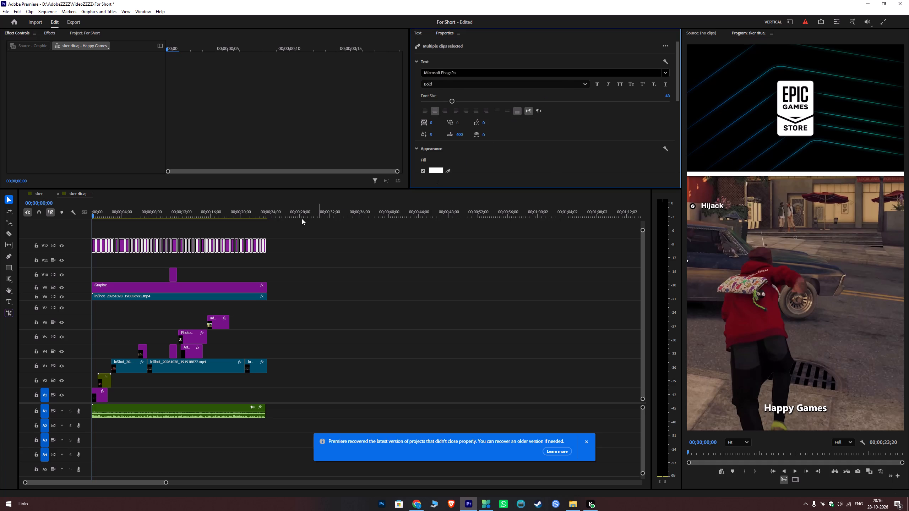
pyautogui.press('space')
pyautogui.press('space')
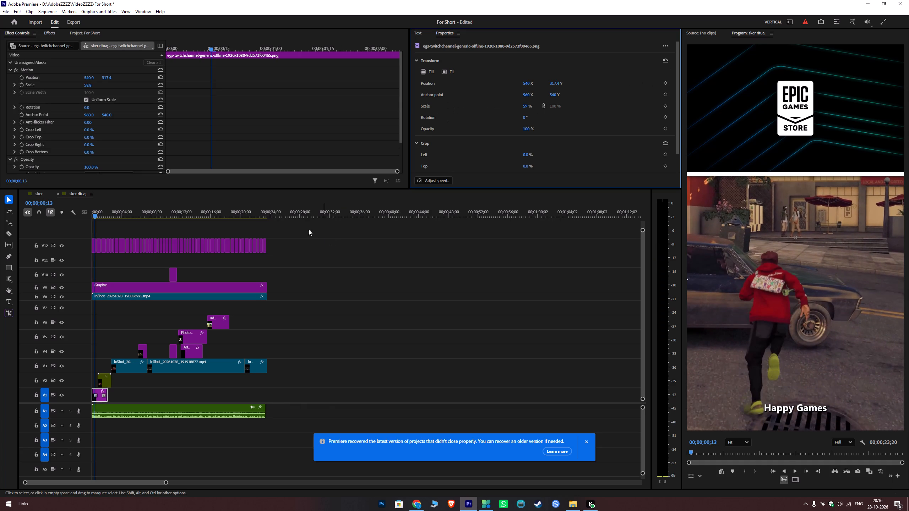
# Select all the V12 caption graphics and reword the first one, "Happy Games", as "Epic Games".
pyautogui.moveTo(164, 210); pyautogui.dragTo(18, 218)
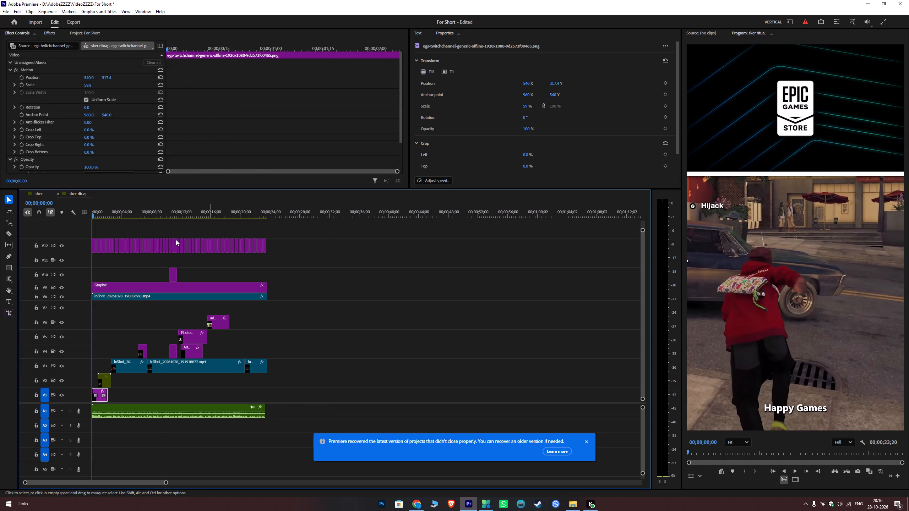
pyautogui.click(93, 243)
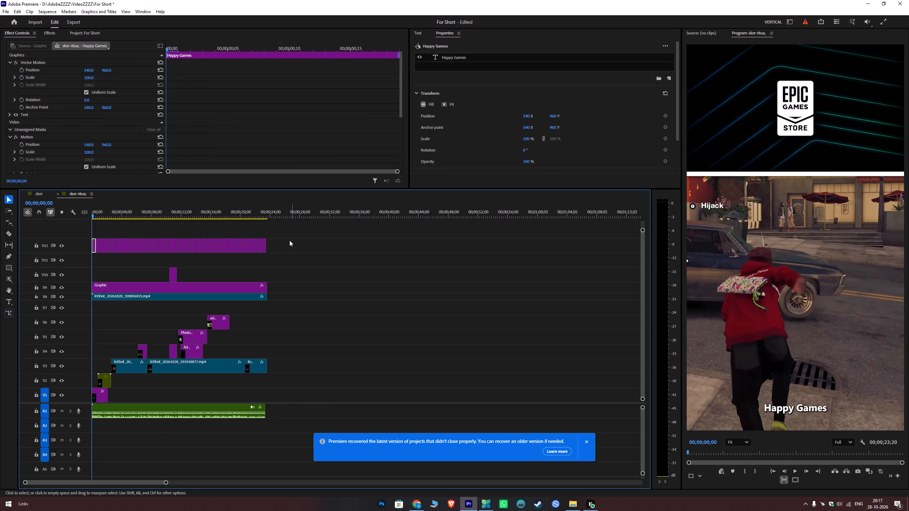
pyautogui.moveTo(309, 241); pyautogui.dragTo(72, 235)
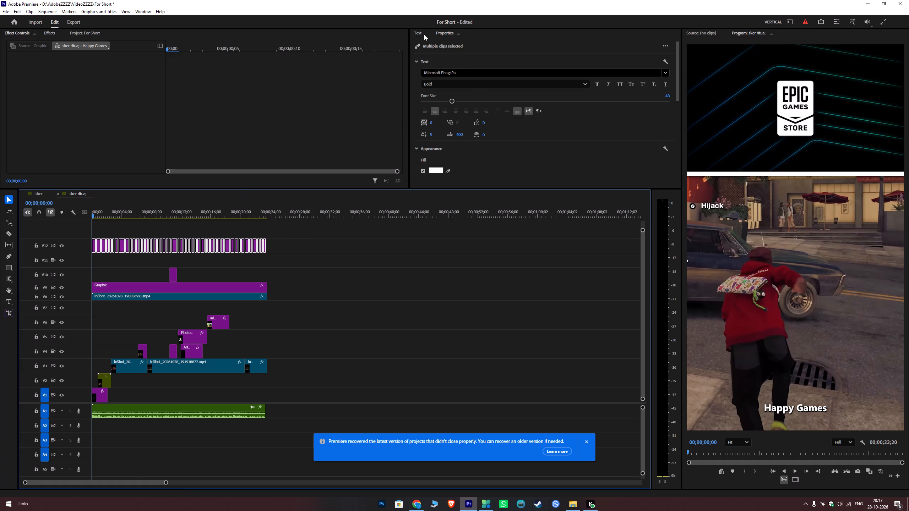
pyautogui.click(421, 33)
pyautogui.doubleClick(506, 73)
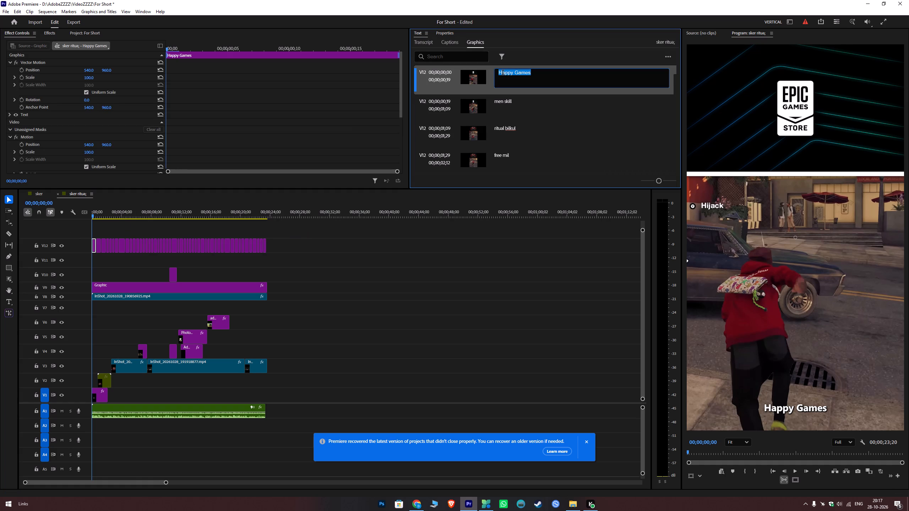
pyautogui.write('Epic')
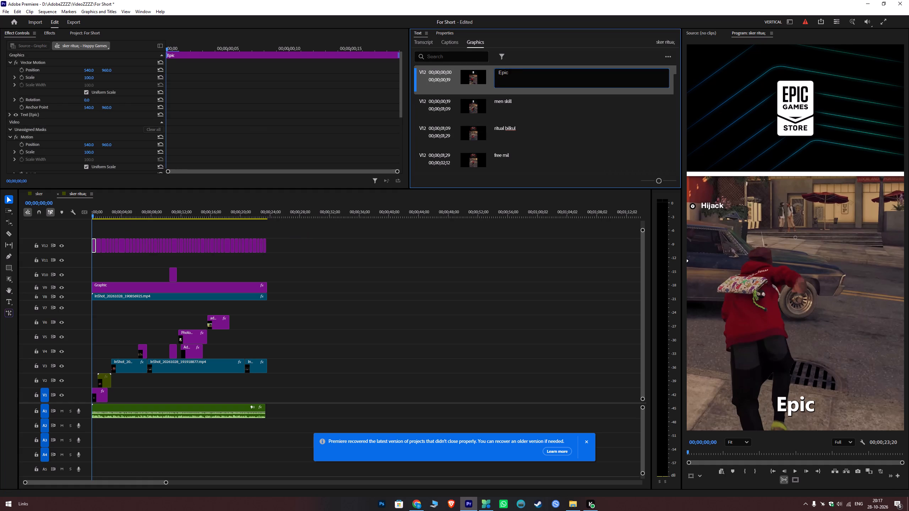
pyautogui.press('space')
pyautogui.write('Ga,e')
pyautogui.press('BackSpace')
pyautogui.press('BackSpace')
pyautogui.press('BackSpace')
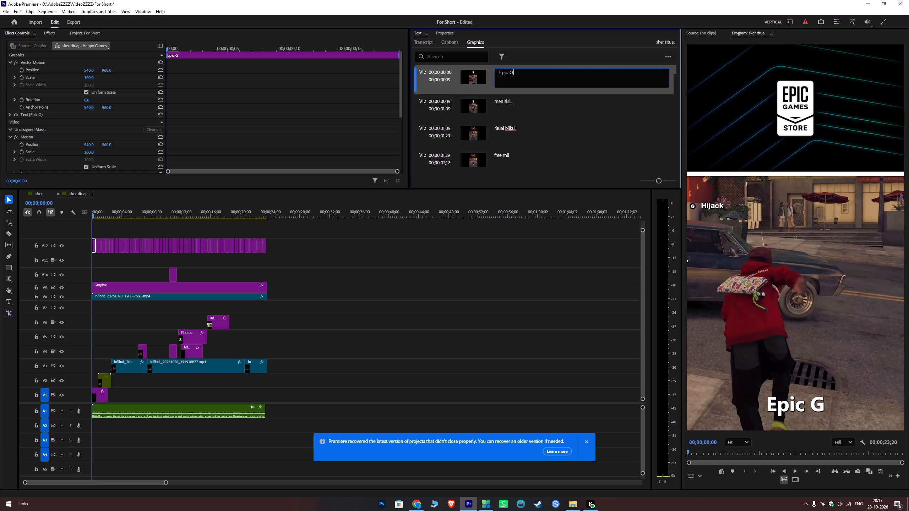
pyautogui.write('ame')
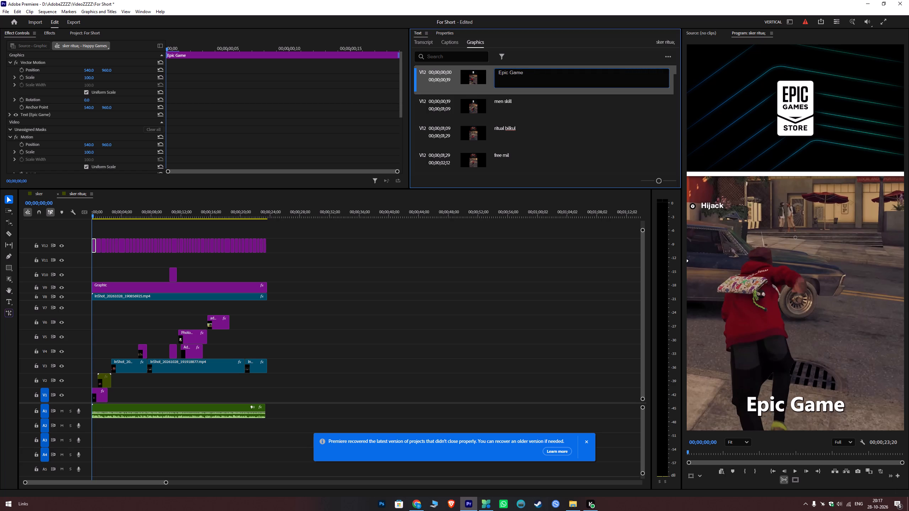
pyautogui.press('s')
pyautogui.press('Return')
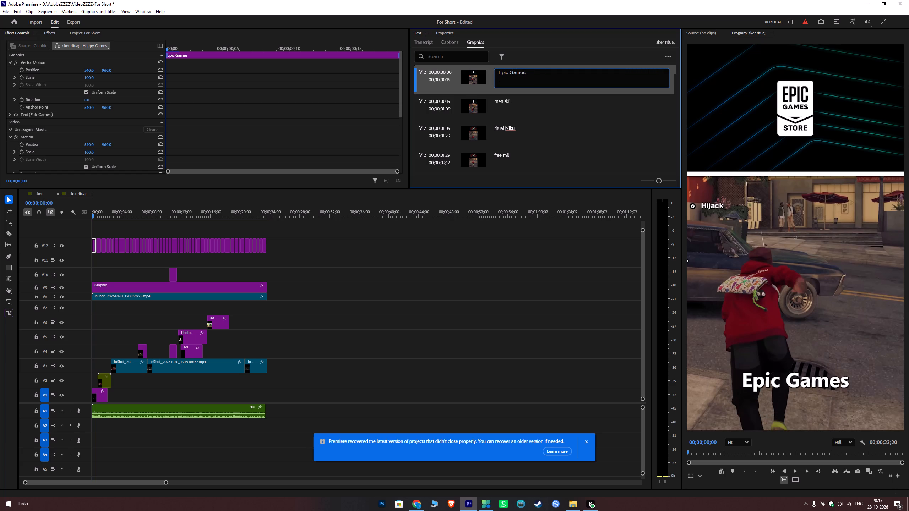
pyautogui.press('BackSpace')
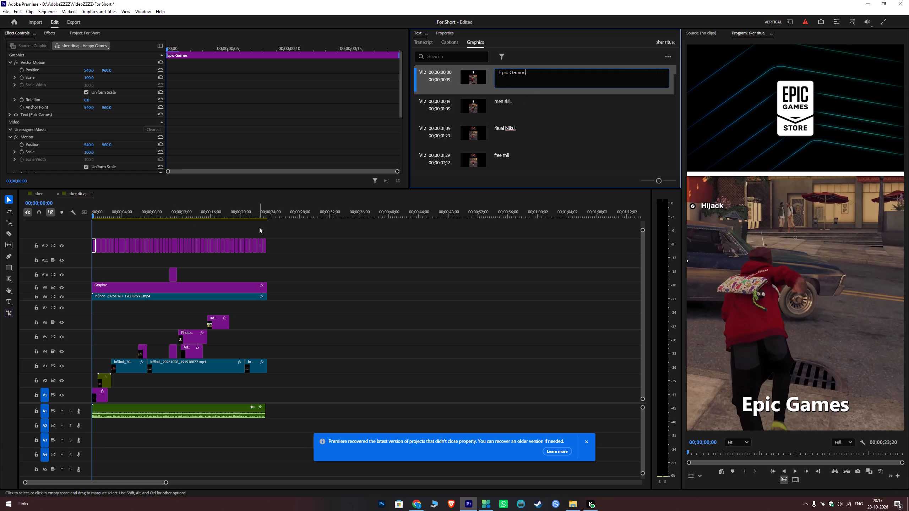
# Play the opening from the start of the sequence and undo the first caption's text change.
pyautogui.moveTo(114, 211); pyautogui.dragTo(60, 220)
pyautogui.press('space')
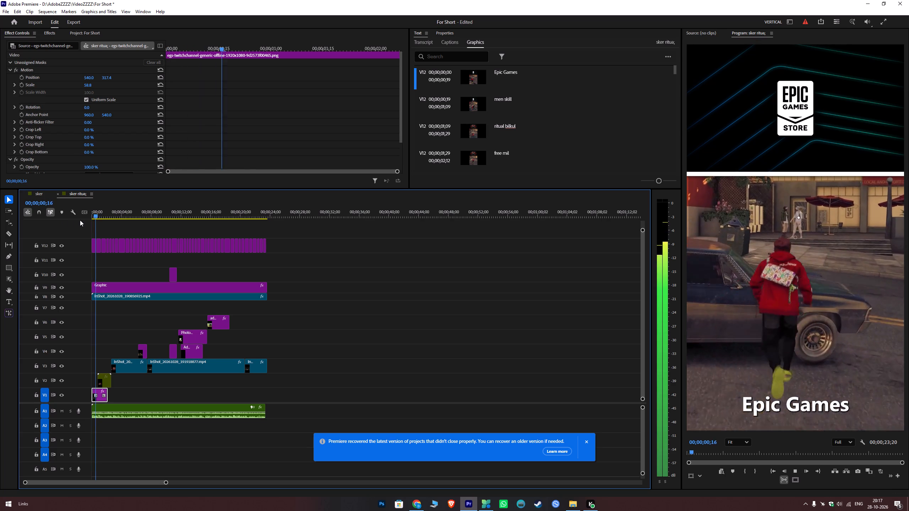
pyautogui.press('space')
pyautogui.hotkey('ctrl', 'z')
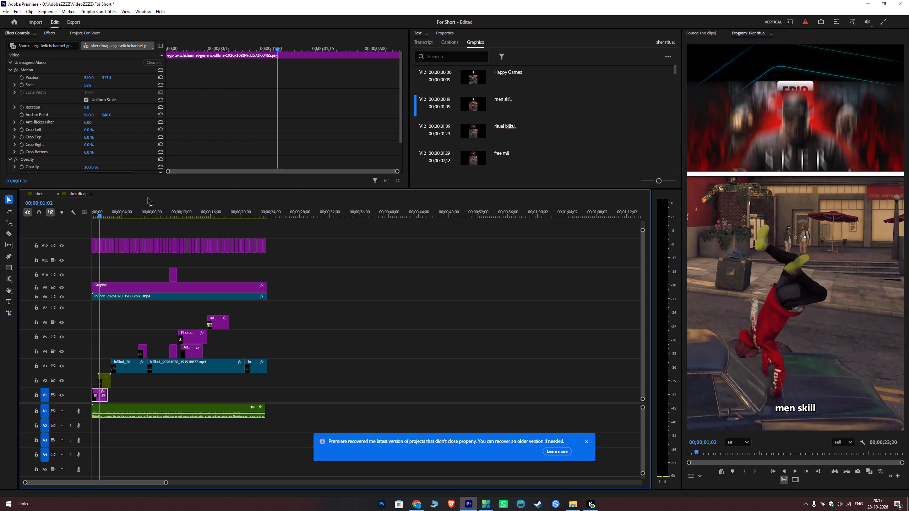
# Replay the opening caption from the start of the sequence.
pyautogui.moveTo(98, 209); pyautogui.dragTo(83, 217)
pyautogui.press('space')
pyautogui.press('space')
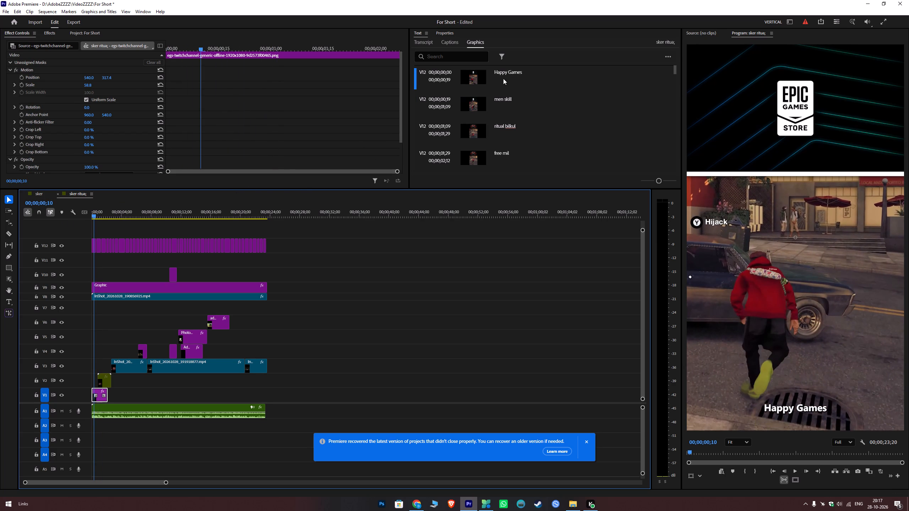
pyautogui.click(503, 73)
pyautogui.click(289, 240)
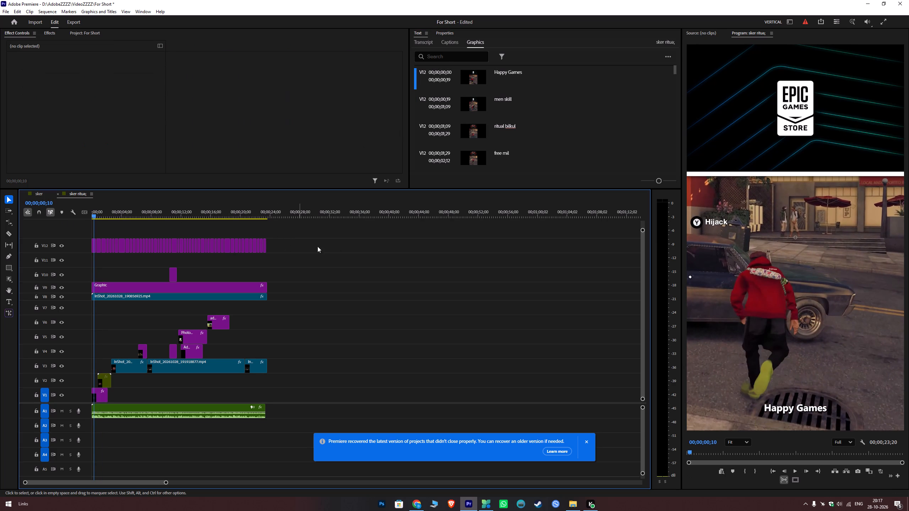
# Enlarge the font size of all the caption graphics on V12 to about 95.
pyautogui.moveTo(327, 251); pyautogui.dragTo(72, 255)
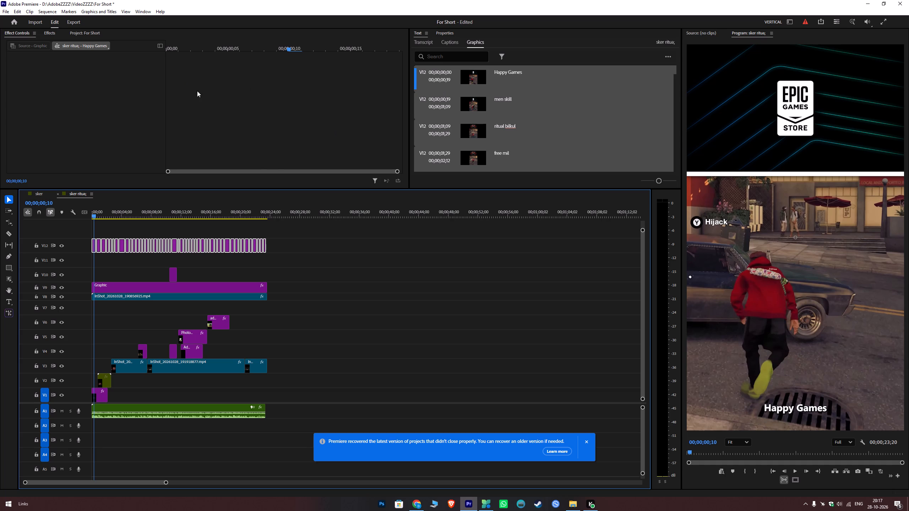
pyautogui.click(48, 34)
pyautogui.click(26, 36)
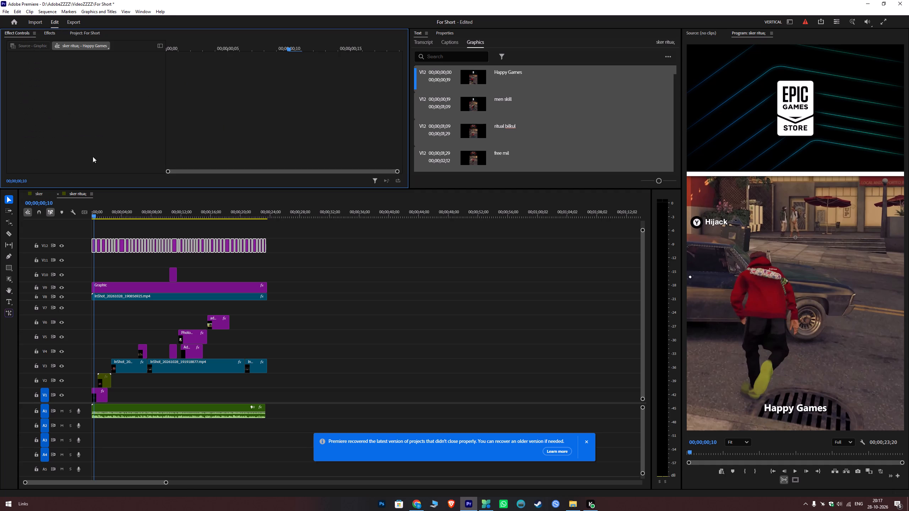
pyautogui.click(121, 244)
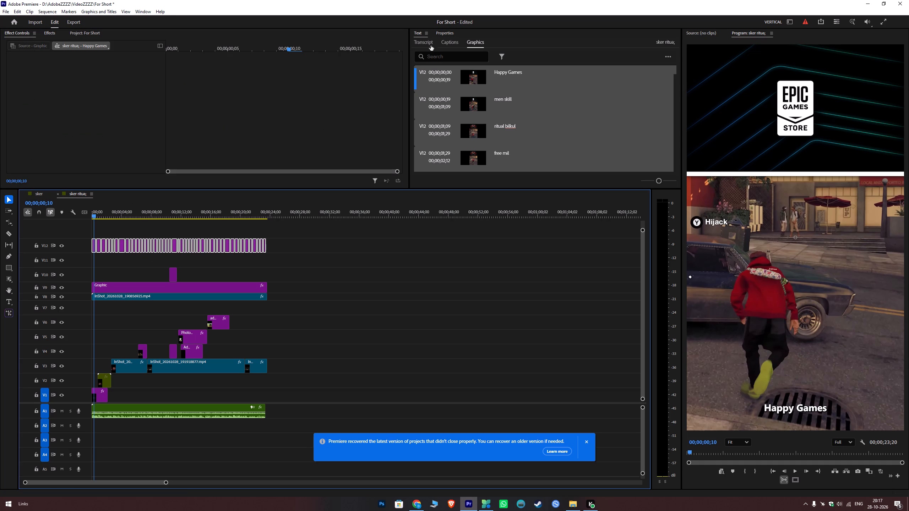
pyautogui.click(444, 34)
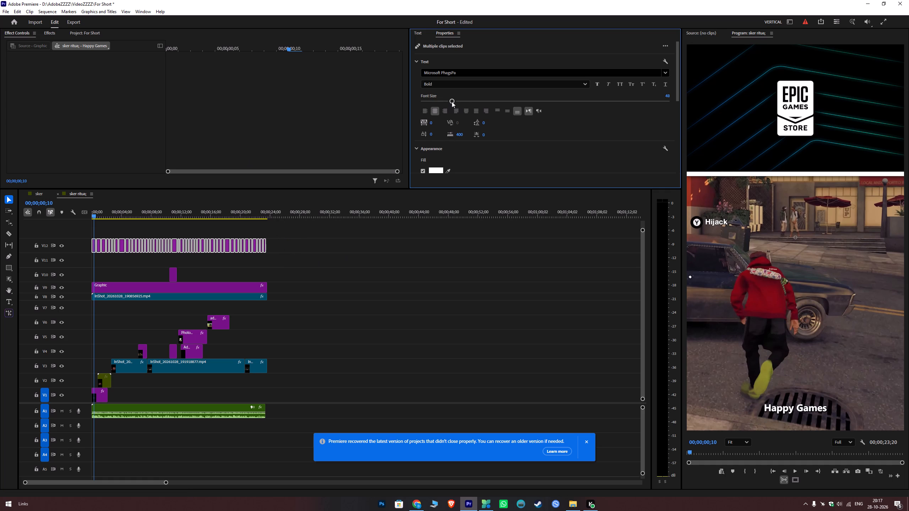
pyautogui.moveTo(452, 101); pyautogui.dragTo(480, 105)
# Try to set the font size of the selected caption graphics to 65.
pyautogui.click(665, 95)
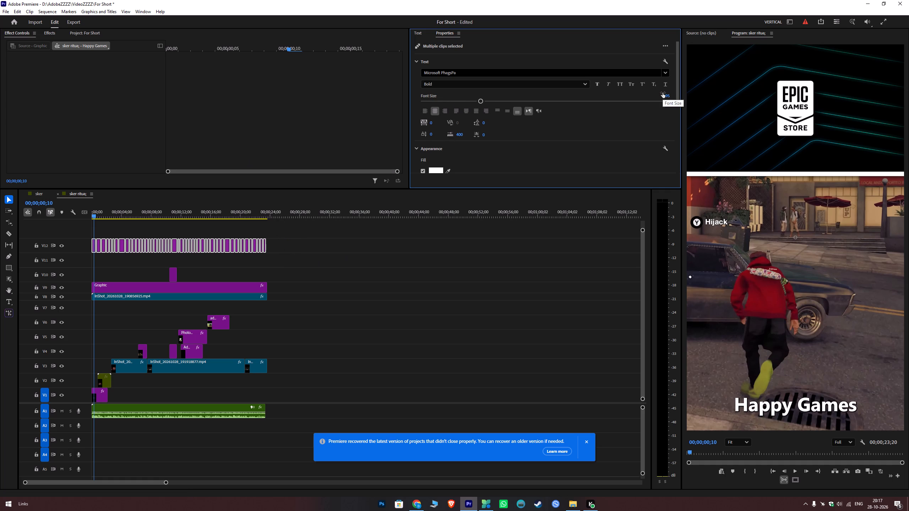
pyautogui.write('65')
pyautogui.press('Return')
# Play the enlarged captions and lower the Program Monitor's playback resolution to 1/4.
pyautogui.press('space')
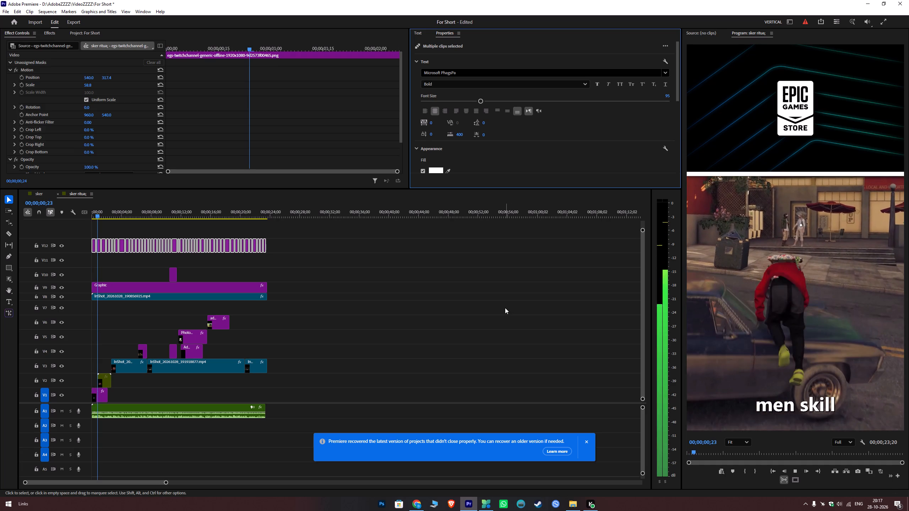
pyautogui.click(848, 443)
pyautogui.click(842, 472)
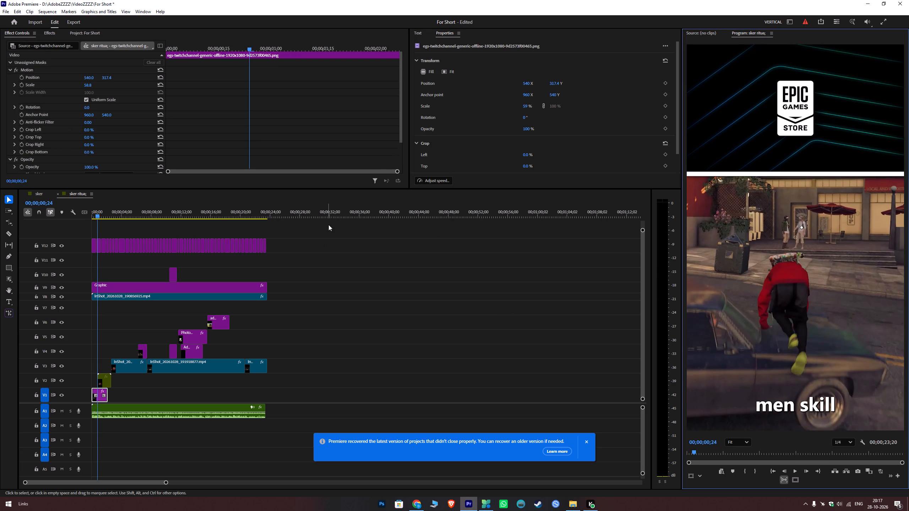
# Examine the shared text, stroke, background and shadow properties and the text list of all the V12 caption graphics.
pyautogui.moveTo(328, 225); pyautogui.dragTo(52, 263)
pyautogui.scroll(-2, 574, 138)
pyautogui.scroll(1, 573, 137)
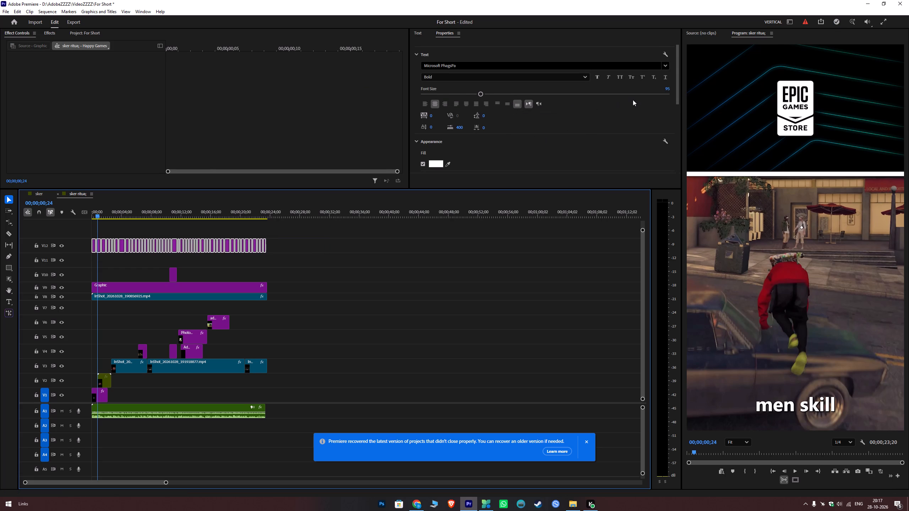
pyautogui.scroll(-16, 585, 126)
pyautogui.scroll(-3, 569, 79)
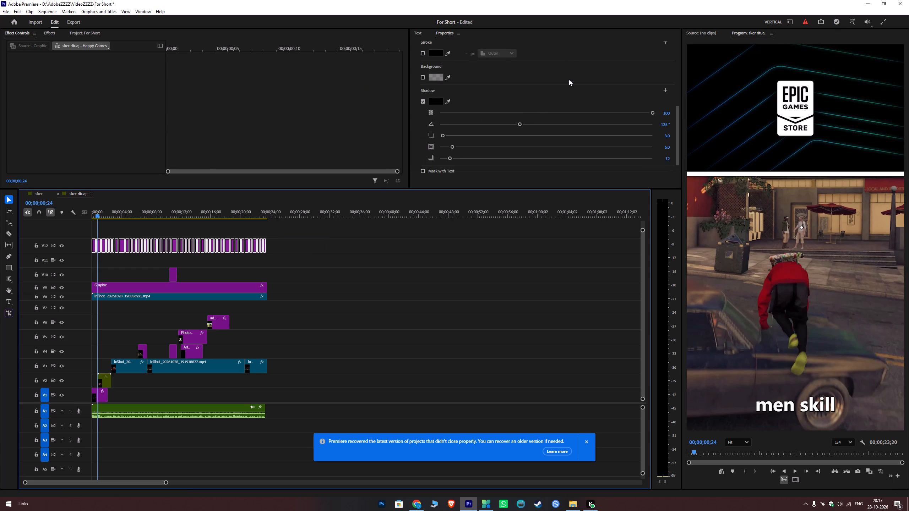
pyautogui.scroll(20, 569, 79)
pyautogui.scroll(5, 569, 79)
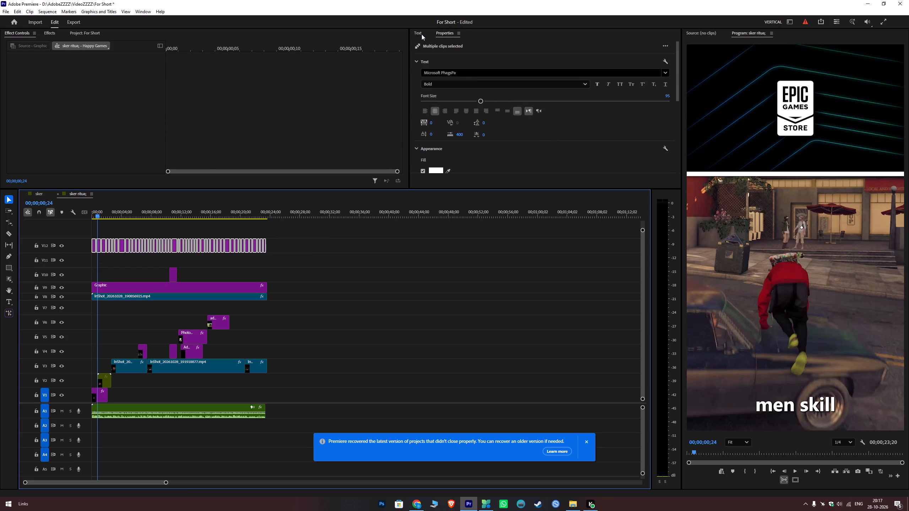
pyautogui.click(421, 33)
pyautogui.click(443, 30)
pyautogui.click(423, 33)
pyautogui.click(448, 39)
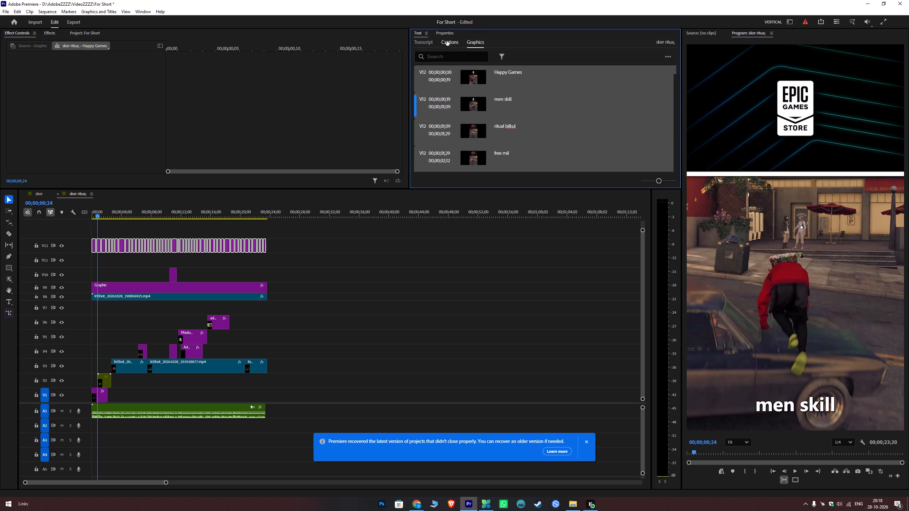
pyautogui.click(423, 44)
pyautogui.click(454, 31)
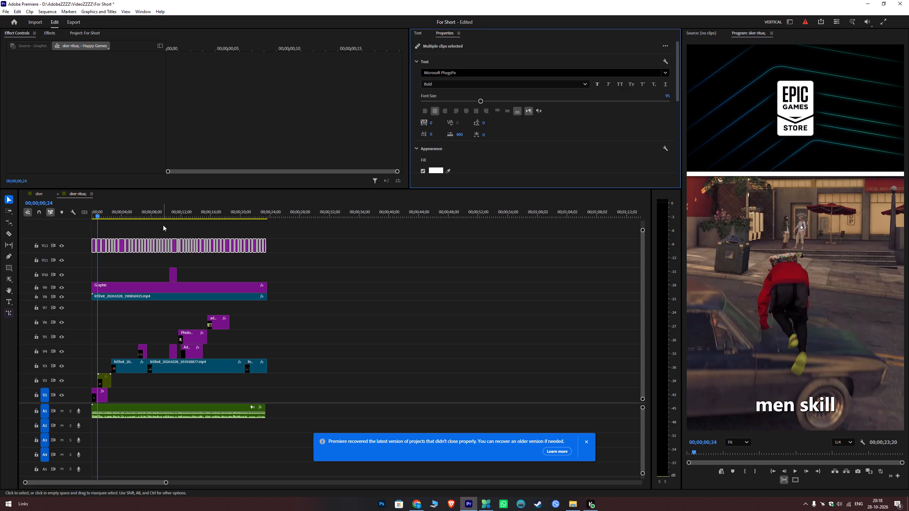
# Open the Effect Controls and Properties for the "hai. Zombies" caption graphic on V12.
pyautogui.click(47, 35)
pyautogui.click(24, 35)
pyautogui.click(123, 232)
pyautogui.doubleClick(121, 248)
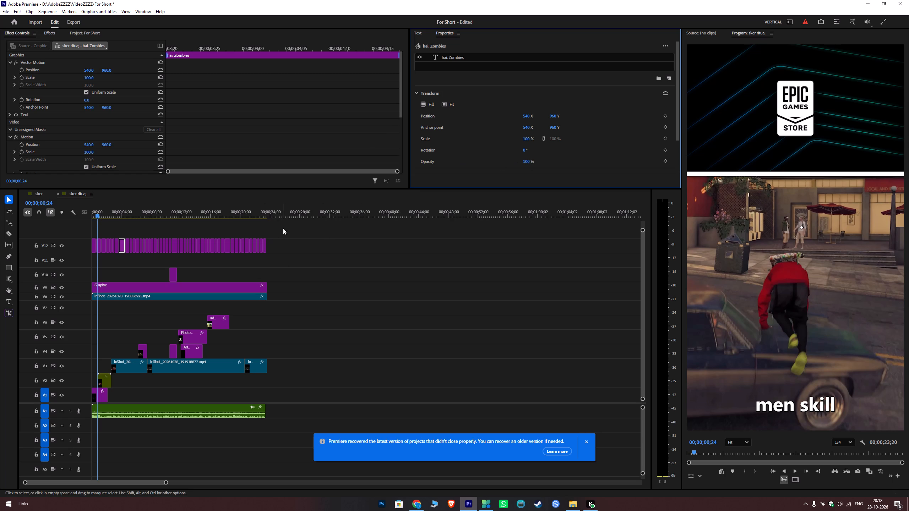
# Set the text of all the V12 caption graphics to top vertical alignment.
pyautogui.moveTo(283, 228); pyautogui.dragTo(61, 260)
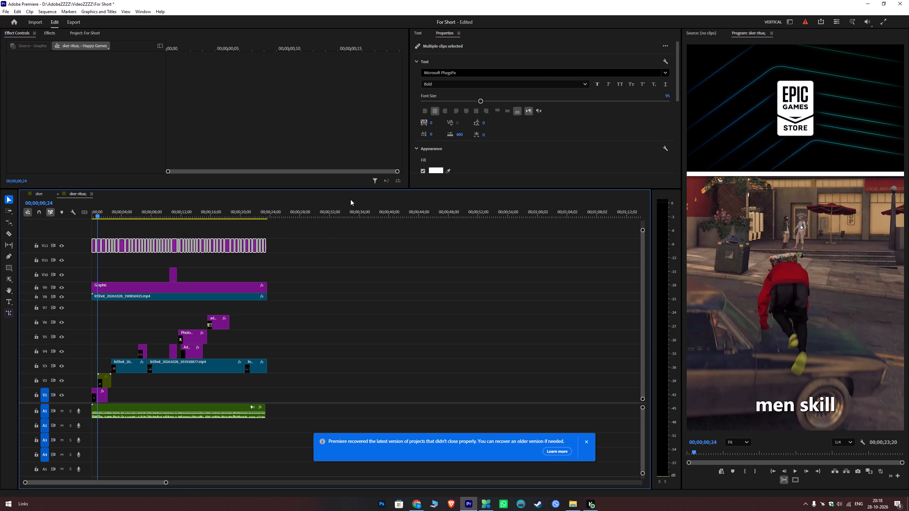
pyautogui.doubleClick(17, 45)
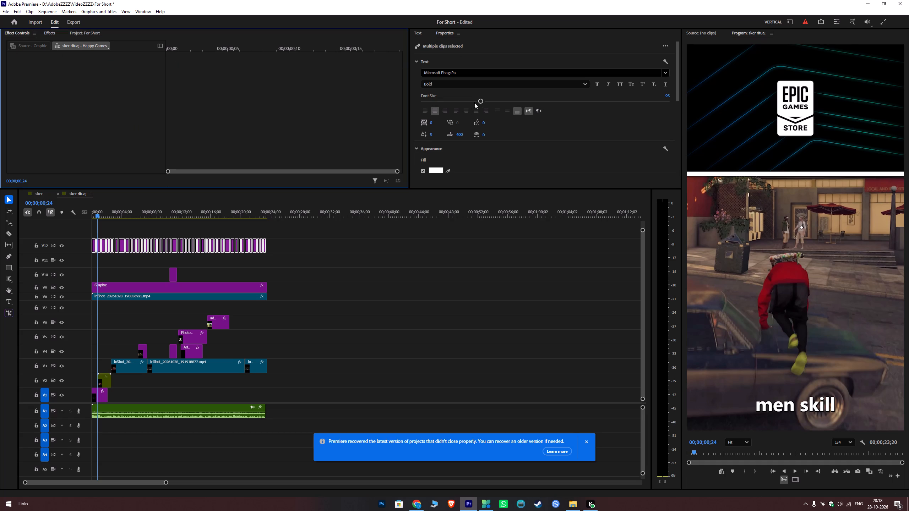
pyautogui.click(510, 111)
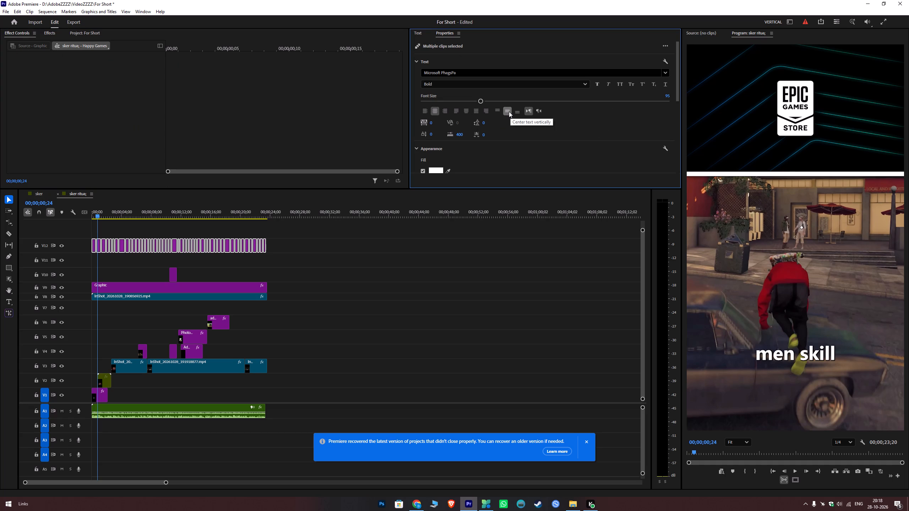
pyautogui.click(499, 110)
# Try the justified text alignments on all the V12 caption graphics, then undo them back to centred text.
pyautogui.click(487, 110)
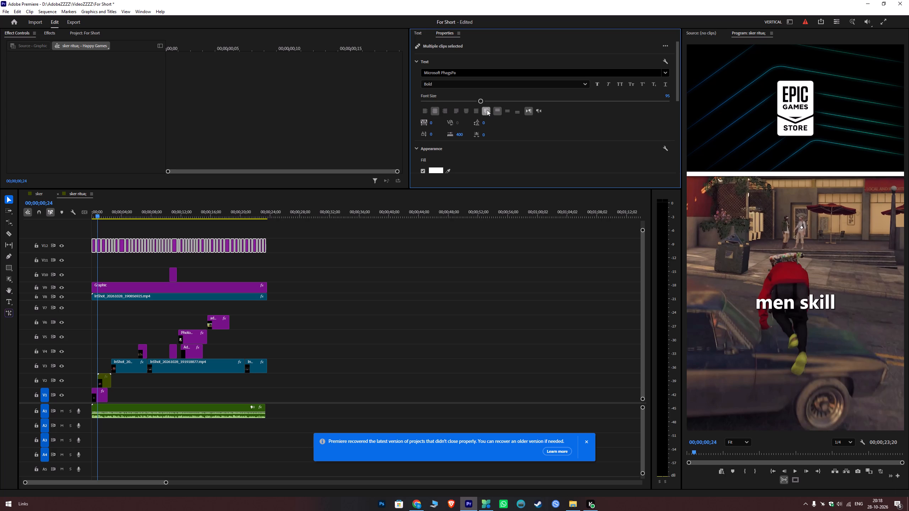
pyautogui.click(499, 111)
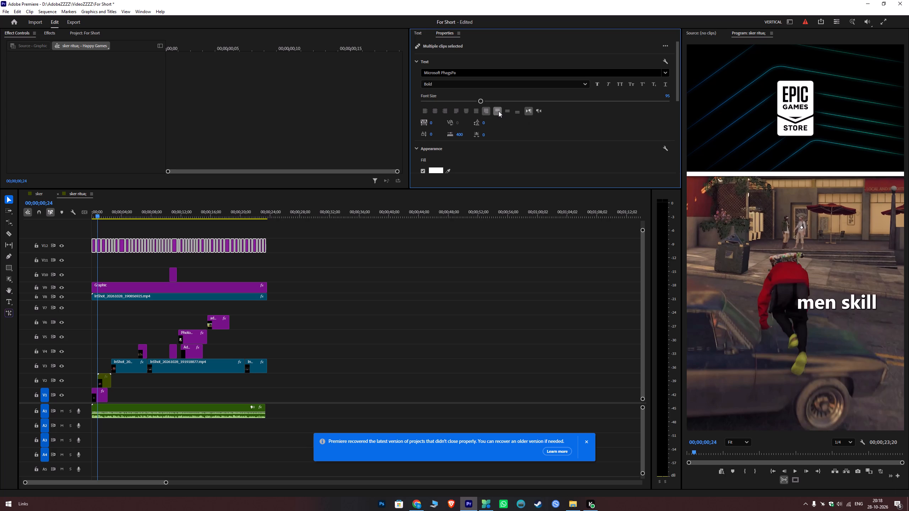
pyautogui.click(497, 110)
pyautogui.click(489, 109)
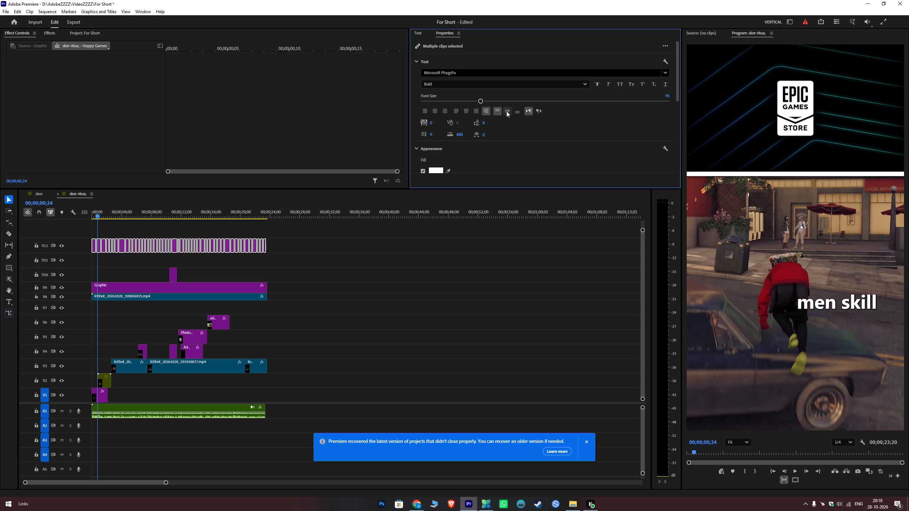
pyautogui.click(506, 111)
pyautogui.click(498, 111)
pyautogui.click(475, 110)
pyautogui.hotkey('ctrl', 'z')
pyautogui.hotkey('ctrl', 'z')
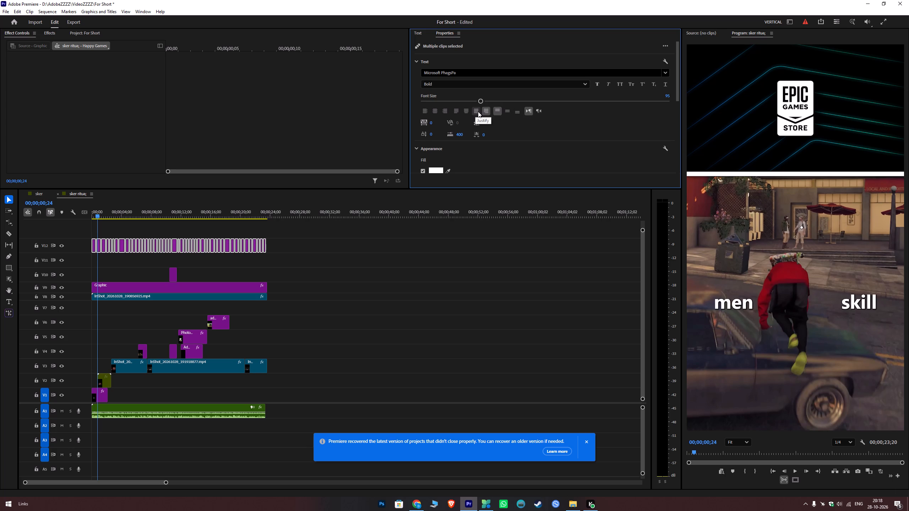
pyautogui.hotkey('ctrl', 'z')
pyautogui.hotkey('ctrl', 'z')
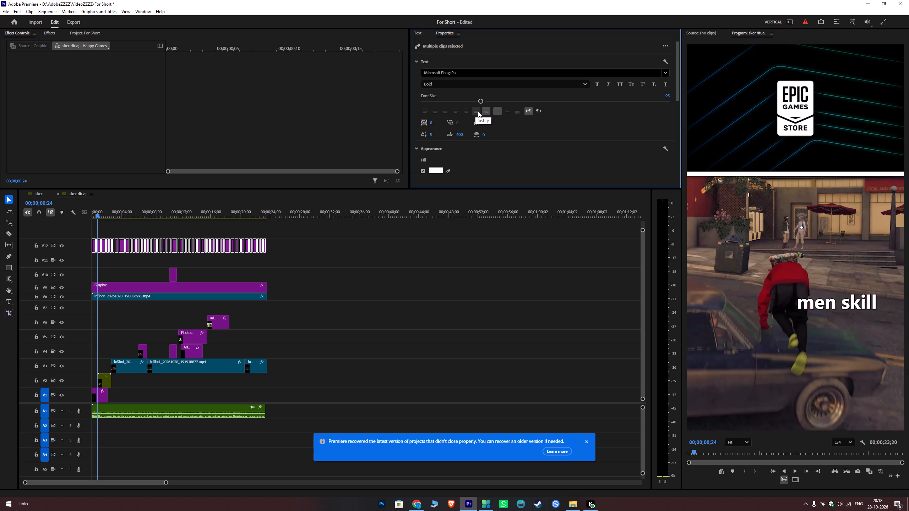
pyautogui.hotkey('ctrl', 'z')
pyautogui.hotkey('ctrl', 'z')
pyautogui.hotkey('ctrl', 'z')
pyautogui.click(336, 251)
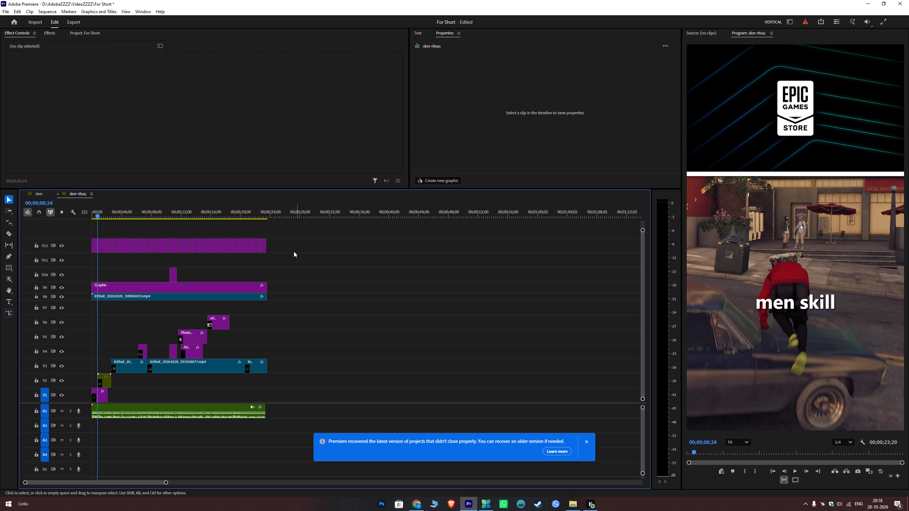
# Check the shared appearance settings of the V12 caption graphics and play the opening captions.
pyautogui.moveTo(307, 239); pyautogui.dragTo(65, 255)
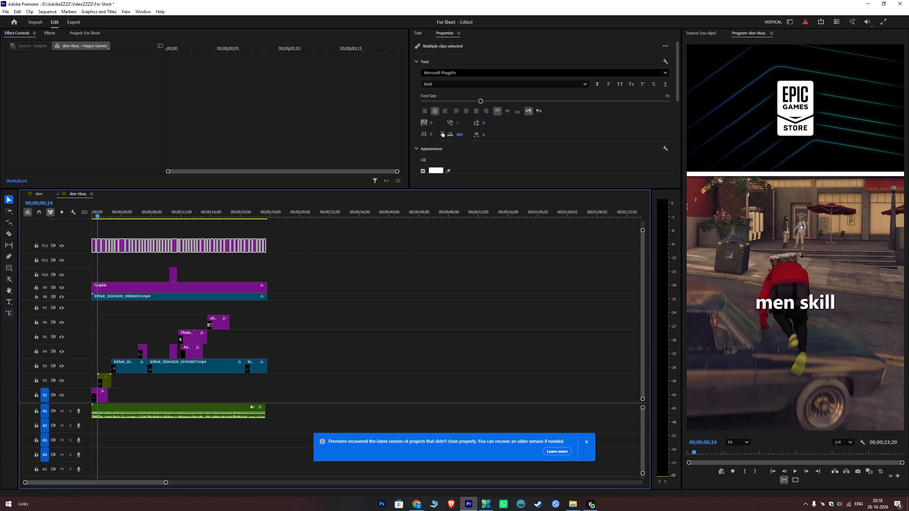
pyautogui.scroll(-19, 526, 142)
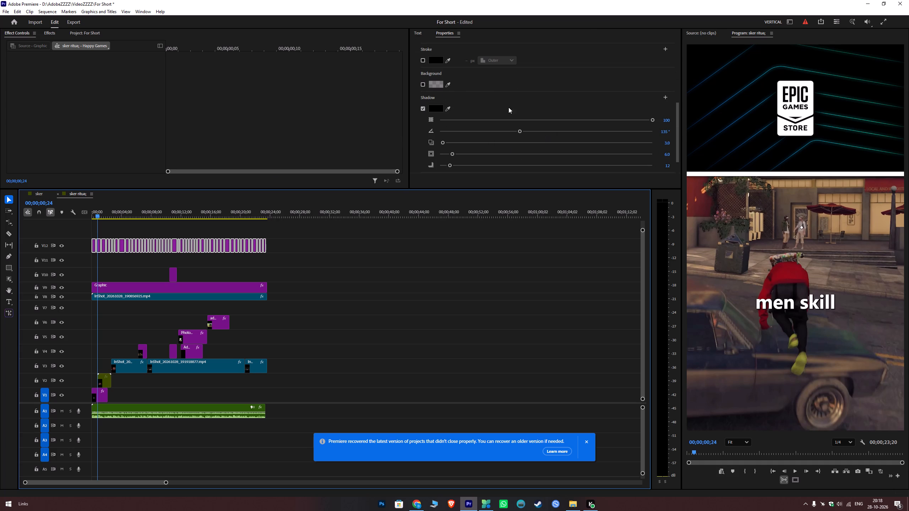
pyautogui.scroll(-7, 523, 99)
pyautogui.click(297, 246)
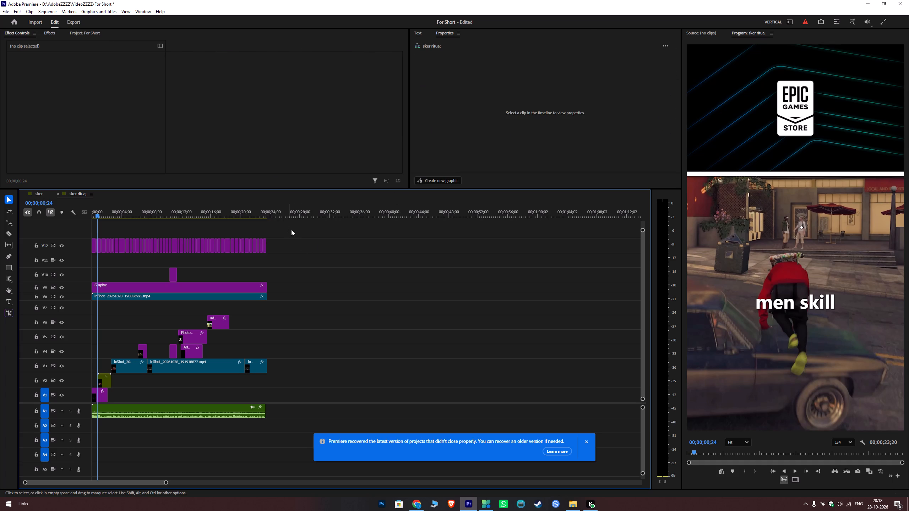
pyautogui.press('space')
pyautogui.press('space')
pyautogui.press('space')
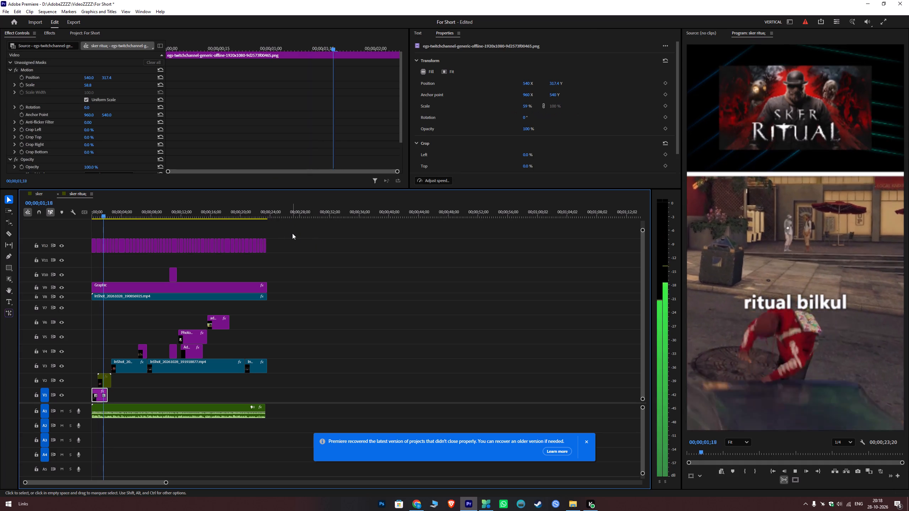
pyautogui.press('space')
# Look for the editable text of the V12 captions in the Transcript and Captions views and in the Properties.
pyautogui.moveTo(319, 235); pyautogui.dragTo(79, 258)
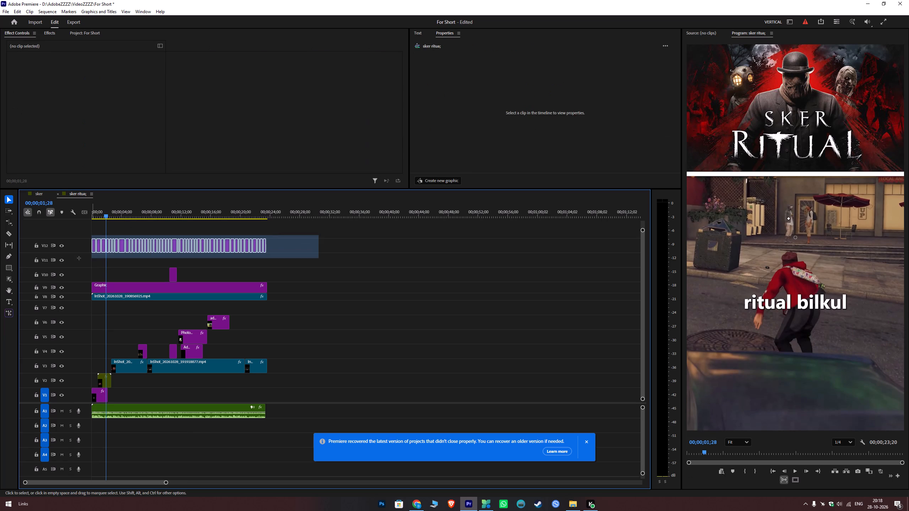
pyautogui.moveTo(79, 258); pyautogui.dragTo(70, 258)
pyautogui.click(419, 34)
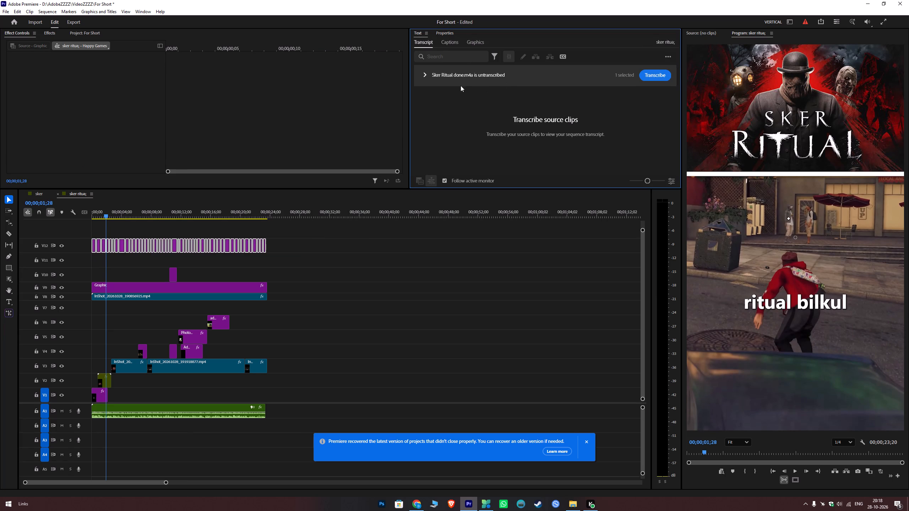
pyautogui.click(451, 43)
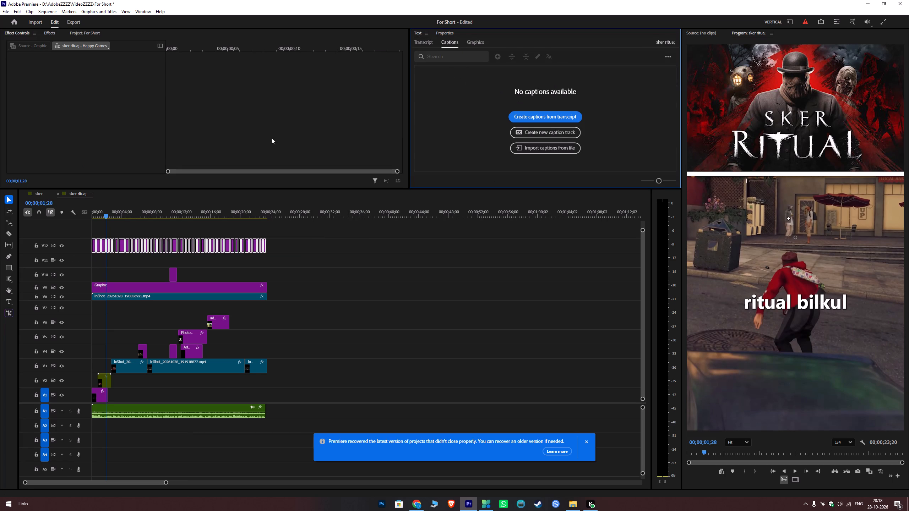
pyautogui.click(117, 230)
pyautogui.doubleClick(122, 244)
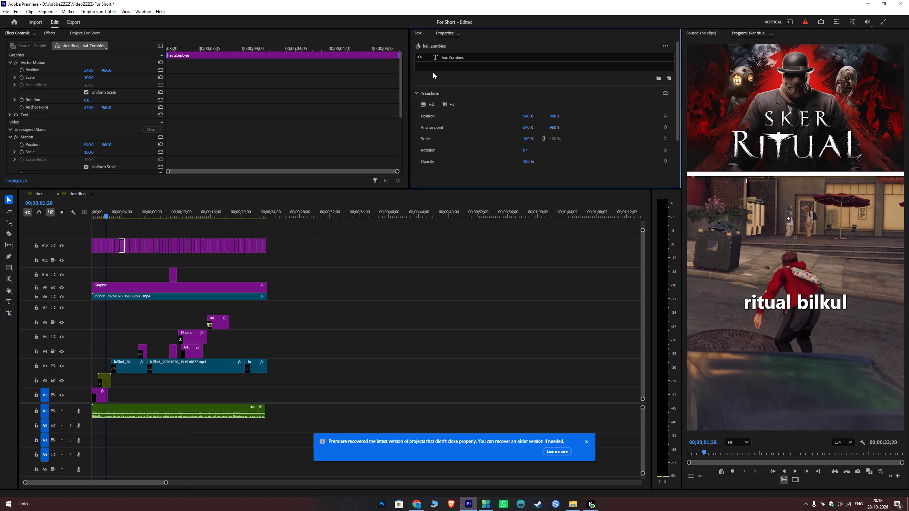
pyautogui.moveTo(284, 240); pyautogui.dragTo(75, 244)
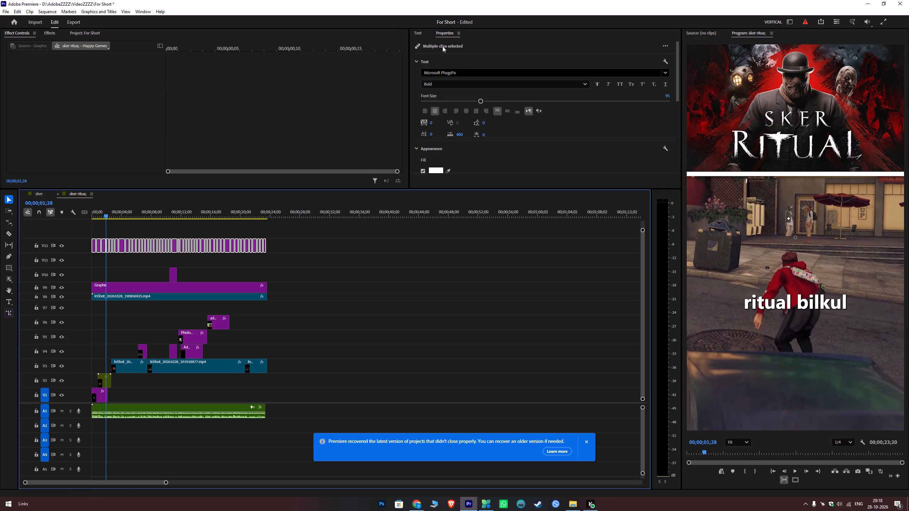
pyautogui.click(415, 32)
pyautogui.click(438, 31)
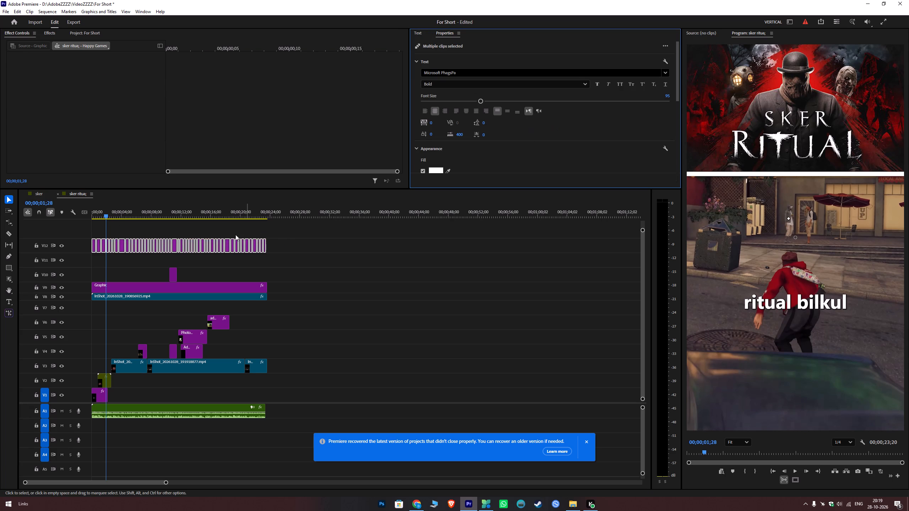
pyautogui.click(214, 237)
pyautogui.click(93, 245)
# Return the playhead to the sequence start and open the list of graphics texts.
pyautogui.moveTo(104, 215); pyautogui.dragTo(67, 219)
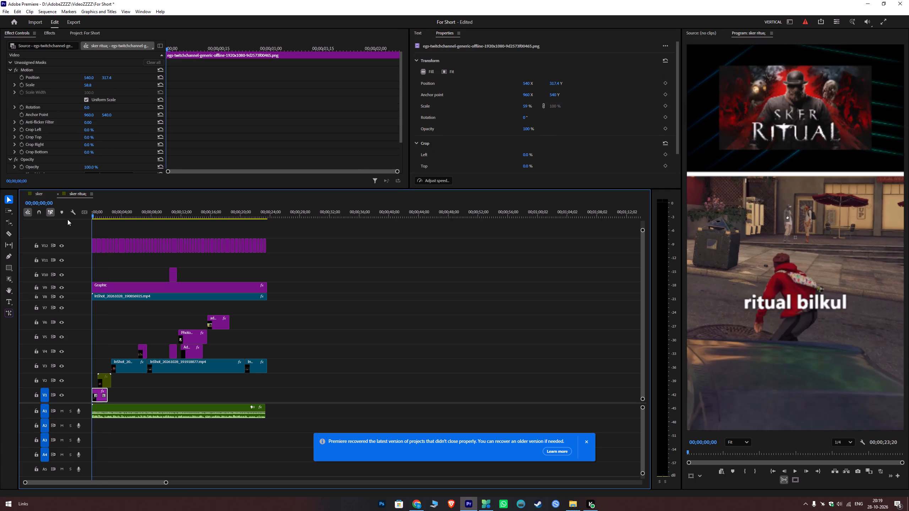
pyautogui.moveTo(67, 219); pyautogui.dragTo(67, 220)
pyautogui.keyDown('alt'); pyautogui.scroll(6, 156, 243); pyautogui.keyUp('alt')
pyautogui.click(423, 30)
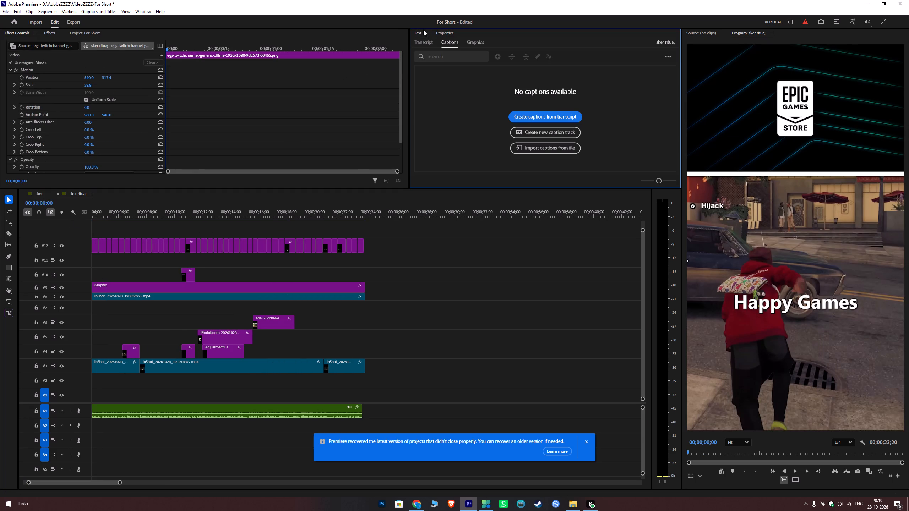
pyautogui.doubleClick(93, 244)
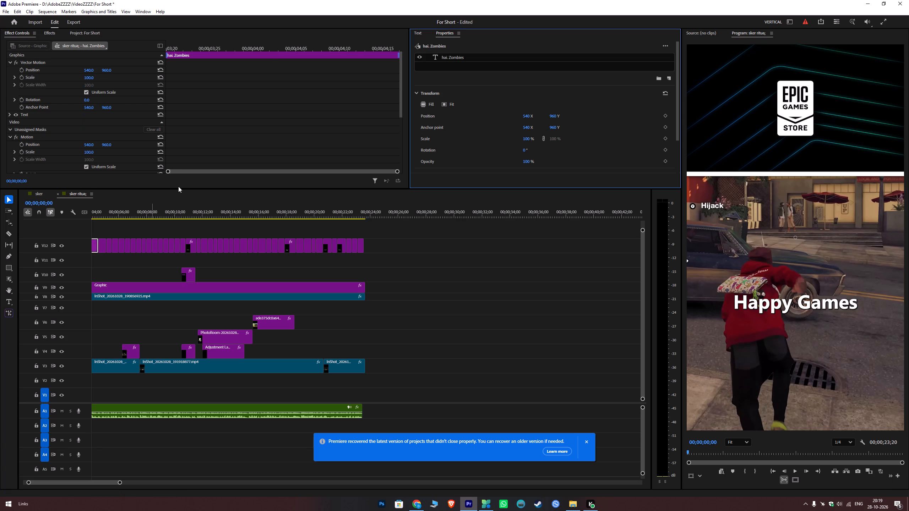
pyautogui.click(420, 33)
pyautogui.click(424, 45)
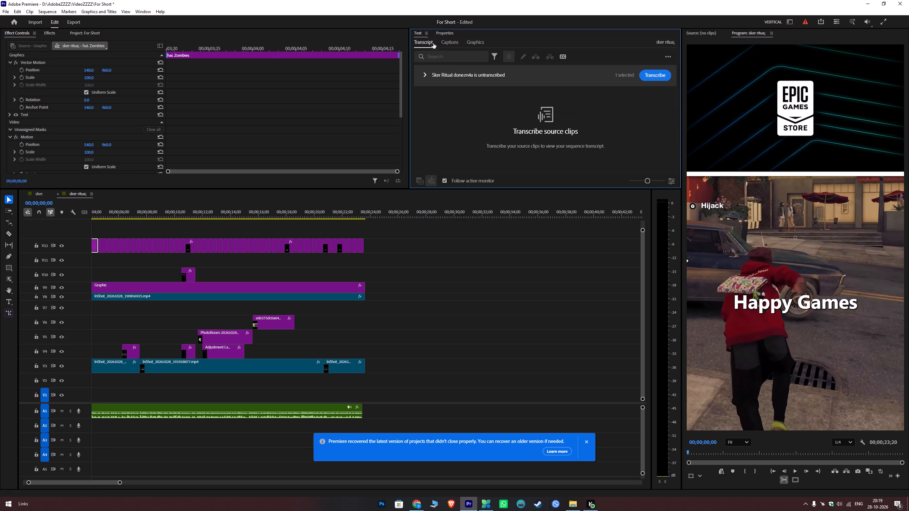
pyautogui.click(454, 44)
pyautogui.click(482, 41)
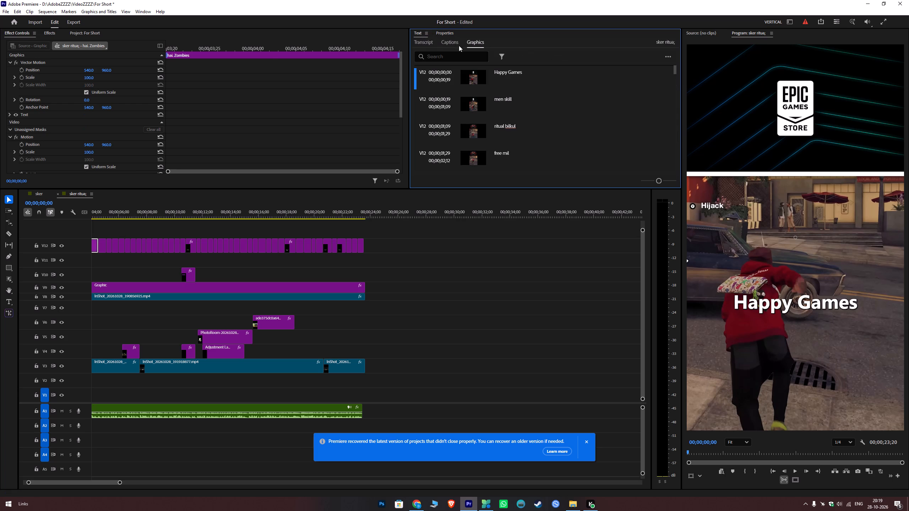
# Change the first caption graphic's text from "Happy Games" to "Epic Games".
pyautogui.doubleClick(510, 70)
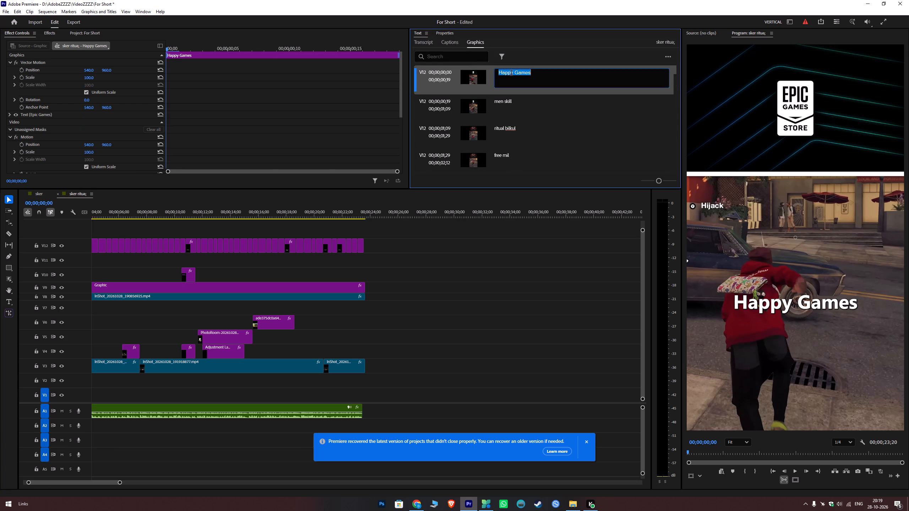
pyautogui.hotkey('shift', 'e')
pyautogui.press('p')
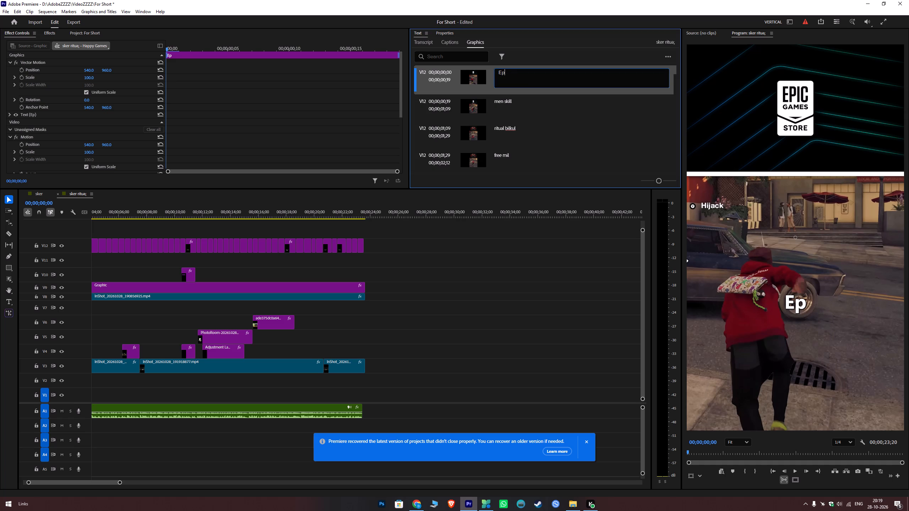
pyautogui.press('i')
pyautogui.write('c Ga')
pyautogui.press('BackSpace')
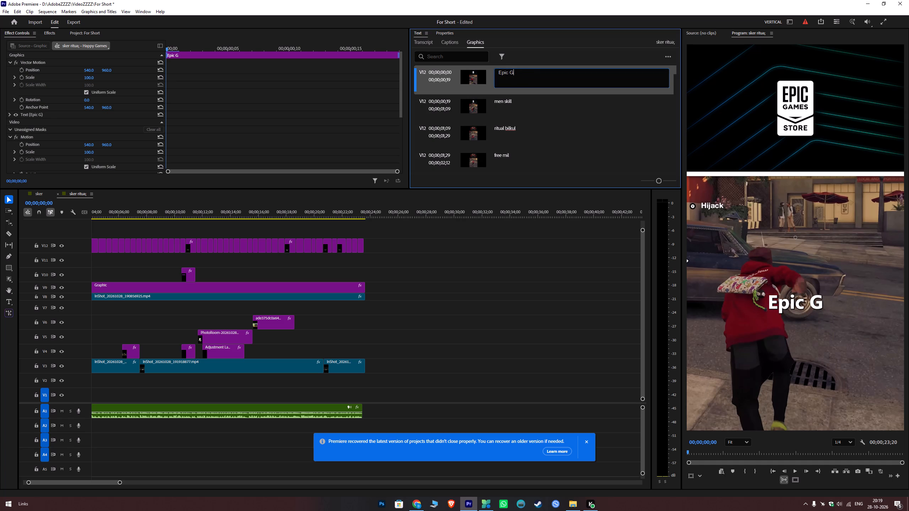
pyautogui.write('ames')
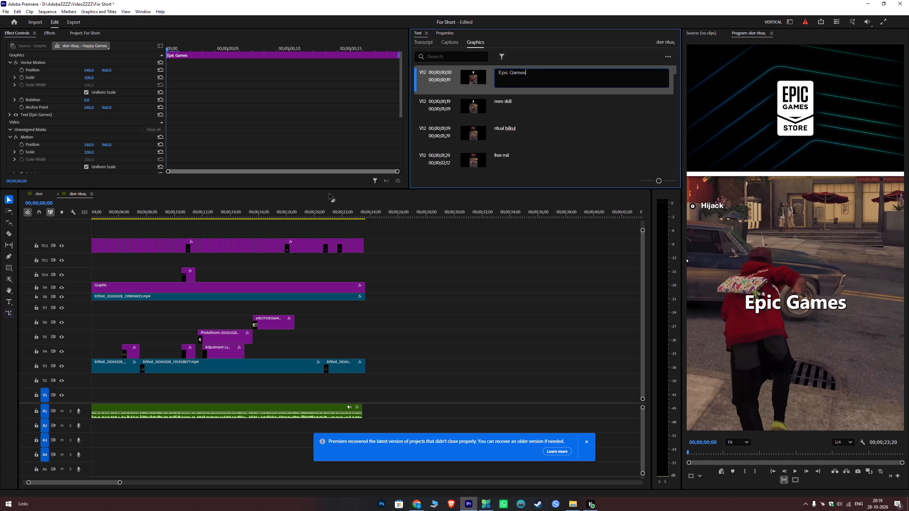
# Change the second V12 caption graphic's text from "men skill" to "mai sker".
pyautogui.click(505, 100)
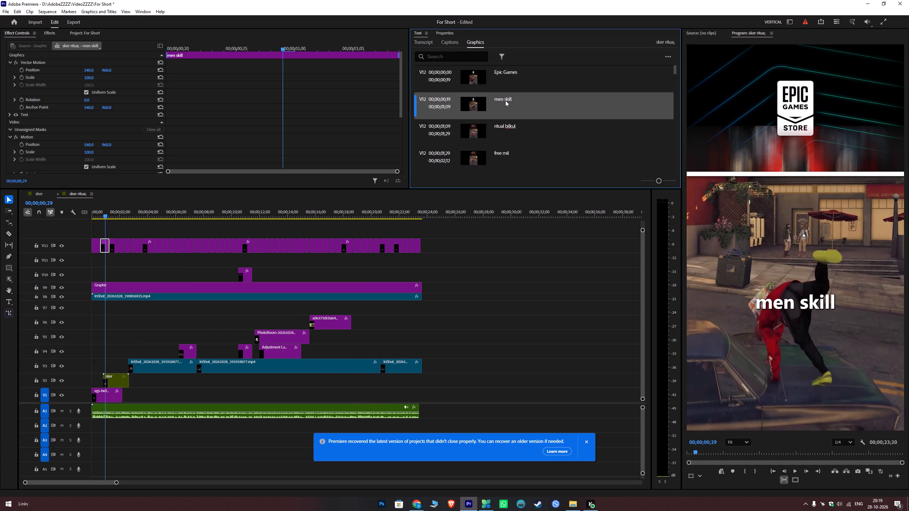
pyautogui.doubleClick(502, 97)
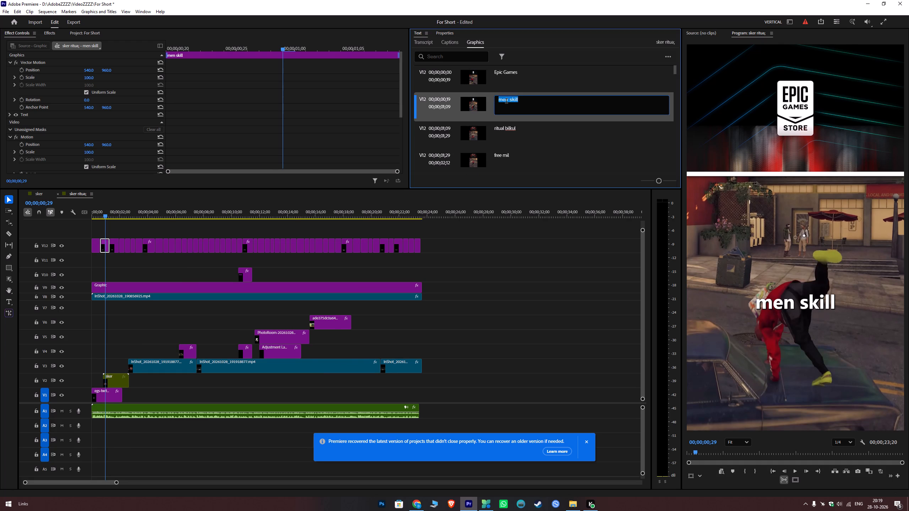
pyautogui.click(508, 99)
pyautogui.press('BackSpace')
pyautogui.press('BackSpace')
pyautogui.write('ai')
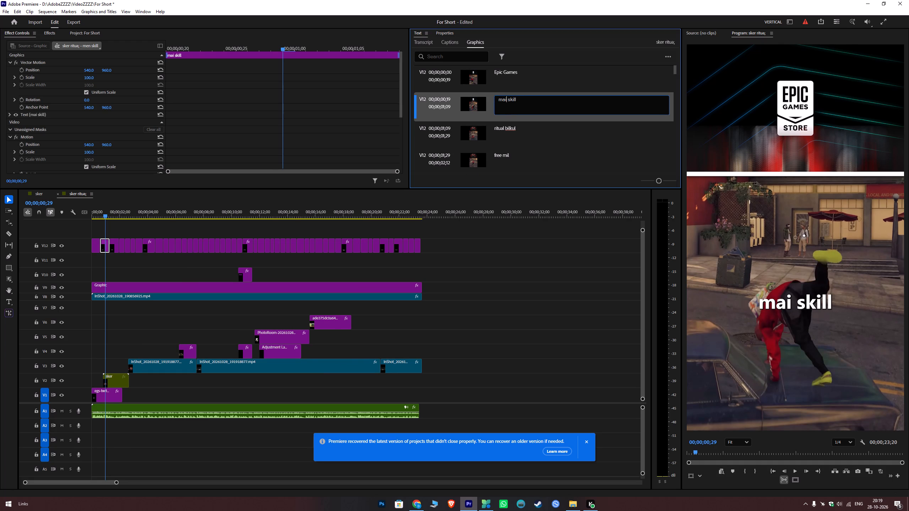
pyautogui.moveTo(520, 100); pyautogui.dragTo(513, 106)
pyautogui.press('BackSpace')
pyautogui.write('er')
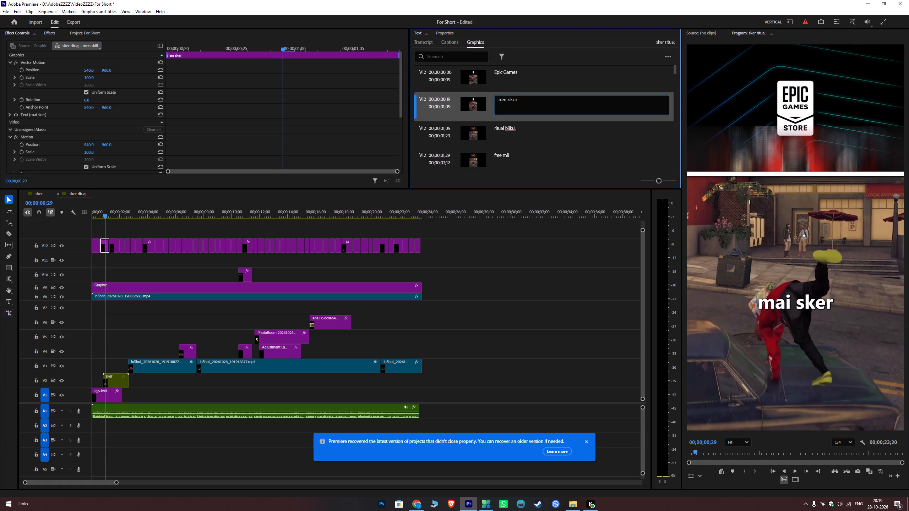
# Play on from the "ritual bilkul" caption and remove the full stop from the "rahi hai." caption.
pyautogui.click(517, 126)
pyautogui.press('space')
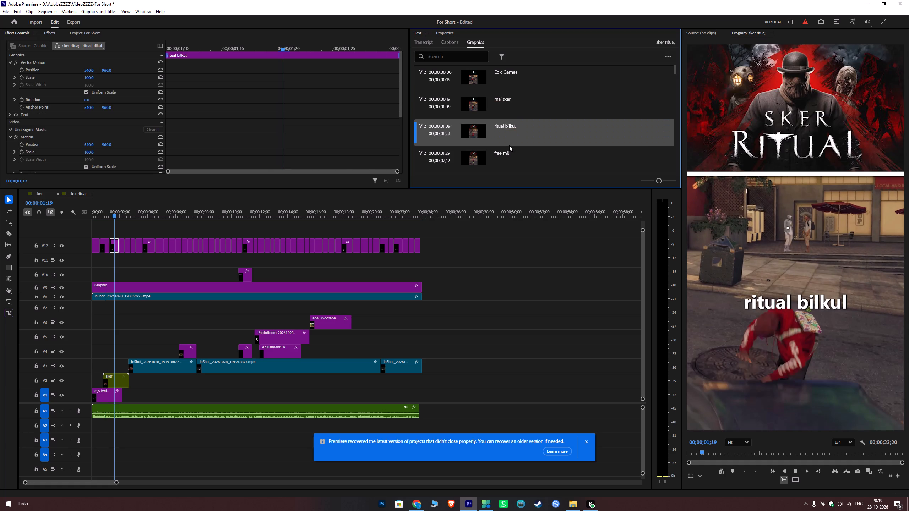
pyautogui.press('space')
pyautogui.doubleClick(510, 111)
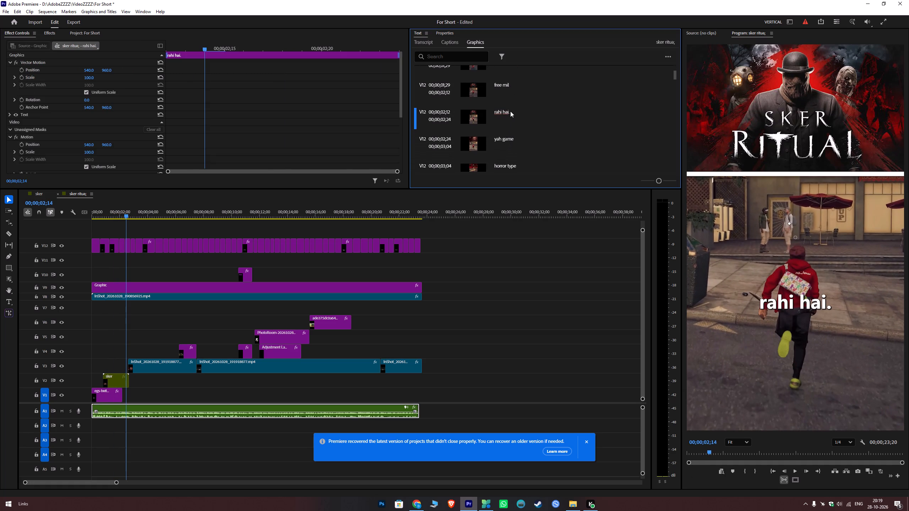
pyautogui.click(526, 114)
pyautogui.press('BackSpace')
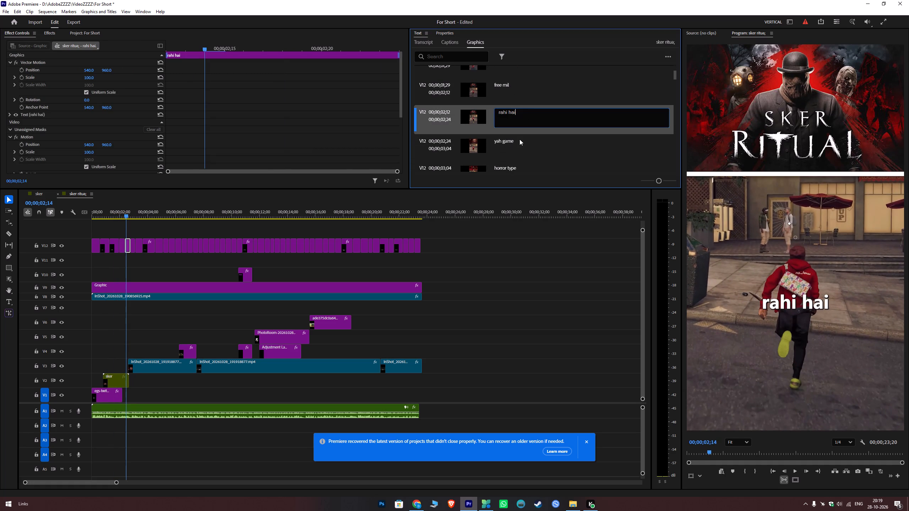
# Listen to the "yah game" caption and change its text to "yee game".
pyautogui.click(519, 139)
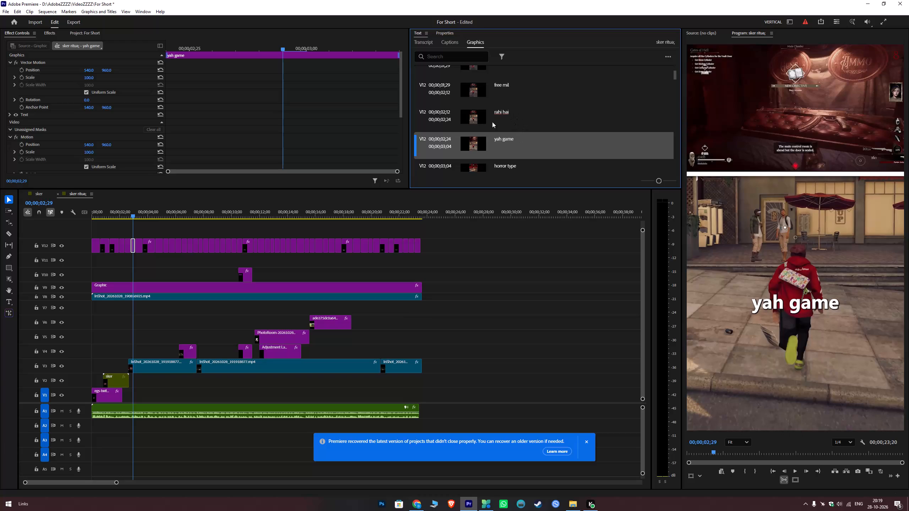
pyautogui.click(121, 214)
pyautogui.press('space')
pyautogui.press('space')
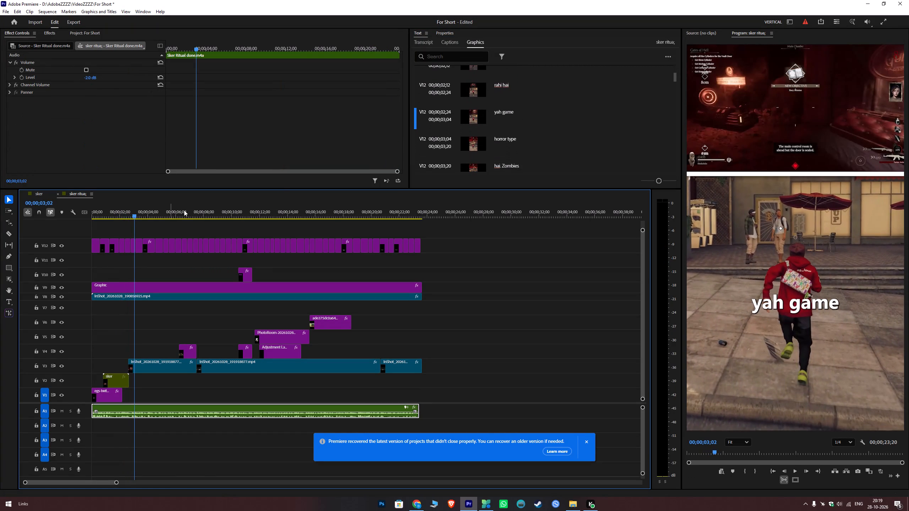
pyautogui.doubleClick(500, 115)
pyautogui.click(508, 113)
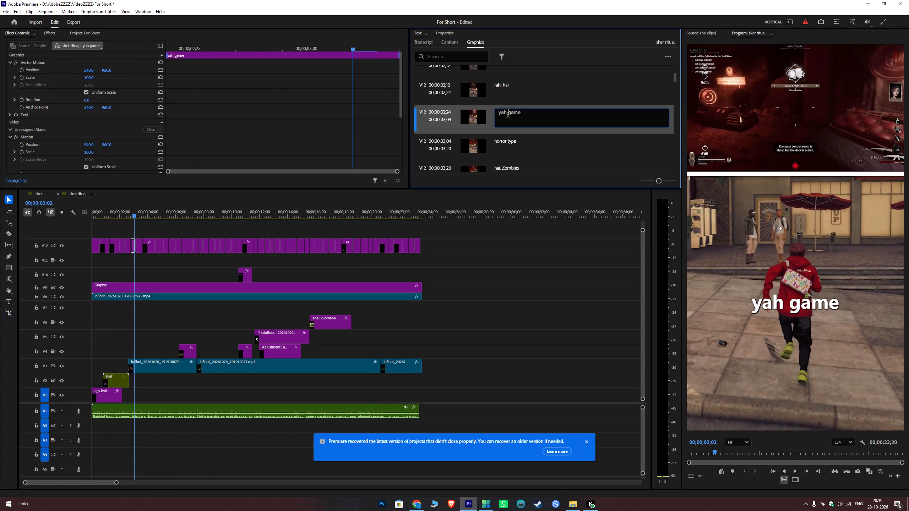
pyautogui.click(506, 116)
pyautogui.press('BackSpace')
pyautogui.press('BackSpace')
pyautogui.write('ww')
pyautogui.press('BackSpace')
pyautogui.press('BackSpace')
pyautogui.write('ee')
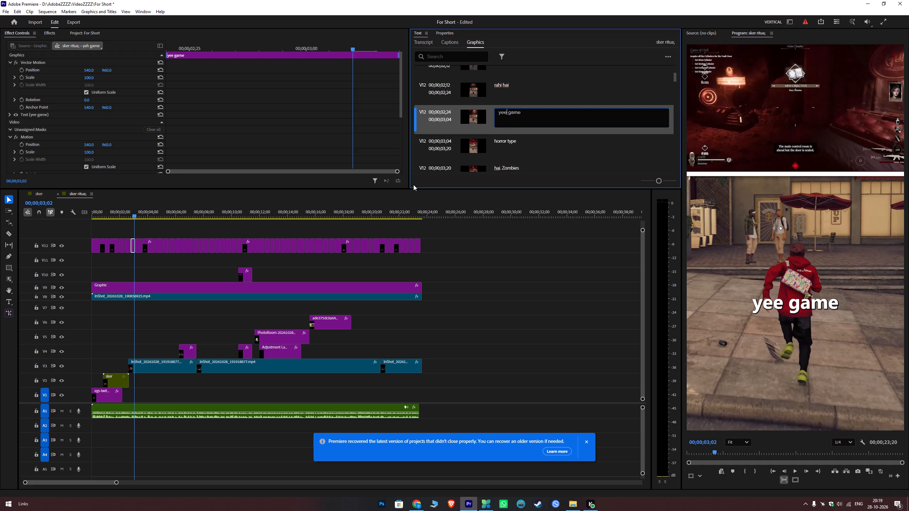
# Play the short in brief bursts from about 2 to 10 seconds, checking each V12 caption against the voiceover.
pyautogui.click(121, 215)
pyautogui.press('space')
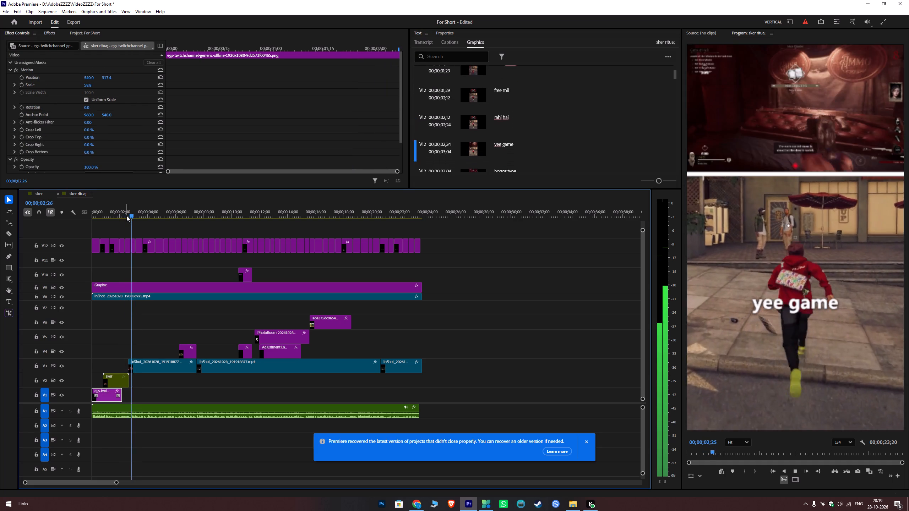
pyautogui.press('space')
pyautogui.press('space')
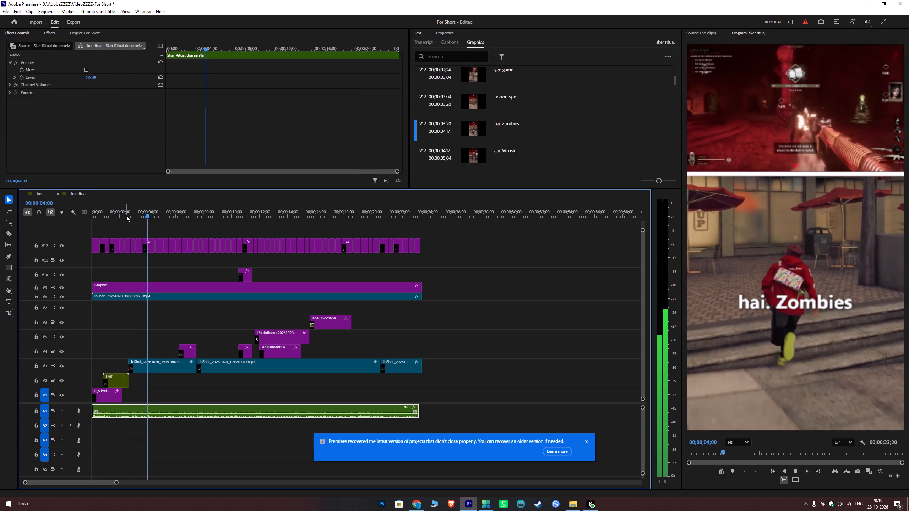
pyautogui.press('space')
pyautogui.press('space')
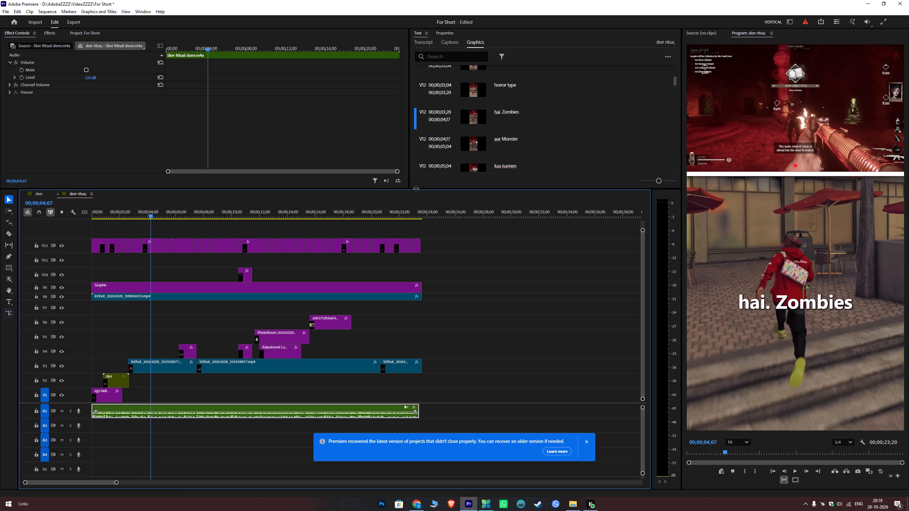
pyautogui.press('space')
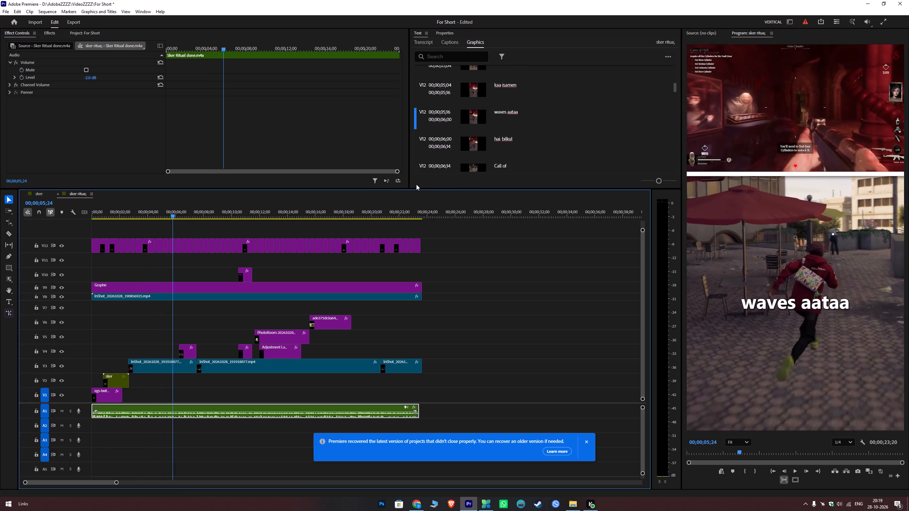
pyautogui.press('space')
pyautogui.press('space')
pyautogui.press('space')
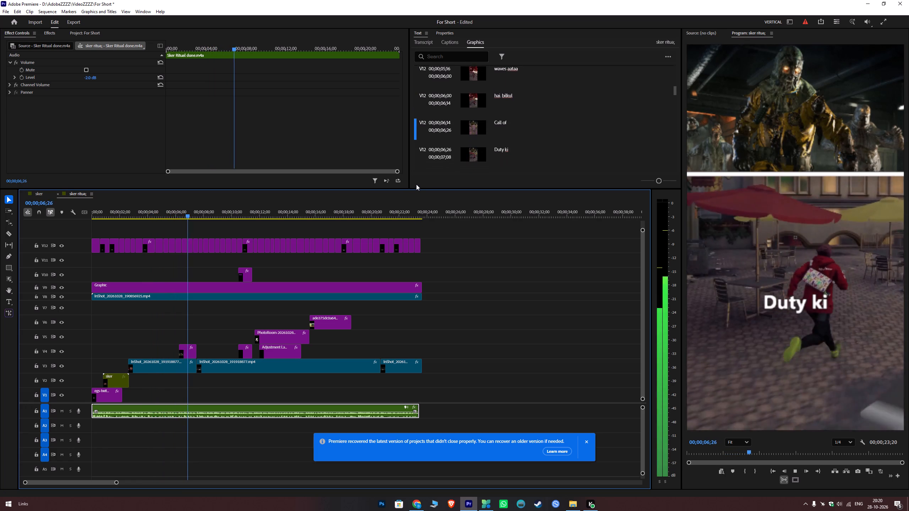
pyautogui.press('space')
pyautogui.press('space')
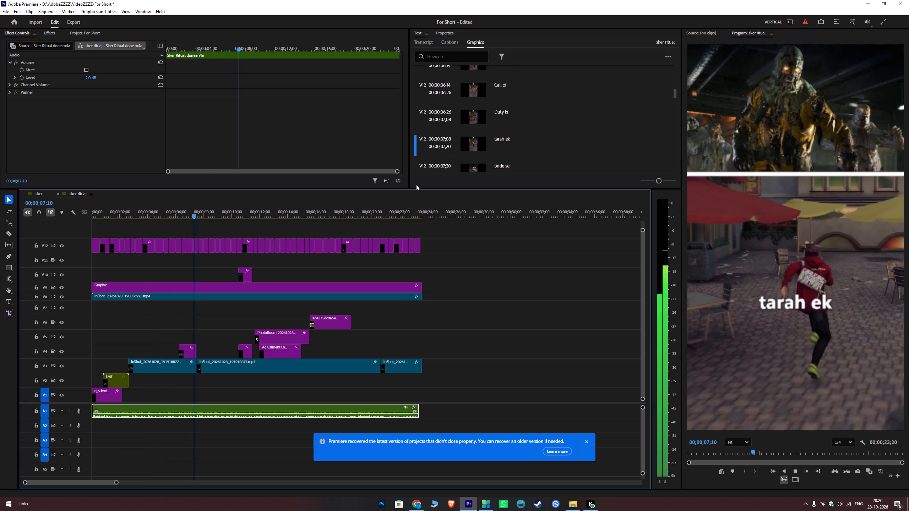
pyautogui.press('space')
pyautogui.press('space')
pyautogui.press('space')
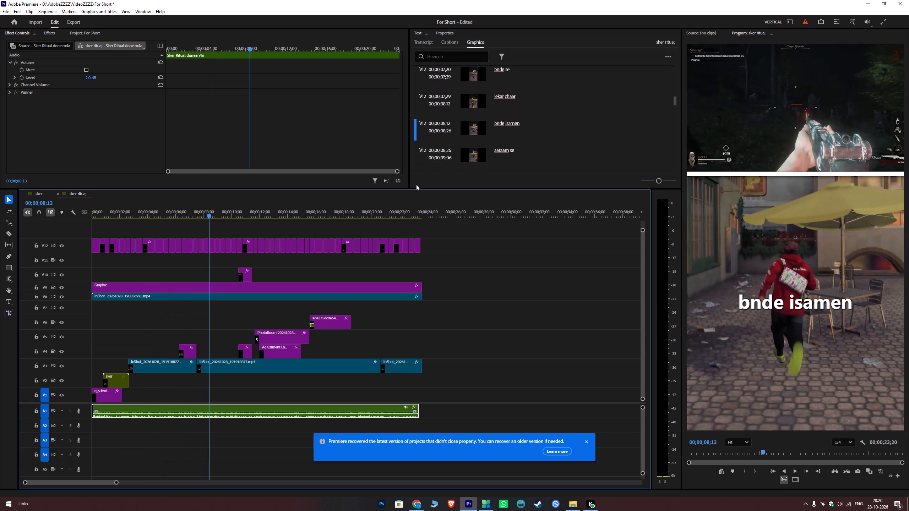
pyautogui.press('space')
pyautogui.press('space')
pyautogui.press('space')
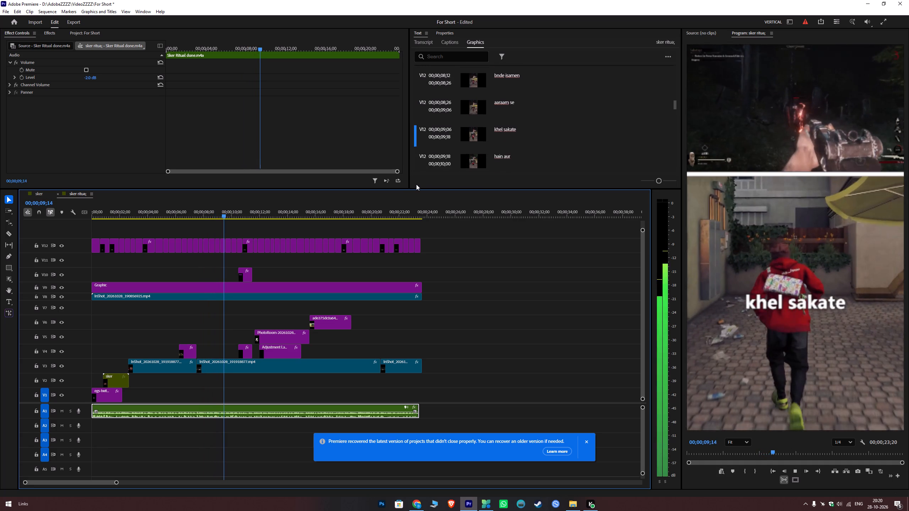
pyautogui.press('space')
pyautogui.press('space')
pyautogui.press('space')
pyautogui.press('space')
pyautogui.press('space')
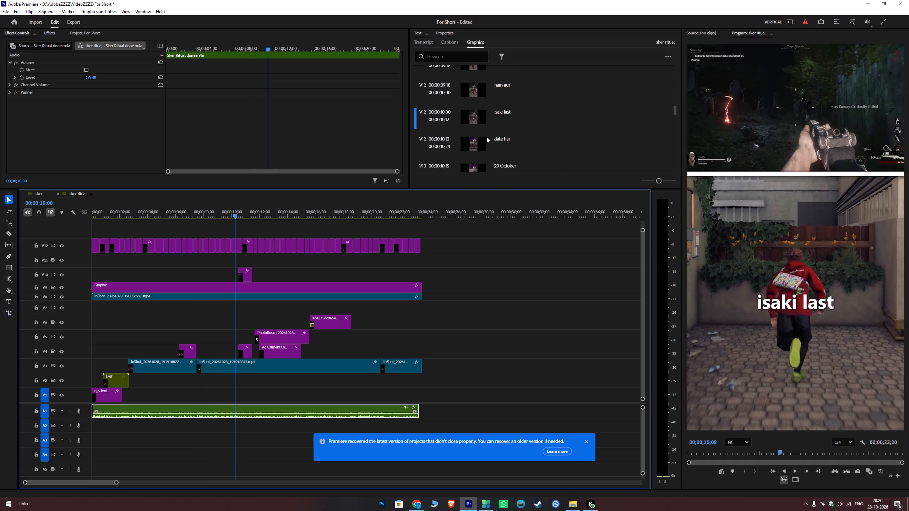
# Change the "isaki last" caption's text to "iski last".
pyautogui.doubleClick(505, 113)
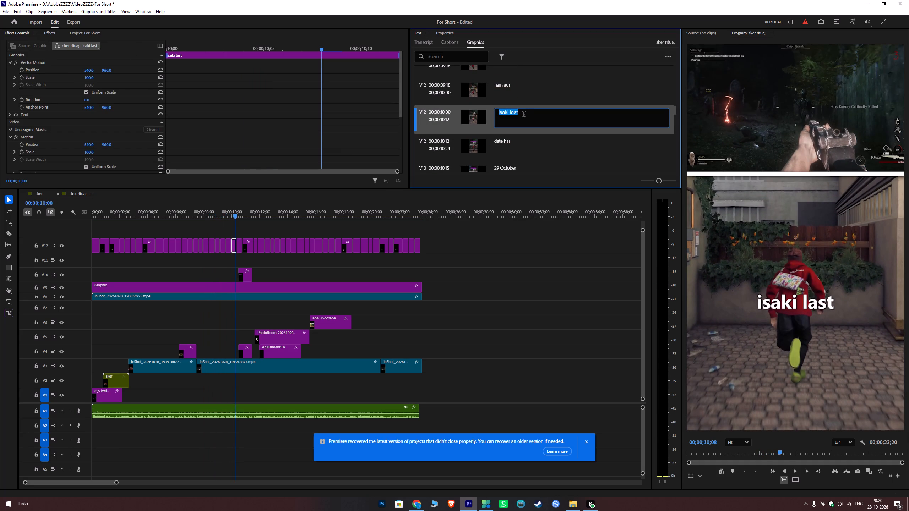
pyautogui.write('is')
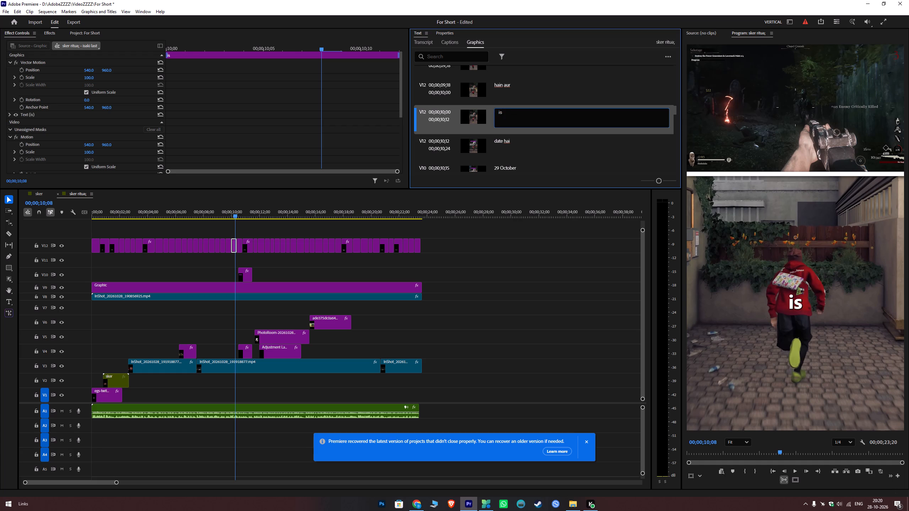
pyautogui.write('ki')
pyautogui.press('space')
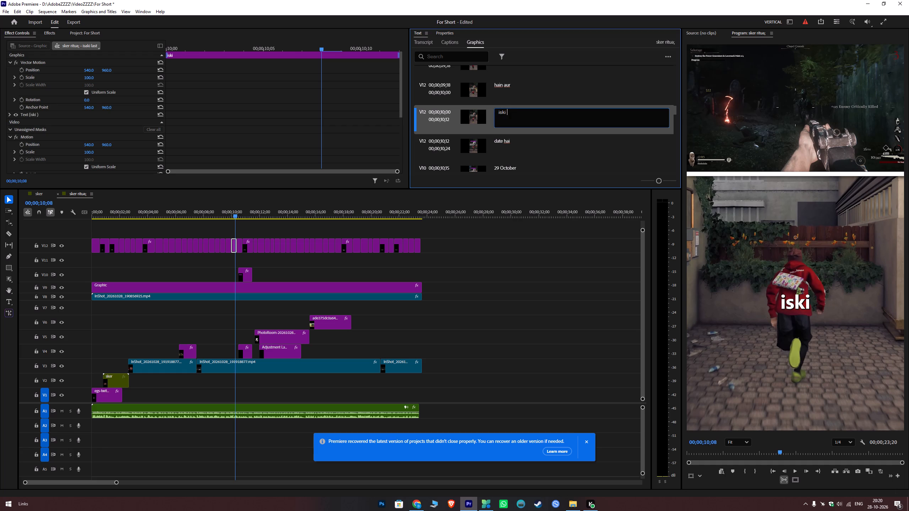
pyautogui.write('last')
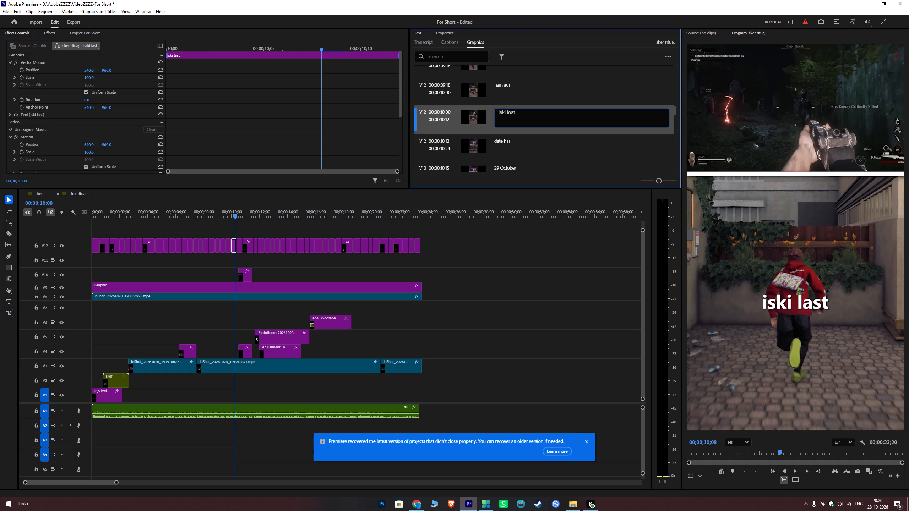
# Play on from the "date hai" caption and open the "unatis October" caption's text for editing.
pyautogui.click(506, 143)
pyautogui.press('space')
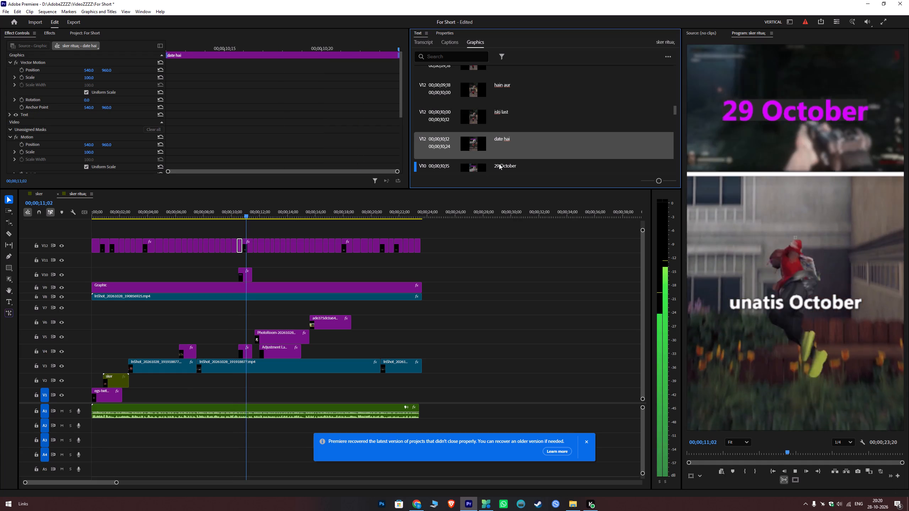
pyautogui.press('space')
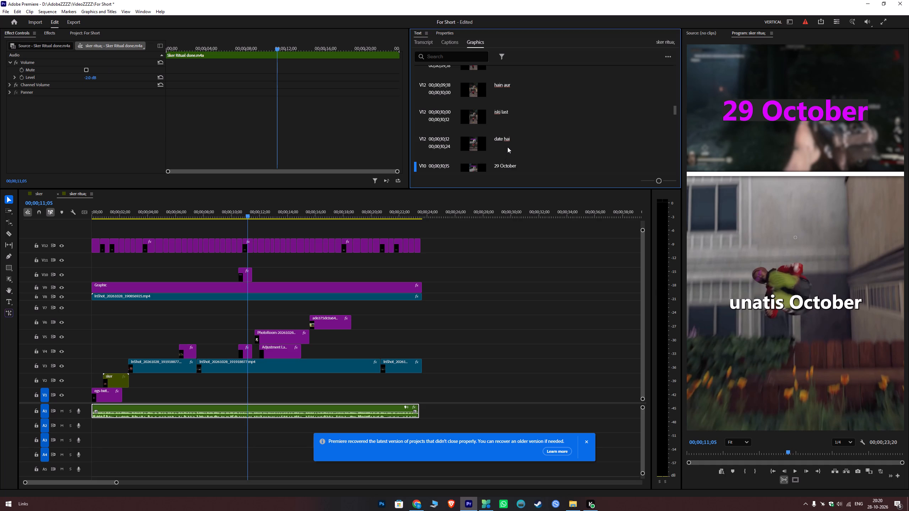
pyautogui.scroll(-12, 507, 147)
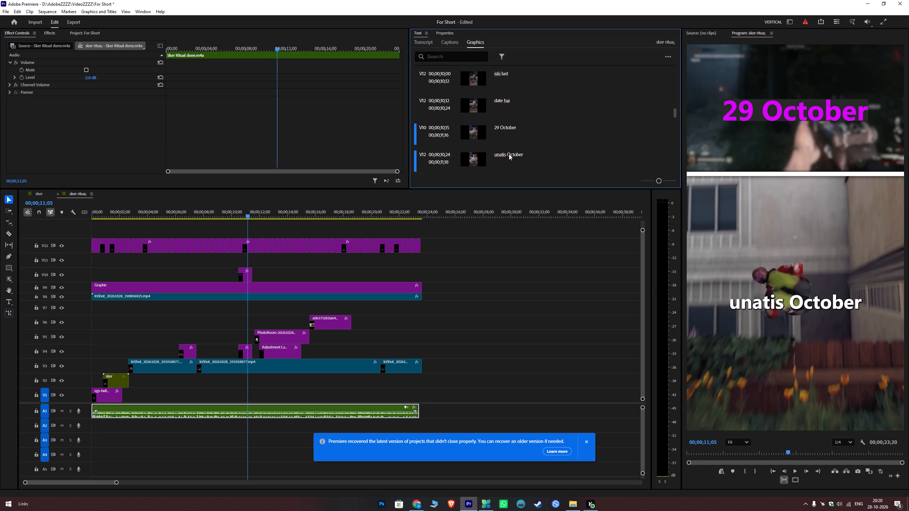
pyautogui.scroll(-5, 509, 154)
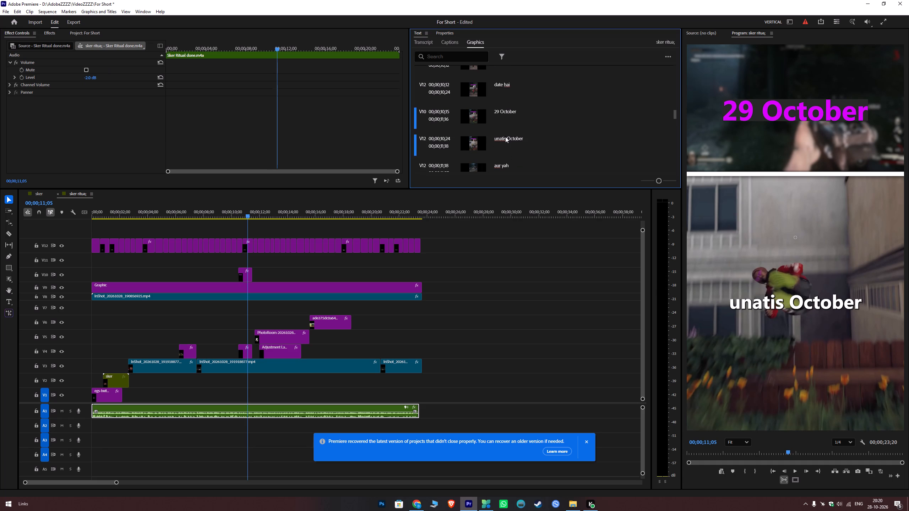
pyautogui.click(505, 137)
pyautogui.click(505, 137)
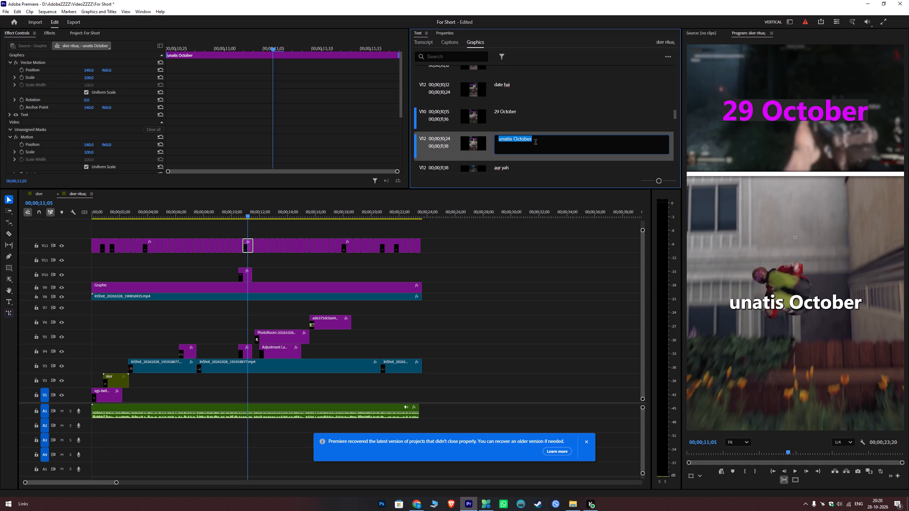
# Replay the section from about 10 to 11 seconds, comparing the "unatis October" caption with the voiceover and the "29 October" graphic.
pyautogui.click(234, 213)
pyautogui.press('space')
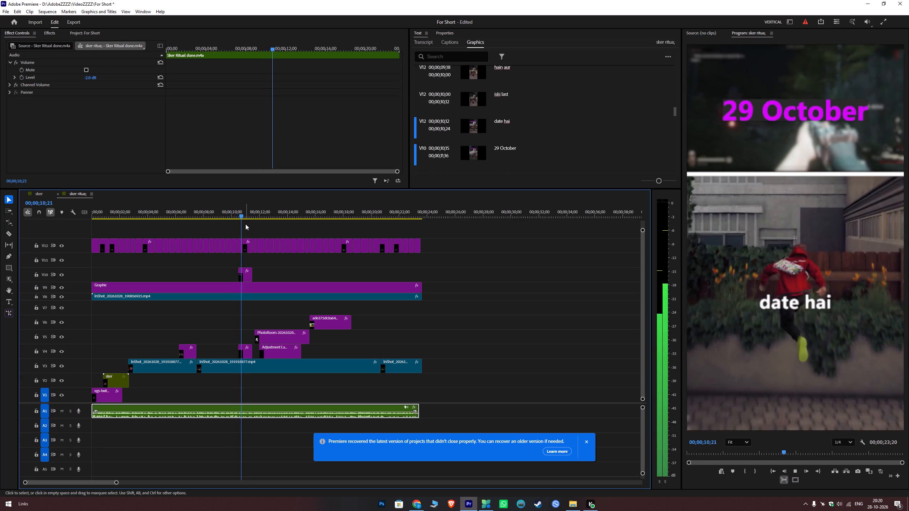
pyautogui.press('space')
pyautogui.press('space')
pyautogui.press('space')
pyautogui.scroll(-3, 503, 164)
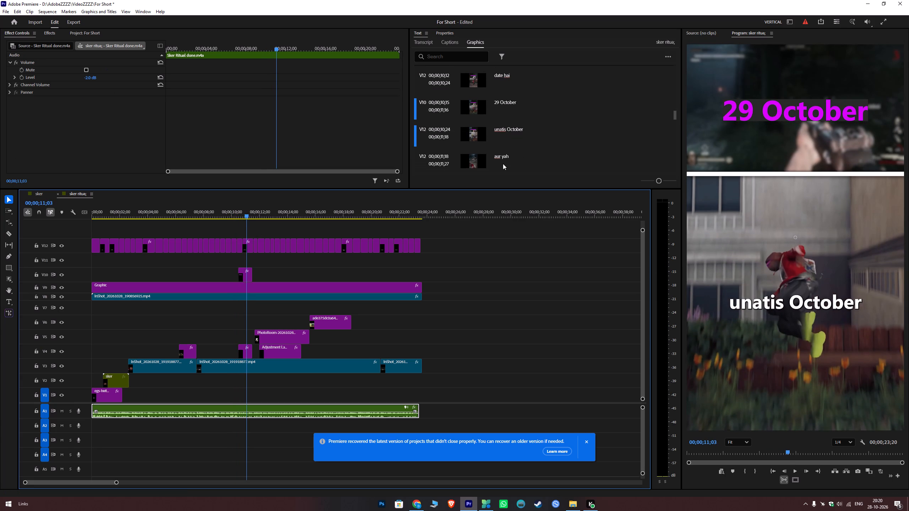
pyautogui.scroll(3, 504, 163)
pyautogui.click(237, 215)
pyautogui.press('space')
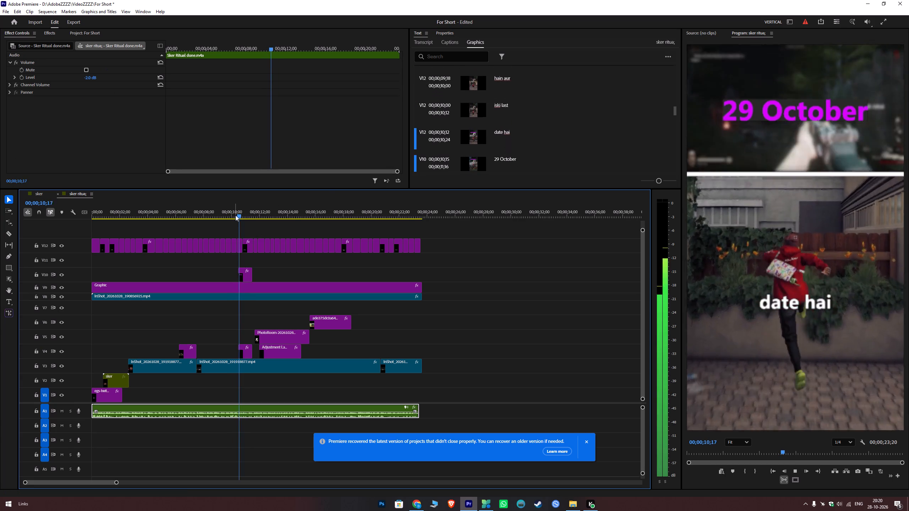
pyautogui.press('space')
# Delete the "unatis October" caption clip from track V12, keeping the "29 October" graphic on V10.
pyautogui.click(506, 115)
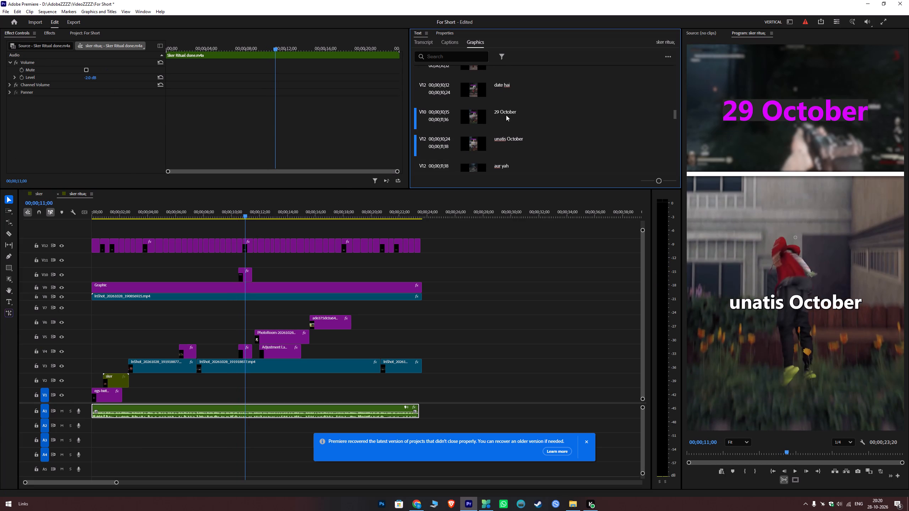
pyautogui.click(507, 142)
pyautogui.click(510, 140)
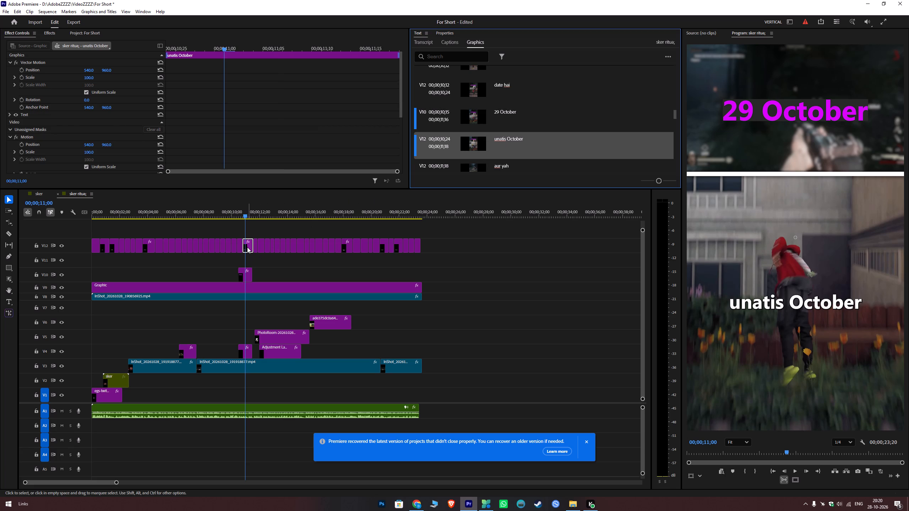
pyautogui.press('BackSpace')
pyautogui.click(249, 246)
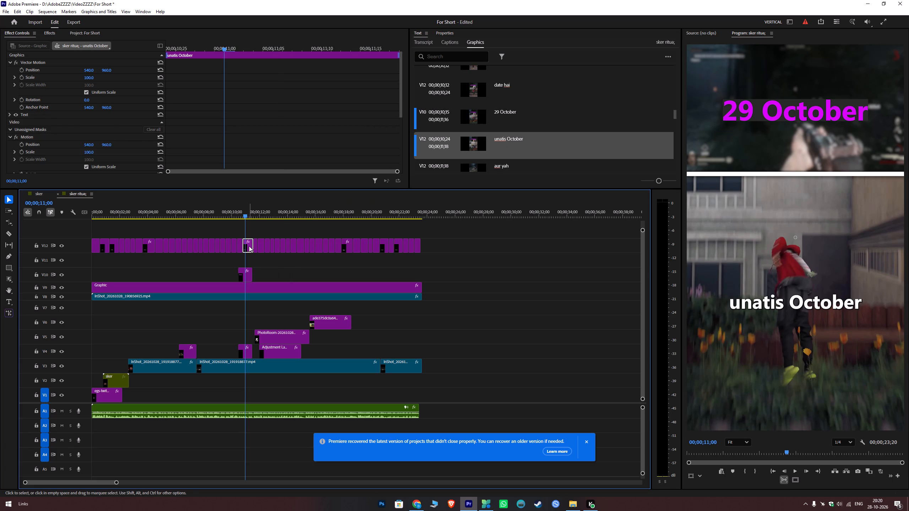
pyautogui.press('BackSpace')
# Play in brief bursts from about 10 seconds through the "kar do" caption, checking the V12 captions against the voiceover.
pyautogui.click(235, 215)
pyautogui.press('space')
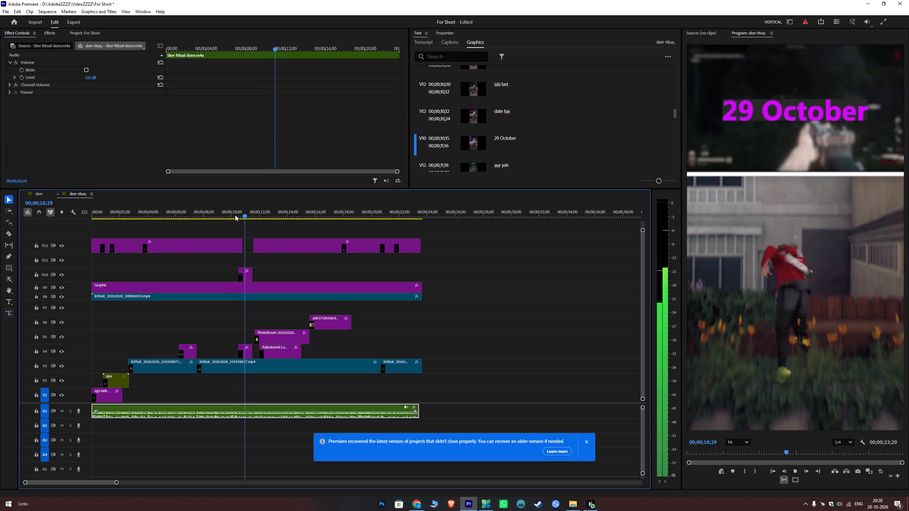
pyautogui.press('space')
pyautogui.press('space')
pyautogui.press('space')
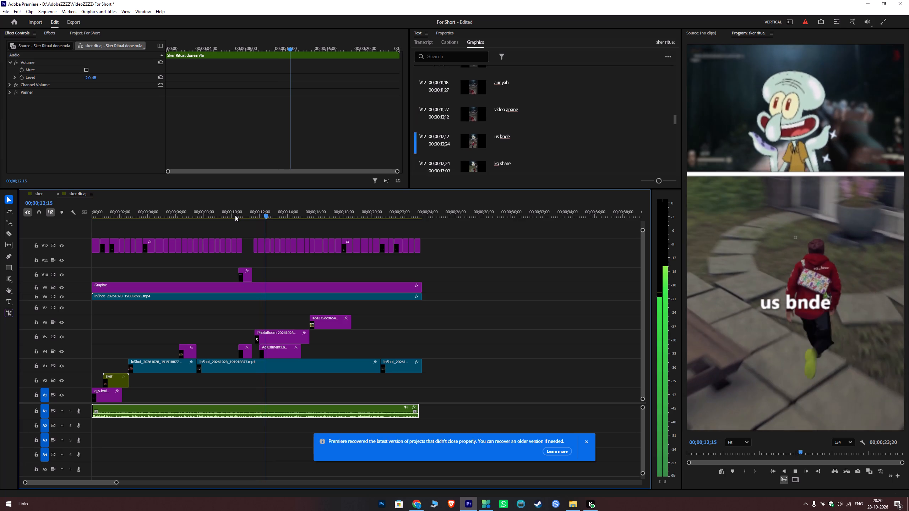
pyautogui.press('space')
pyautogui.press('space')
pyautogui.press('space')
pyautogui.press('space')
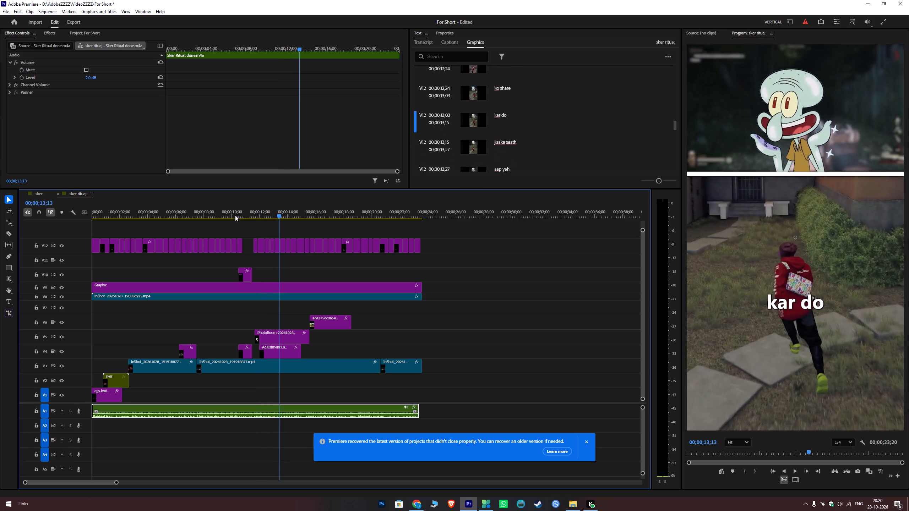
# Continue in brief bursts from the "kar do" caption to "chal jaaegi." at about 17 seconds, checking each caption against the voiceover.
pyautogui.press('space')
pyautogui.press('space')
pyautogui.press('space')
pyautogui.press('space')
pyautogui.press('space')
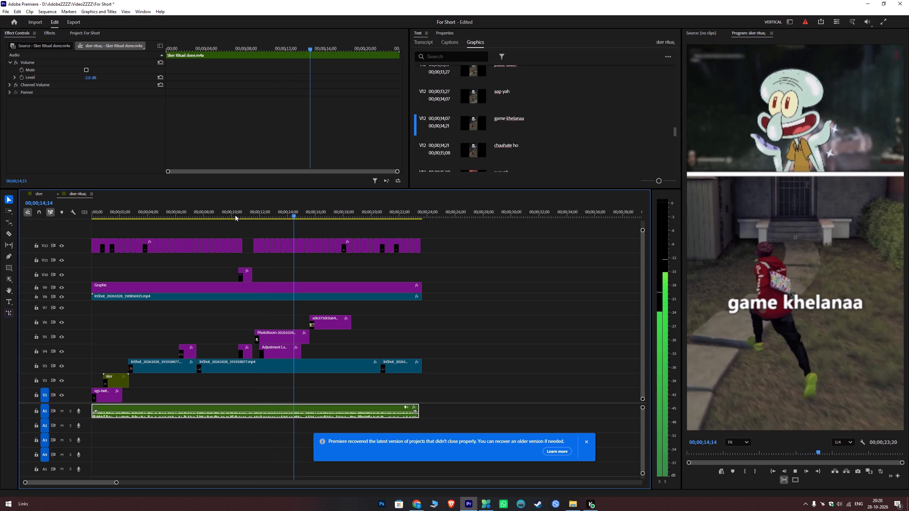
pyautogui.press('space')
pyautogui.press('space')
pyautogui.press('space')
pyautogui.press('space')
pyautogui.press('space')
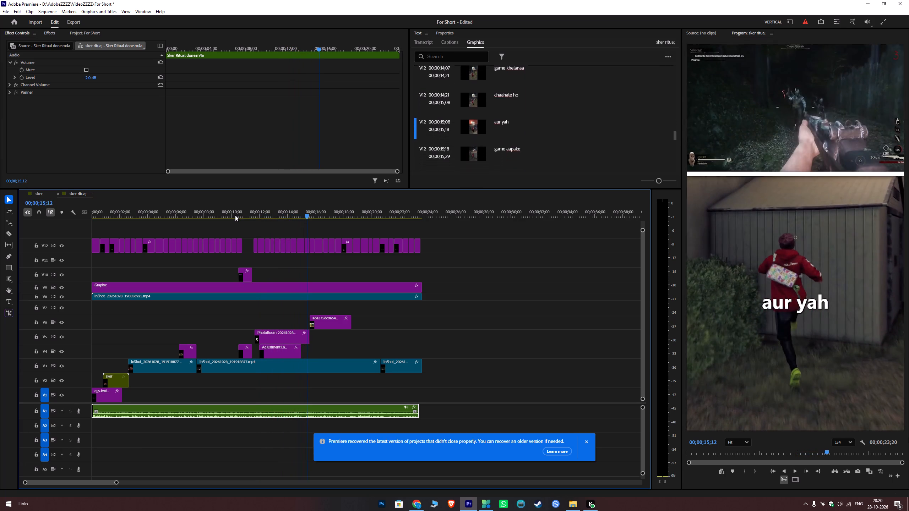
pyautogui.press('space')
pyautogui.press('space')
pyautogui.press('space')
pyautogui.press('space')
pyautogui.press('space')
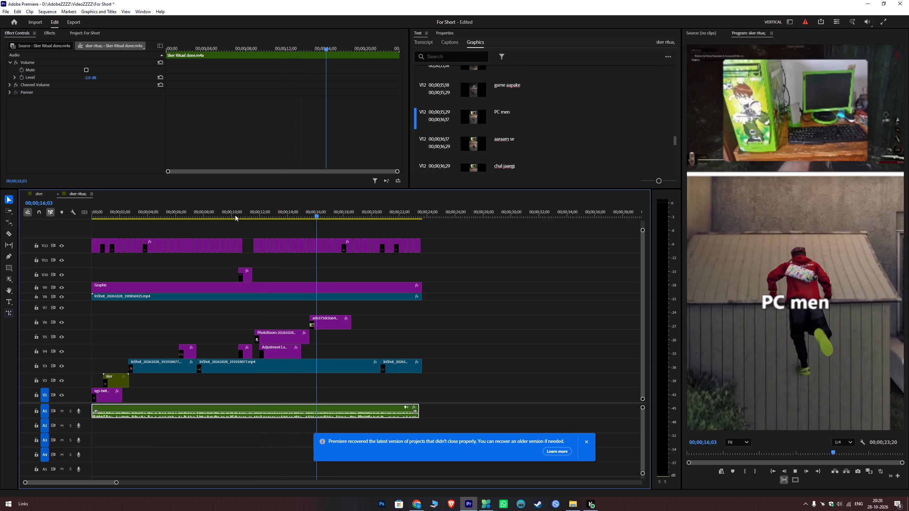
pyautogui.press('space')
pyautogui.press('space')
pyautogui.press('space')
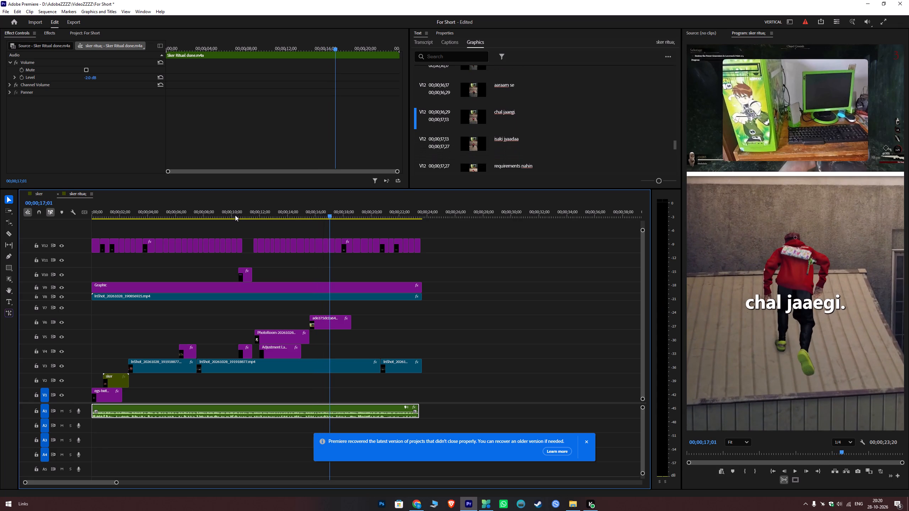
# Remove the full stop from the "chal jaaegi." caption so its text reads "chal jaaegi".
pyautogui.doubleClick(522, 116)
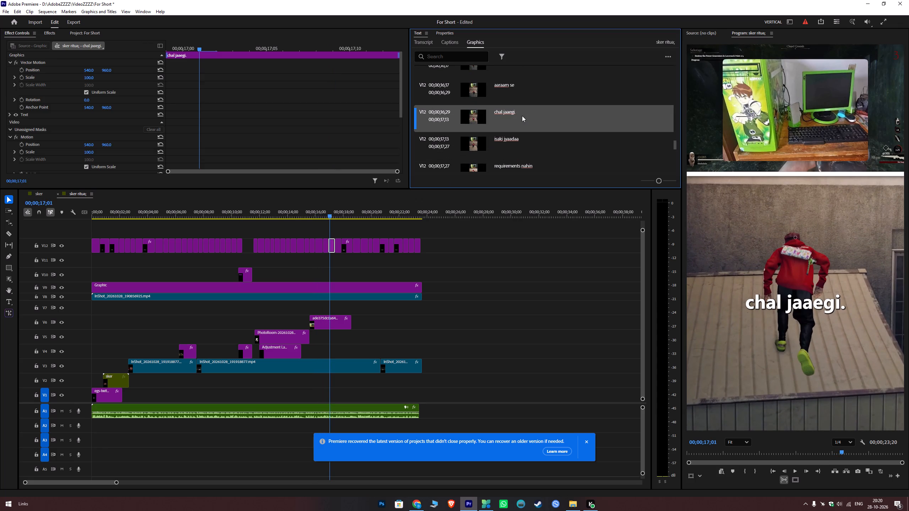
pyautogui.doubleClick(521, 114)
pyautogui.doubleClick(518, 110)
pyautogui.click(532, 110)
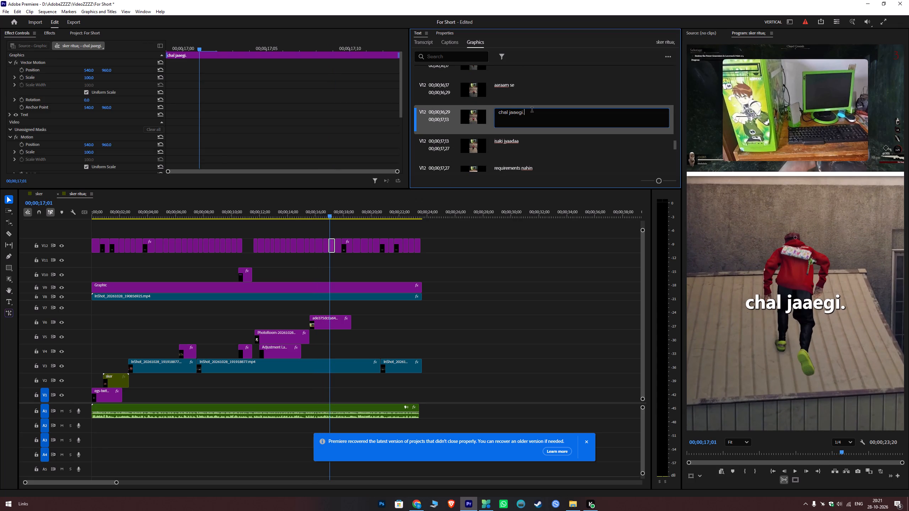
pyautogui.press('BackSpace')
pyautogui.press('Return')
pyautogui.press('BackSpace')
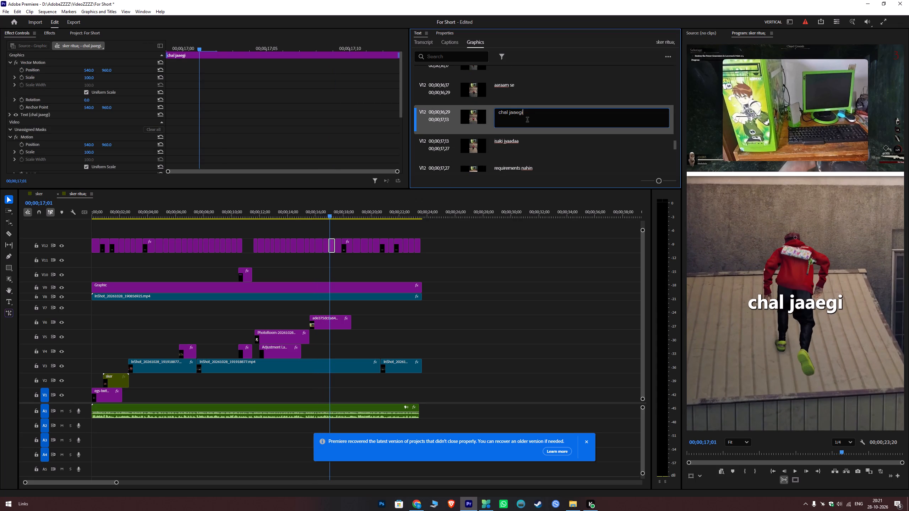
pyautogui.click(464, 244)
# Play on in brief bursts from about 17 to 19 seconds, checking the captions up to "hai. comment" against the voiceover.
pyautogui.press('space')
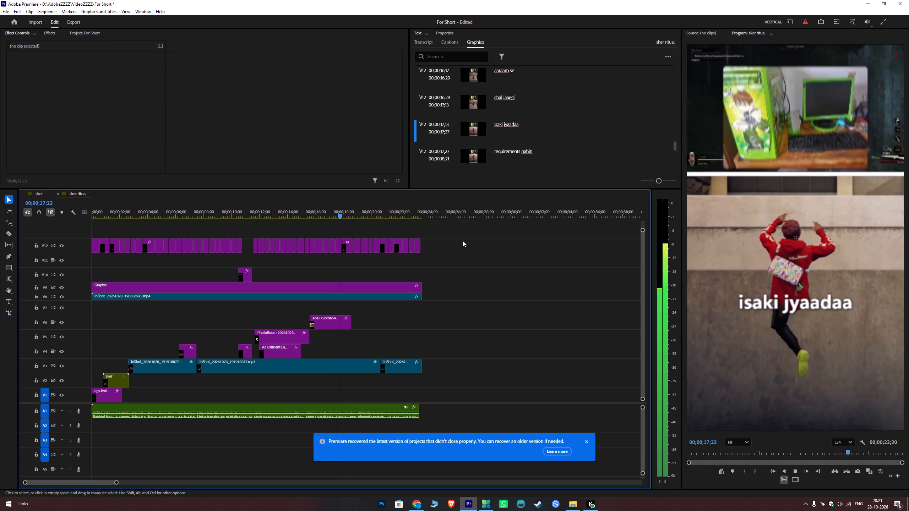
pyautogui.press('space')
pyautogui.press('space')
pyautogui.press('space')
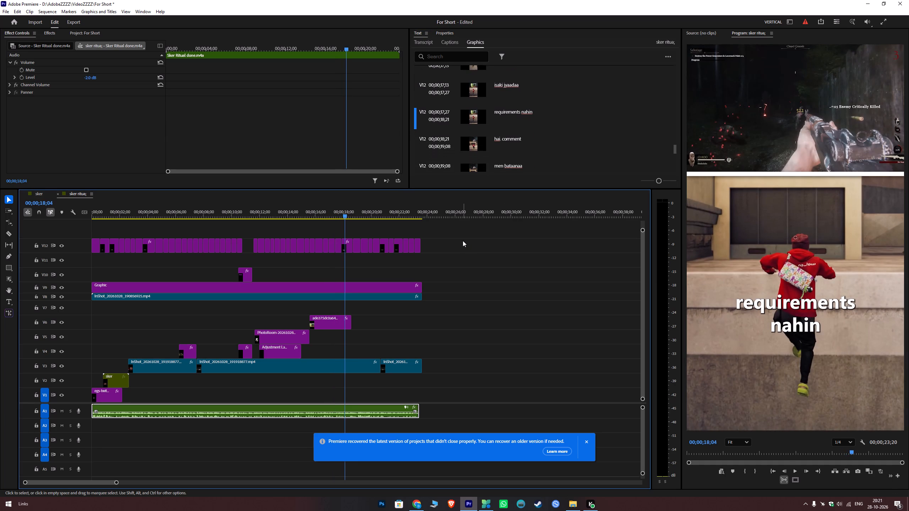
pyautogui.press('space')
pyautogui.press('space')
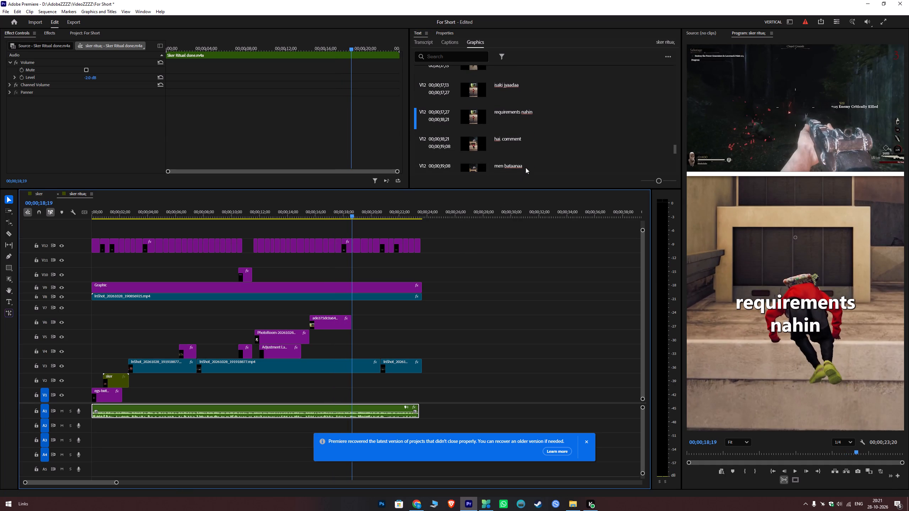
pyautogui.press('space')
pyautogui.press('space')
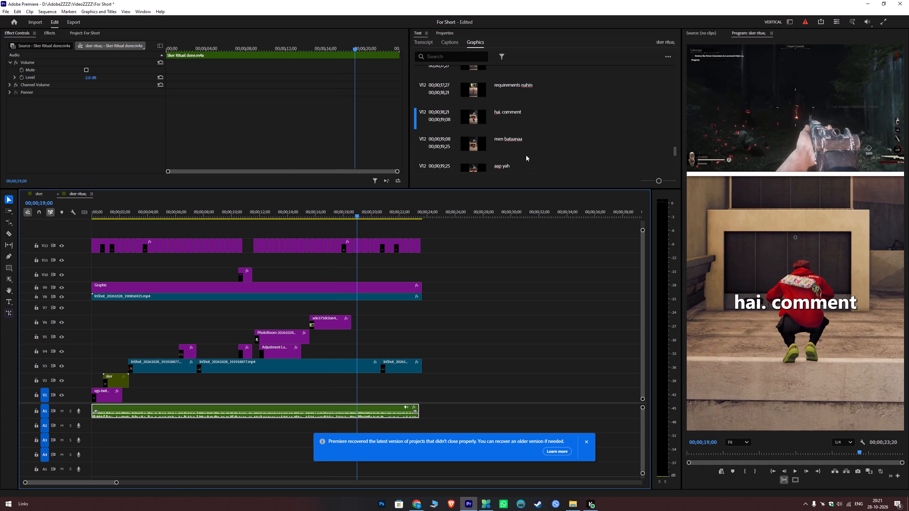
# Remove the full stop from the "hai. comment" caption so its text reads "hai comment".
pyautogui.doubleClick(510, 112)
pyautogui.click(507, 114)
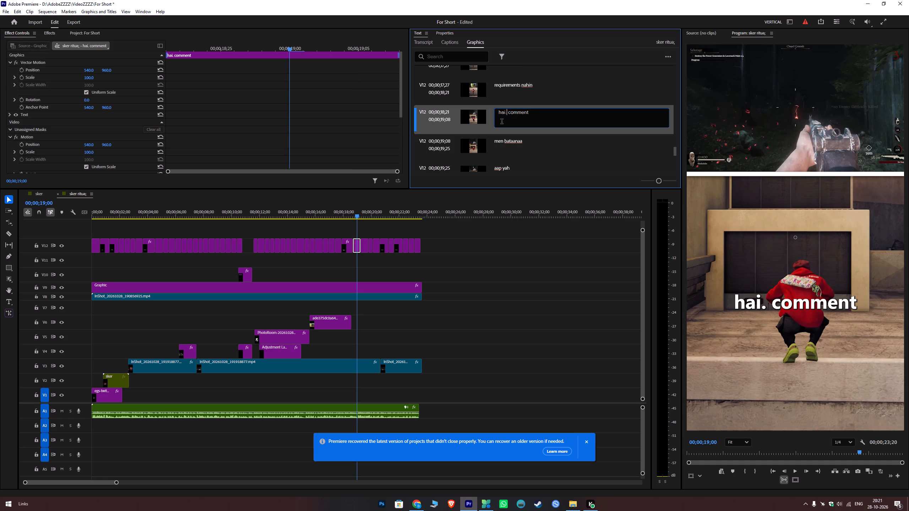
pyautogui.press('BackSpace')
pyautogui.click(444, 239)
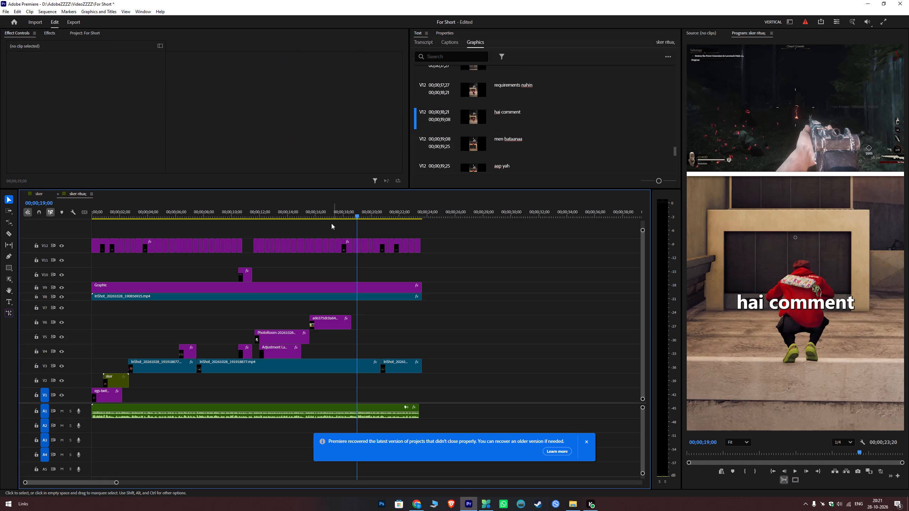
# Play in brief bursts from before the "chal jaaegi" caption to the end of the short, checking the remaining captions against the voiceover.
pyautogui.click(321, 215)
pyautogui.press('space')
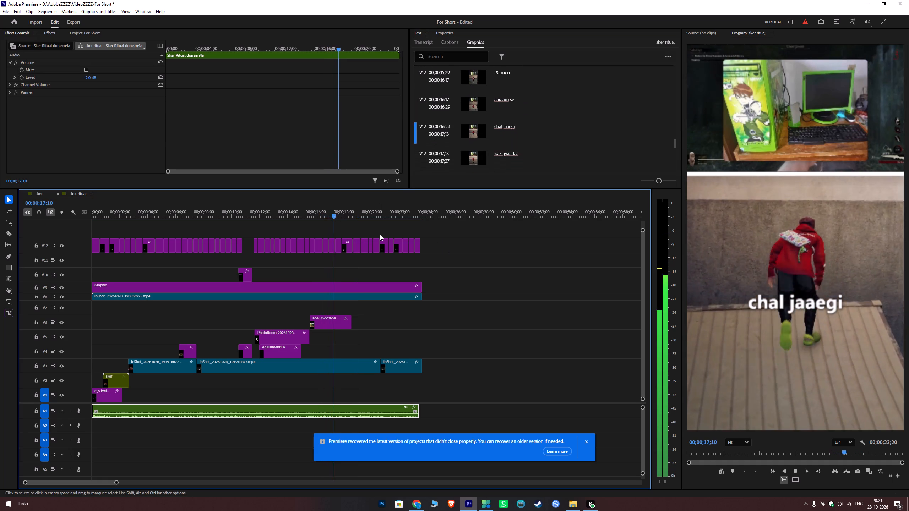
pyautogui.press('space')
pyautogui.press('space')
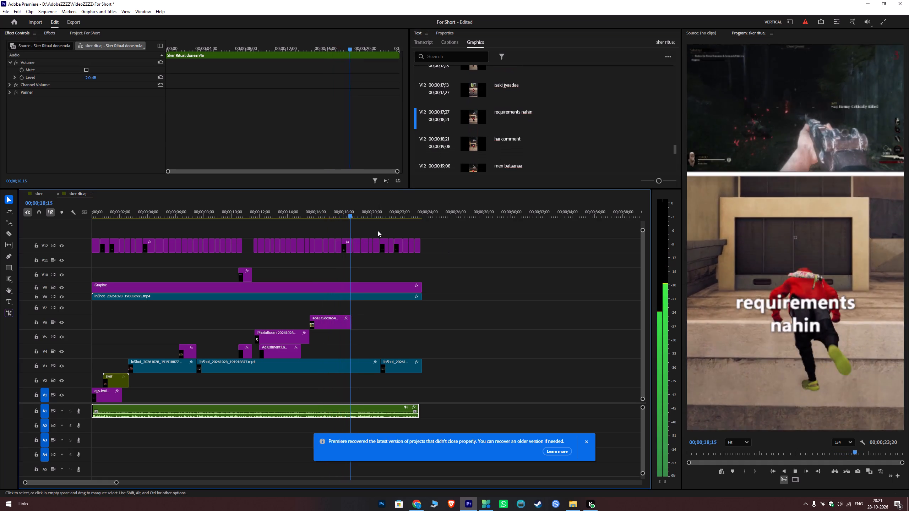
pyautogui.press('space')
pyautogui.press('space')
pyautogui.press('space')
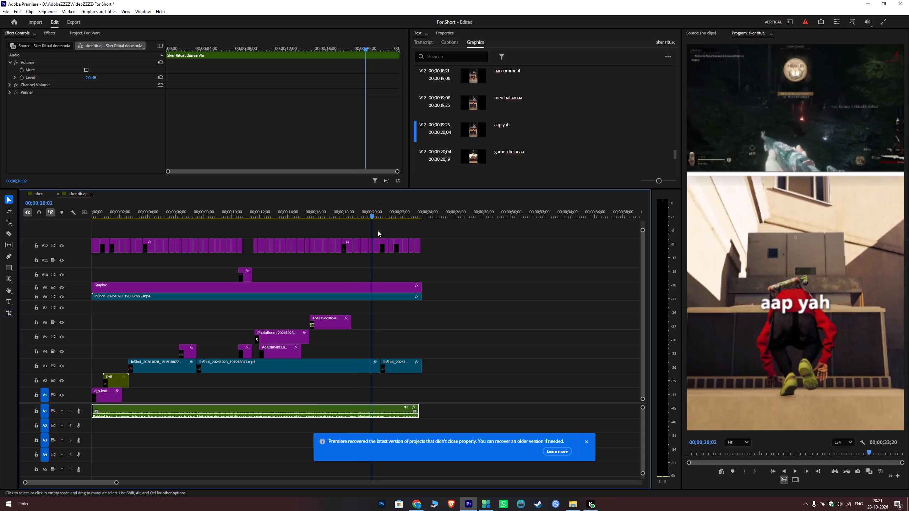
pyautogui.press('space')
pyautogui.press('space')
pyautogui.press('space')
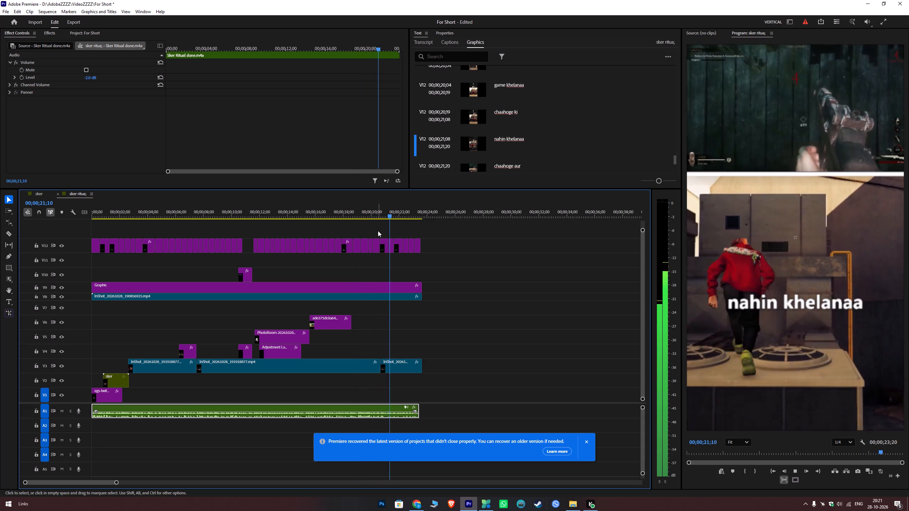
pyautogui.press('space')
pyautogui.press('space')
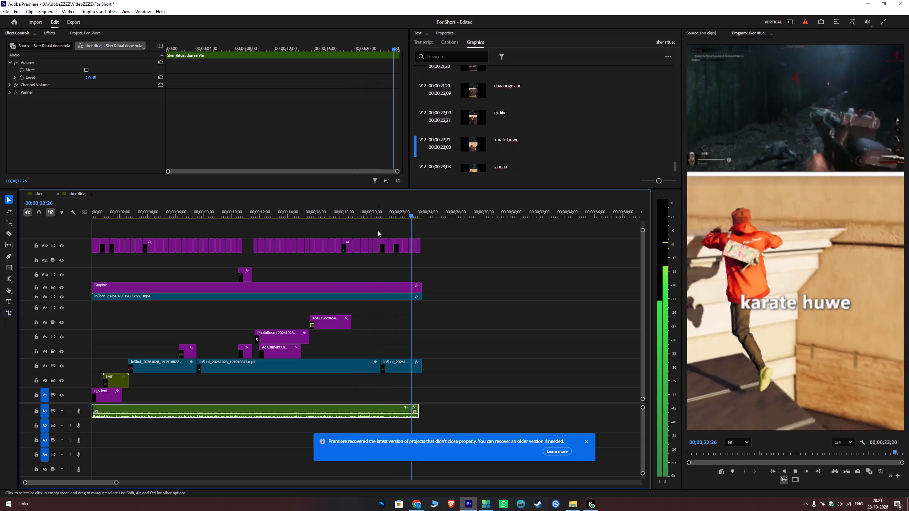
pyautogui.press('space')
pyautogui.press('space')
pyautogui.press('space')
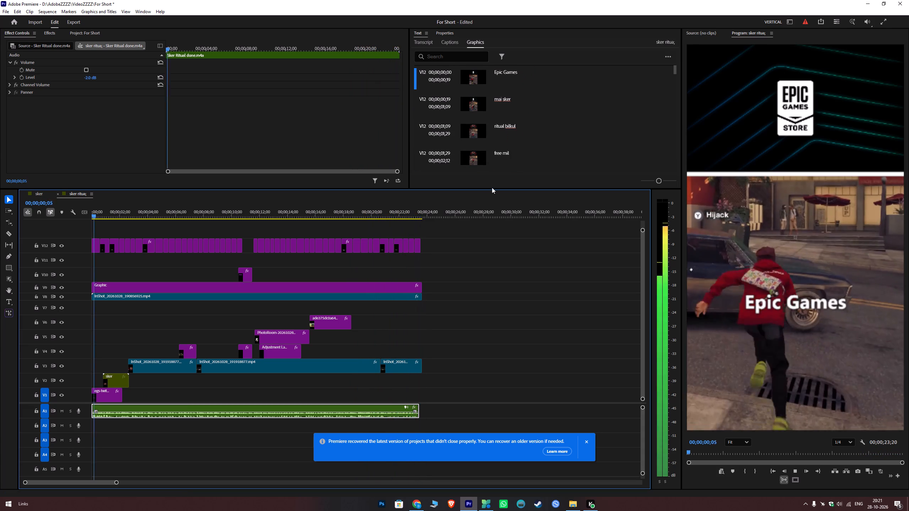
pyautogui.press('space')
# Remove the full stop from the last V12 caption, "jaanaa.", so its text reads "jaanaa".
pyautogui.click(418, 246)
pyautogui.scroll(-3, 507, 156)
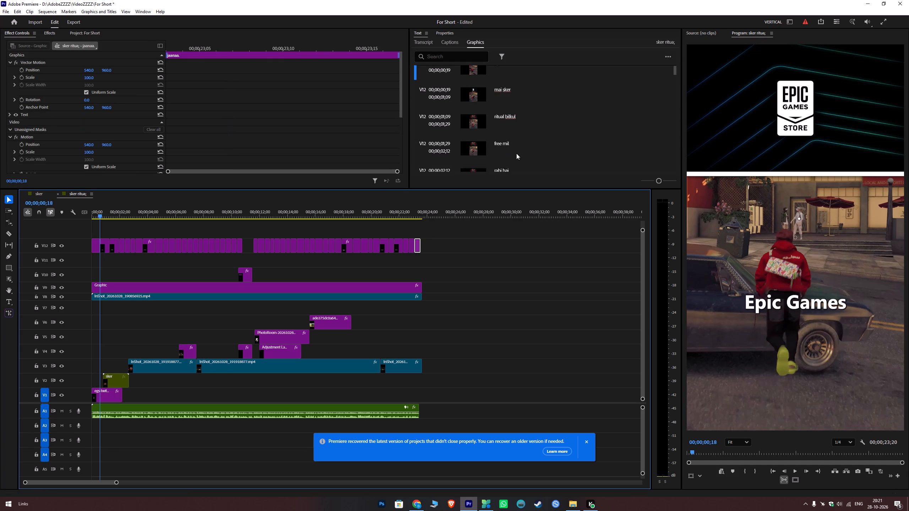
pyautogui.scroll(-6, 516, 153)
pyautogui.moveTo(675, 71); pyautogui.dragTo(661, 163)
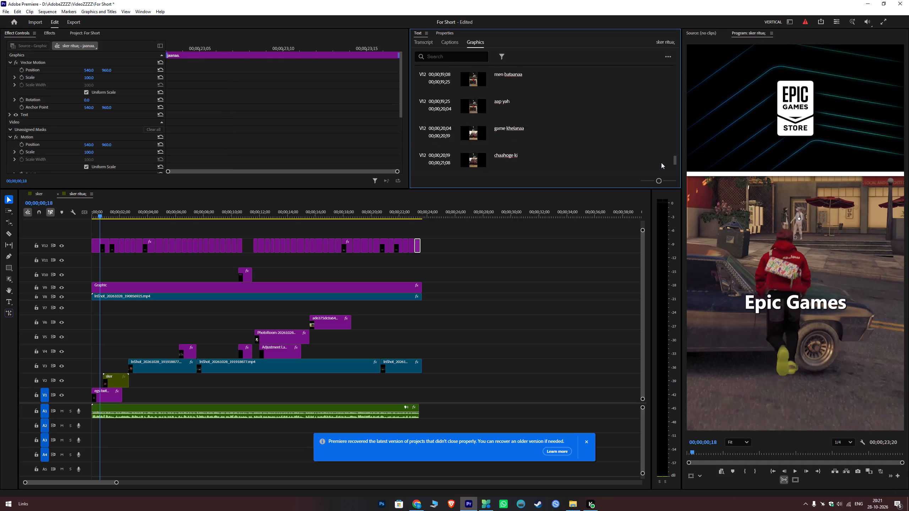
pyautogui.moveTo(661, 163); pyautogui.dragTo(662, 173)
pyautogui.click(515, 149)
pyautogui.click(515, 149)
pyautogui.click(522, 153)
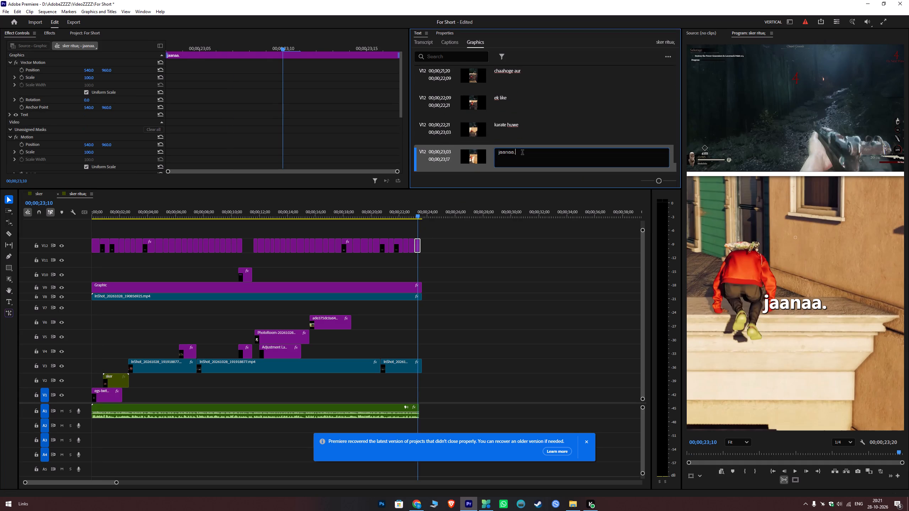
pyautogui.press('BackSpace')
pyautogui.click(486, 261)
# Play the short in brief bursts from its start to the "hai. Zombies" caption, checking the captions against the voiceover.
pyautogui.moveTo(116, 215); pyautogui.dragTo(0, 226)
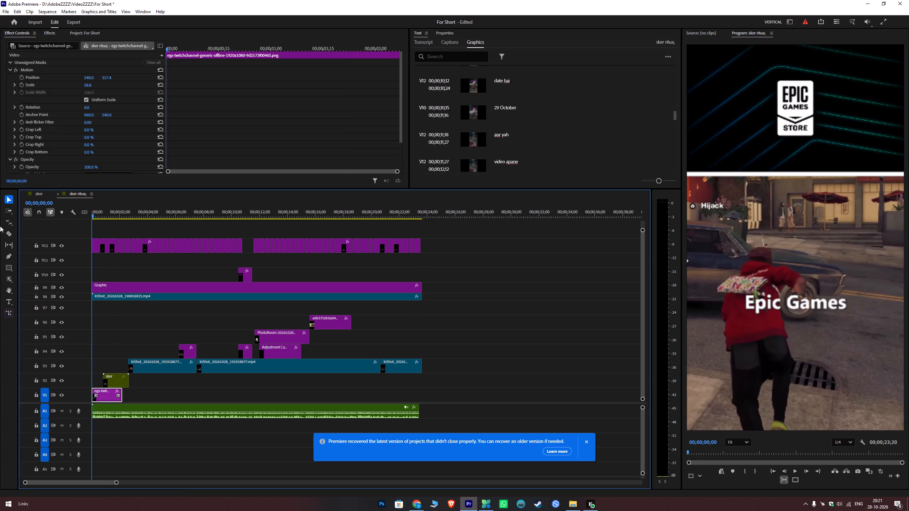
pyautogui.moveTo(0, 226); pyautogui.dragTo(0, 226)
pyautogui.press('space')
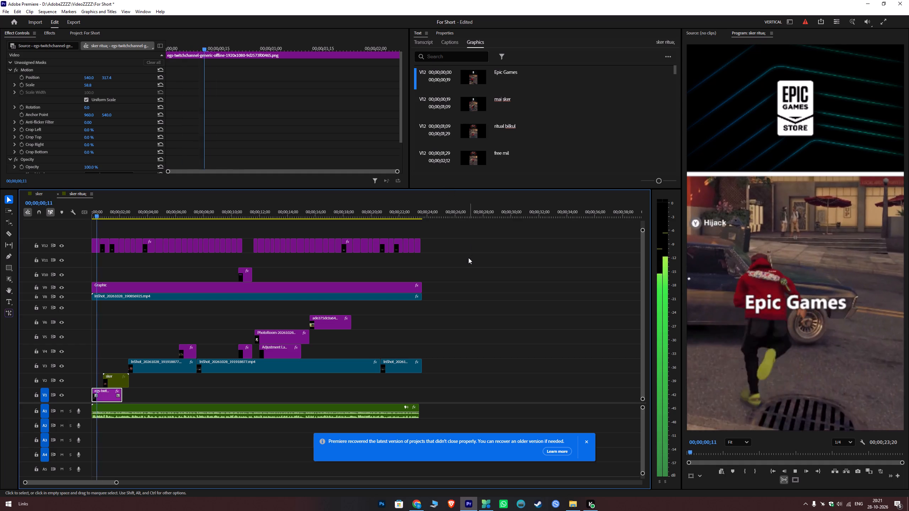
pyautogui.press('space')
pyautogui.press('space')
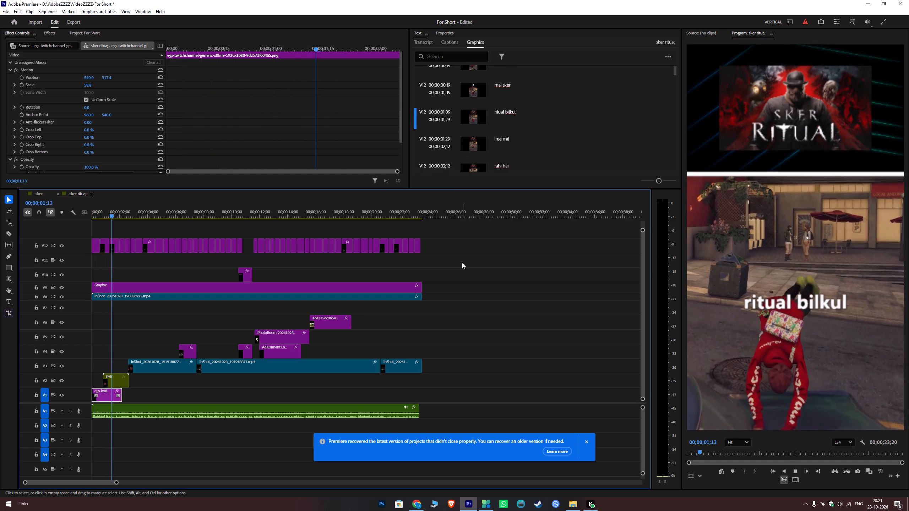
pyautogui.press('space')
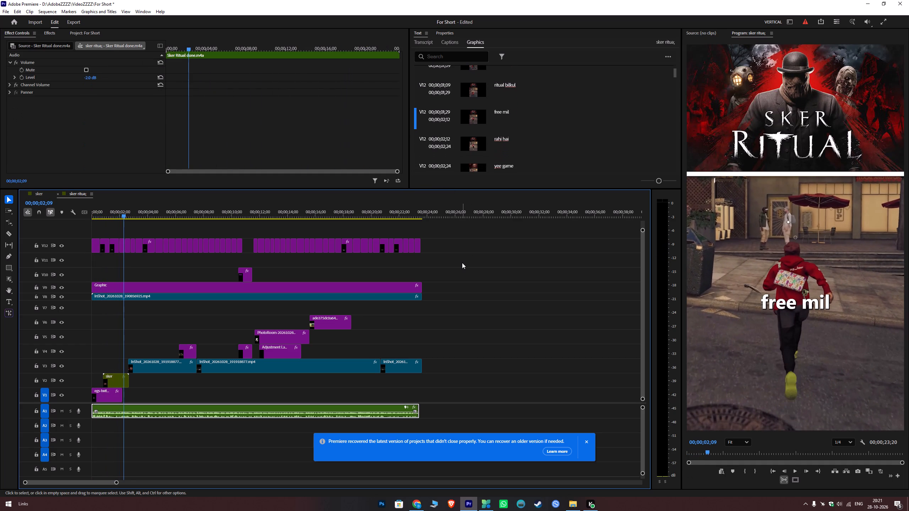
pyautogui.press('space')
pyautogui.press('space')
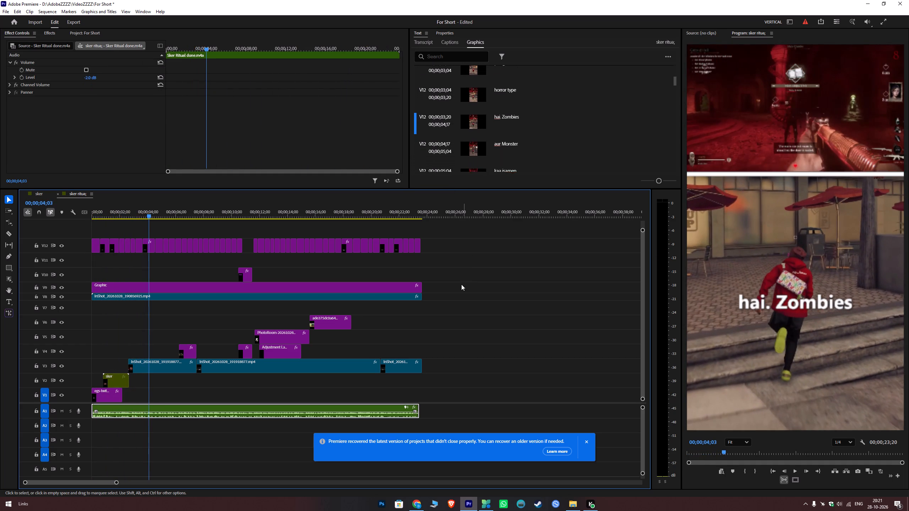
# Nest all the V12 caption clips into one sequence named "text".
pyautogui.moveTo(465, 238); pyautogui.dragTo(90, 259)
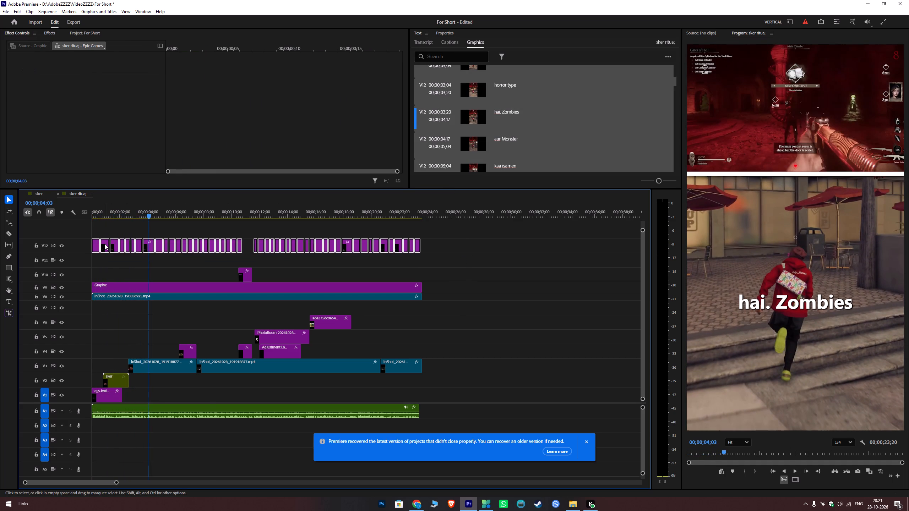
pyautogui.rightClick(105, 244)
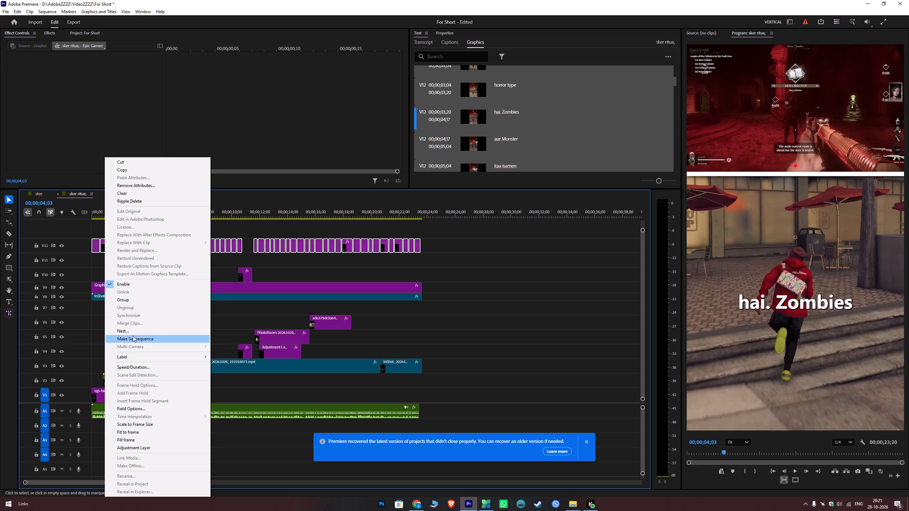
pyautogui.click(133, 331)
pyautogui.write('text')
pyautogui.press('Return')
# Move the nested "text" clip up to a vertical position of 392.1, just below the white divider.
pyautogui.click(151, 249)
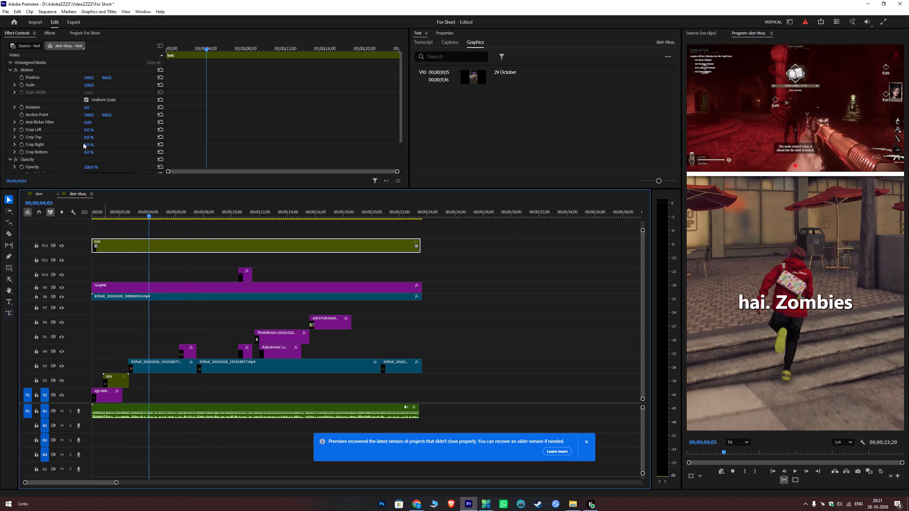
pyautogui.keyDown('ctrl'); pyautogui.moveTo(109, 77); pyautogui.dragTo(159, 402); pyautogui.keyUp('ctrl')
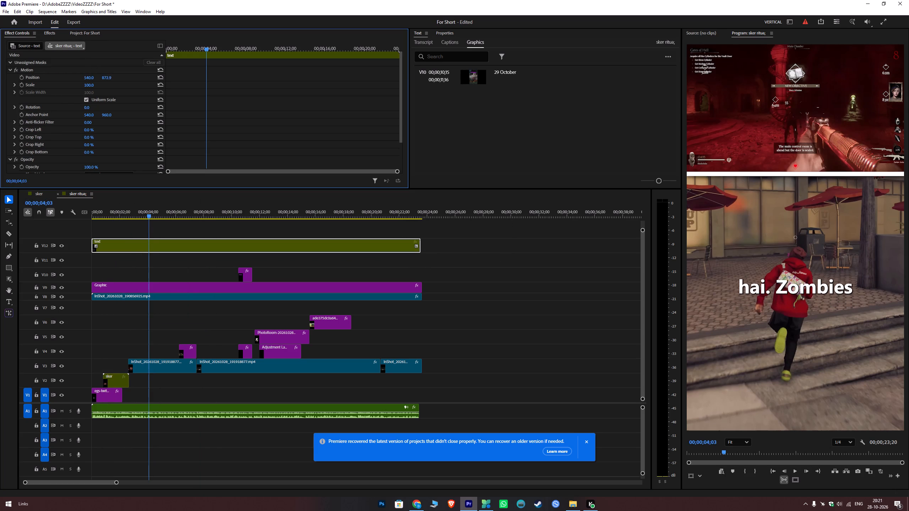
pyautogui.keyDown('ctrl'); pyautogui.moveTo(159, 402); pyautogui.dragTo(94, 204); pyautogui.keyUp('ctrl')
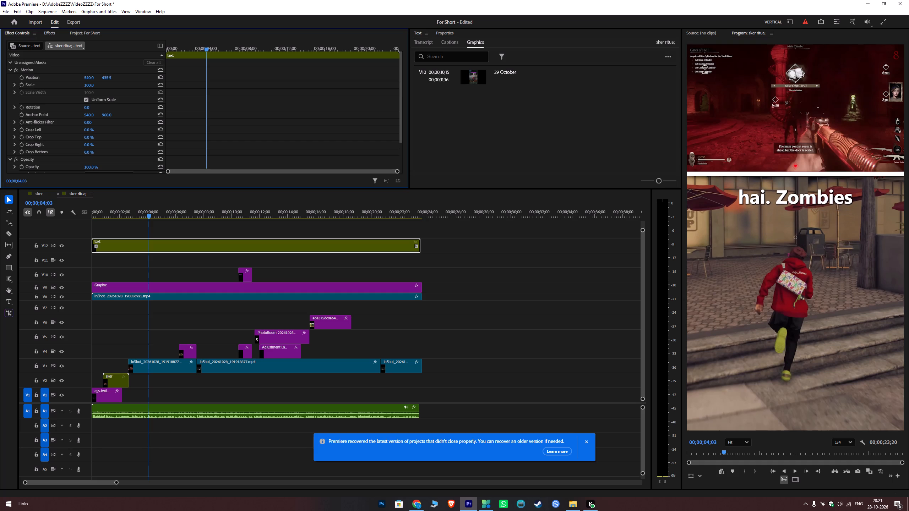
pyautogui.keyDown('ctrl'); pyautogui.moveTo(94, 204); pyautogui.dragTo(84, 470); pyautogui.keyUp('ctrl')
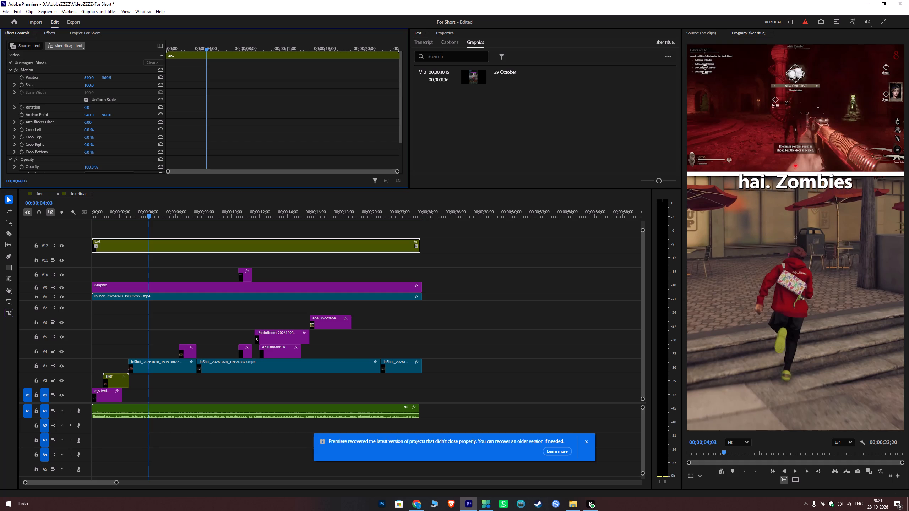
pyautogui.keyDown('ctrl'); pyautogui.moveTo(84, 470); pyautogui.dragTo(85, 358); pyautogui.keyUp('ctrl')
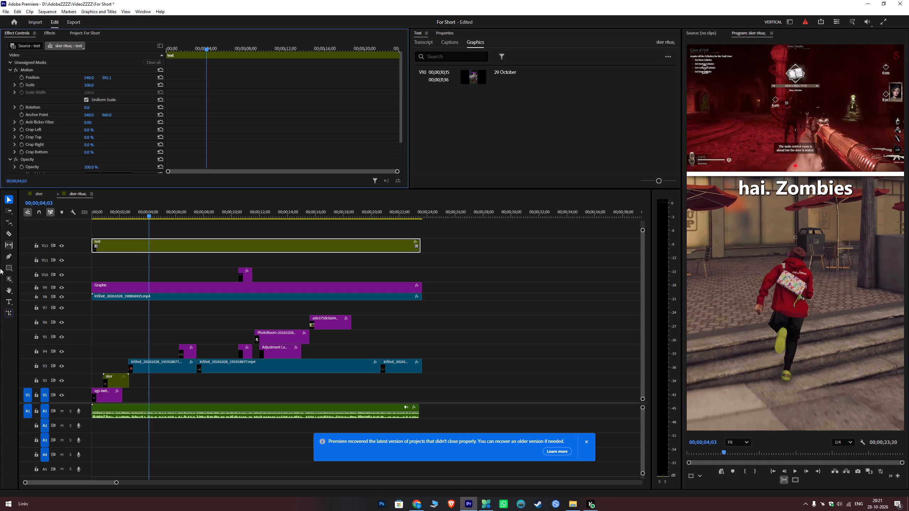
# In the nested "text" sequence, remove the full stop from the "hai. Zombies" caption so its text reads "hai Zombies".
pyautogui.doubleClick(107, 243)
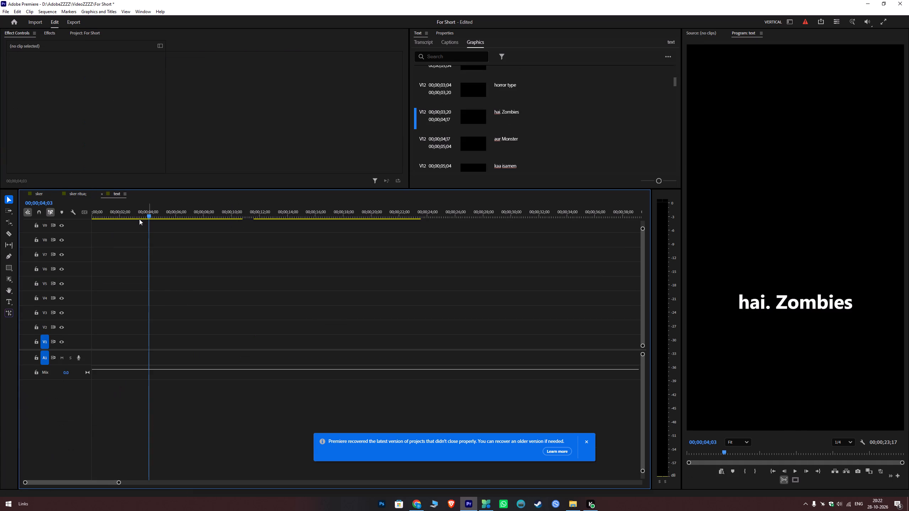
pyautogui.moveTo(125, 215); pyautogui.dragTo(43, 221)
pyautogui.click(79, 196)
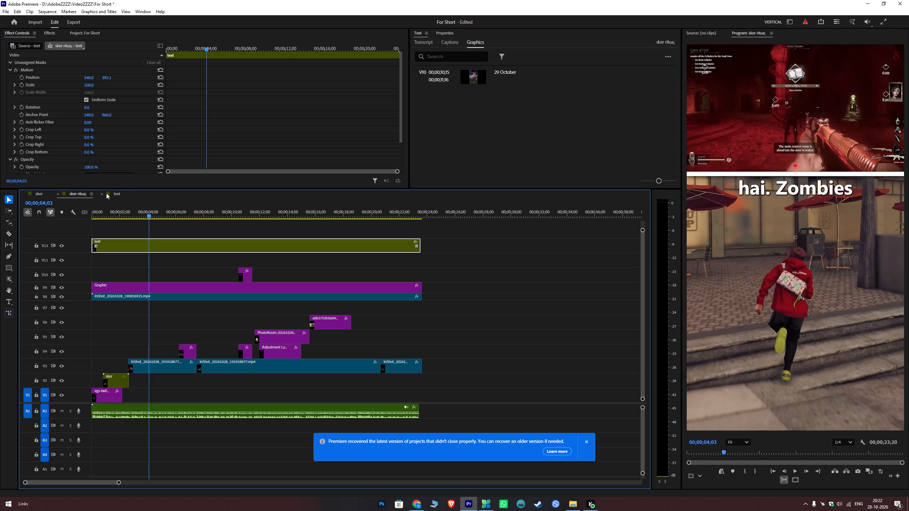
pyautogui.click(110, 191)
pyautogui.press('space')
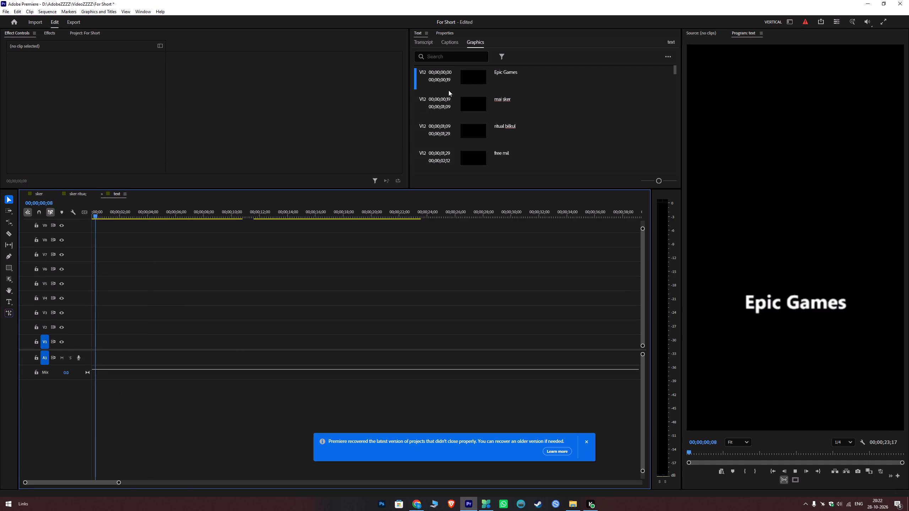
pyautogui.press('space')
pyautogui.scroll(-6, 537, 112)
pyautogui.scroll(1, 537, 112)
pyautogui.scroll(-9, 537, 112)
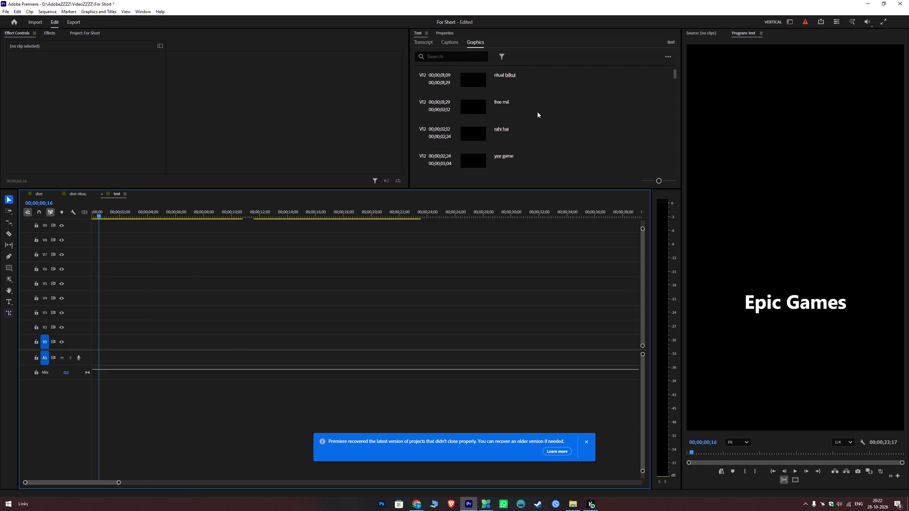
pyautogui.scroll(-20, 537, 112)
pyautogui.scroll(-7, 537, 112)
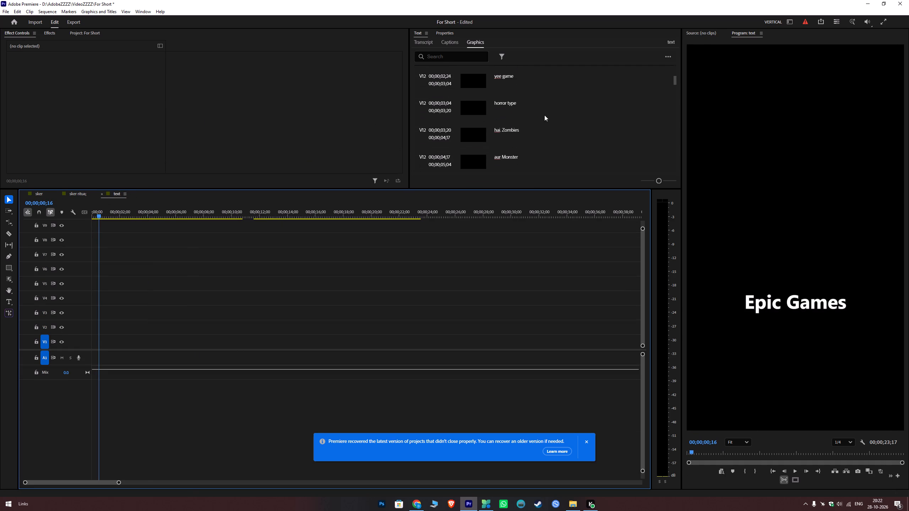
pyautogui.doubleClick(509, 129)
pyautogui.click(508, 132)
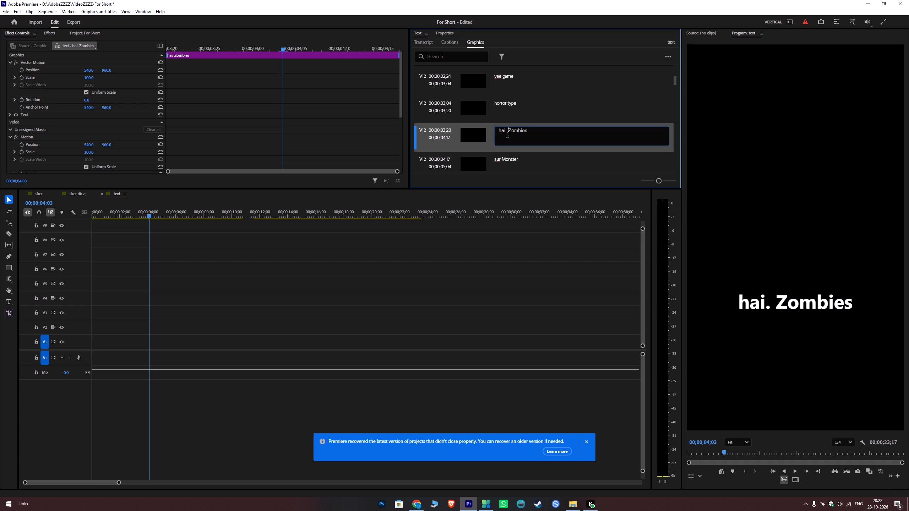
pyautogui.click(507, 132)
pyautogui.press('BackSpace')
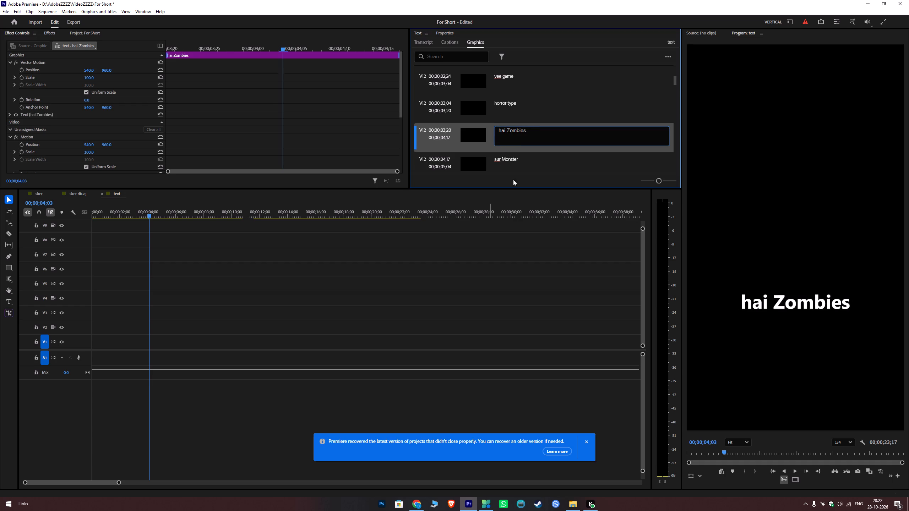
pyautogui.click(532, 157)
pyautogui.scroll(20, 534, 146)
pyautogui.scroll(2, 534, 146)
pyautogui.scroll(7, 556, 93)
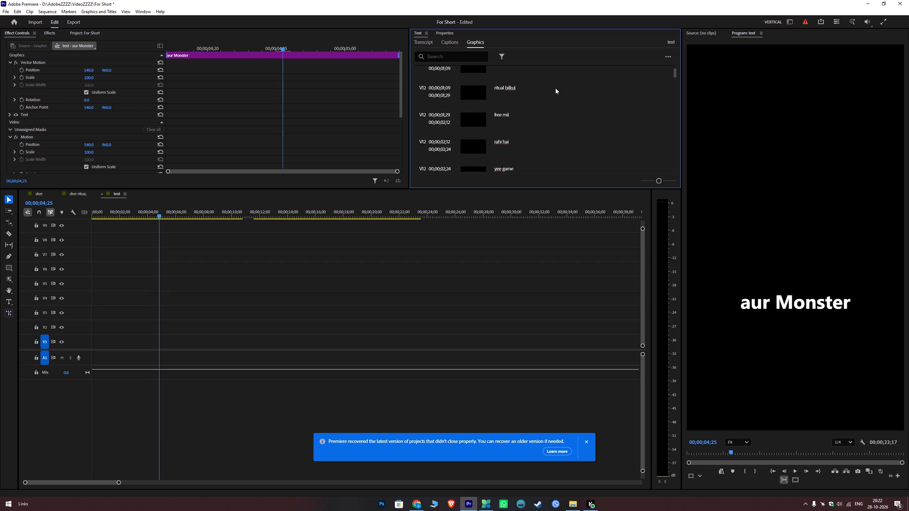
pyautogui.scroll(18, 555, 88)
# Return to the start of the main Sker Ritual sequence and save the project.
pyautogui.click(37, 193)
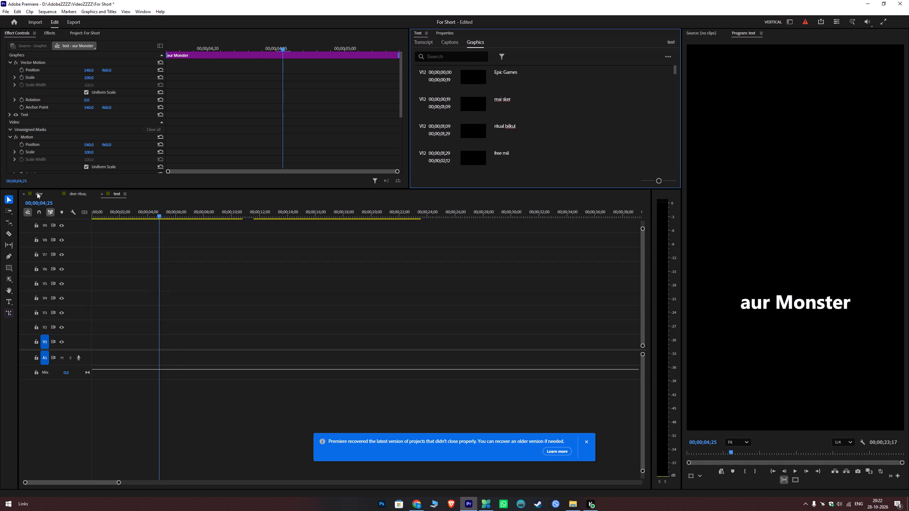
pyautogui.moveTo(122, 209); pyautogui.dragTo(29, 216)
pyautogui.click(70, 191)
pyautogui.moveTo(115, 211); pyautogui.dragTo(32, 230)
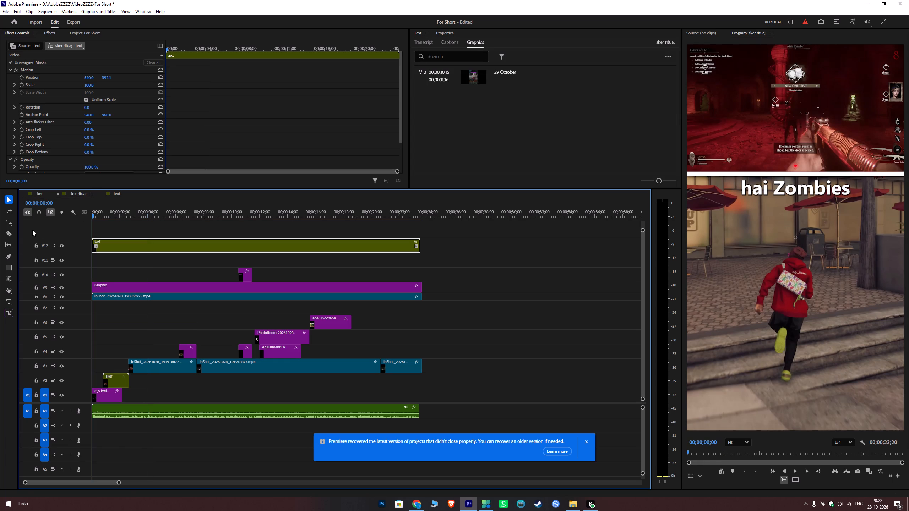
pyautogui.press('space')
pyautogui.hotkey('ctrl', 's')
# Play the short through to its end, checking the repositioned captions over the footage, and dismiss the project recovery notification.
pyautogui.press('space')
pyautogui.press('space')
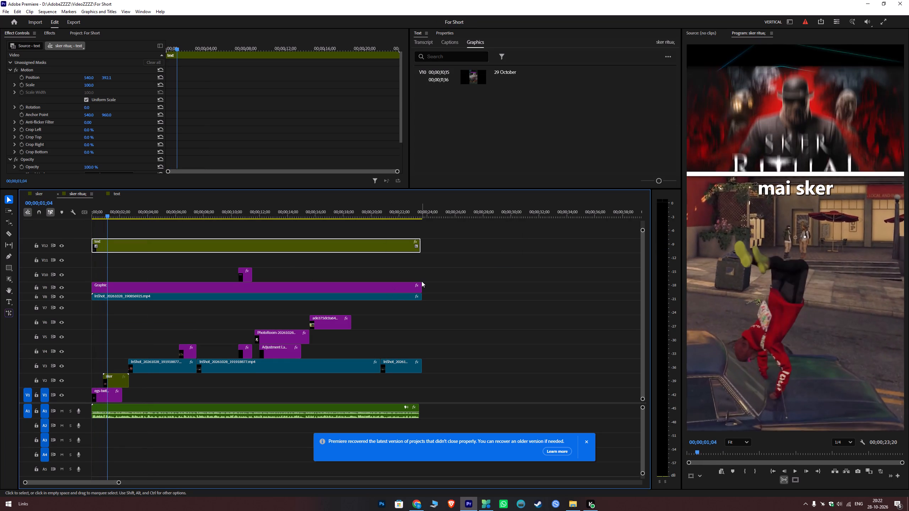
pyautogui.press('space')
pyautogui.press('space')
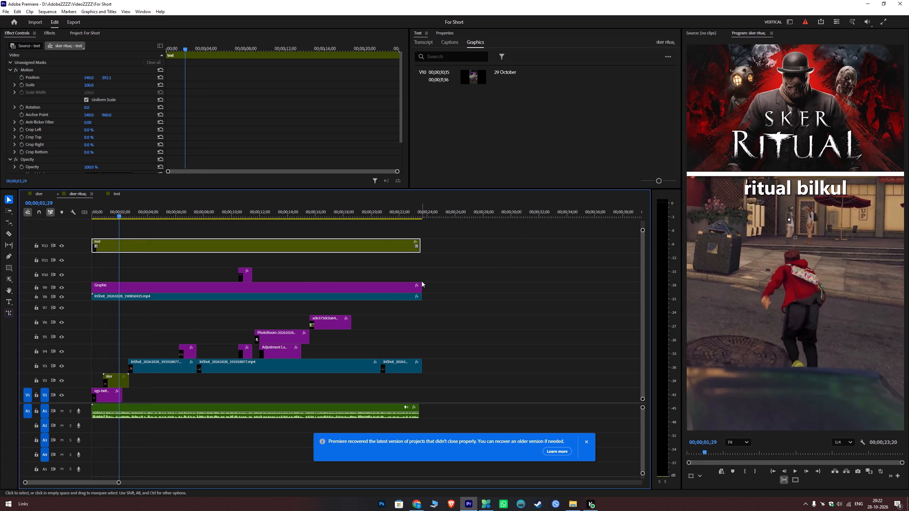
pyautogui.press('space')
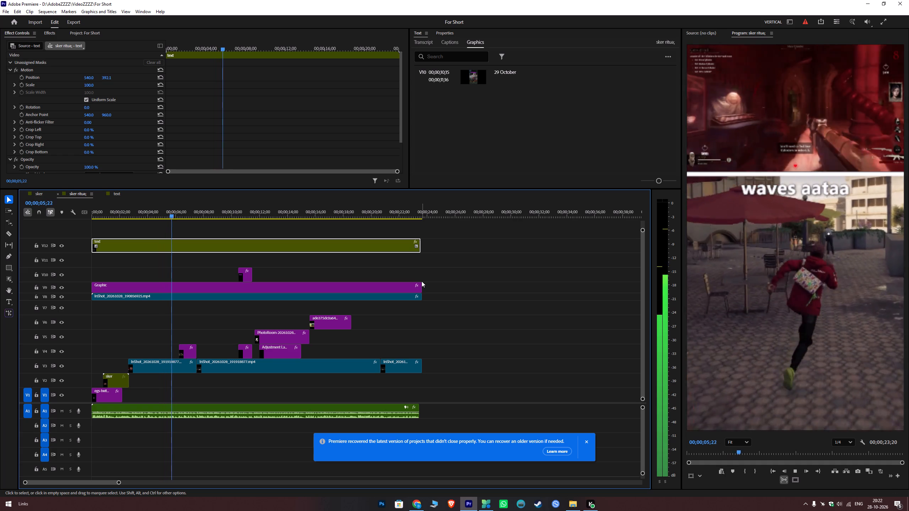
pyautogui.press('space')
pyautogui.press('space')
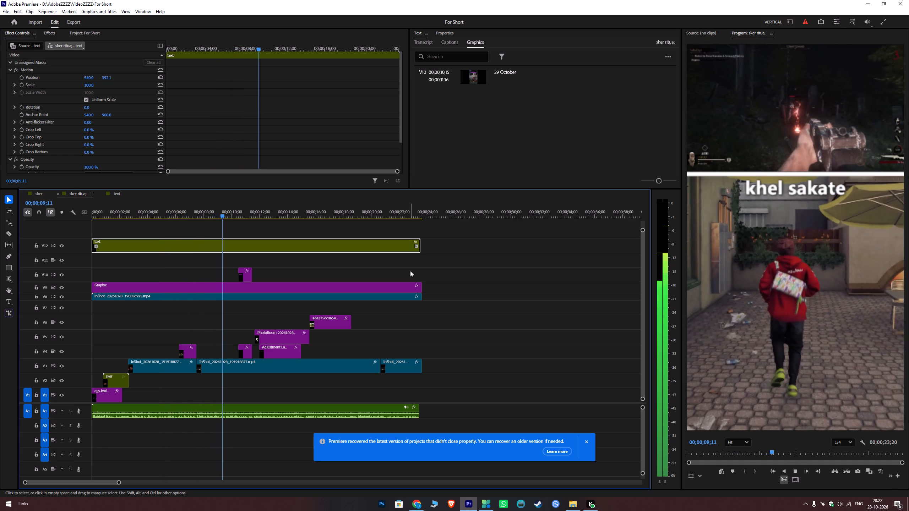
pyautogui.press('space')
pyautogui.press('space')
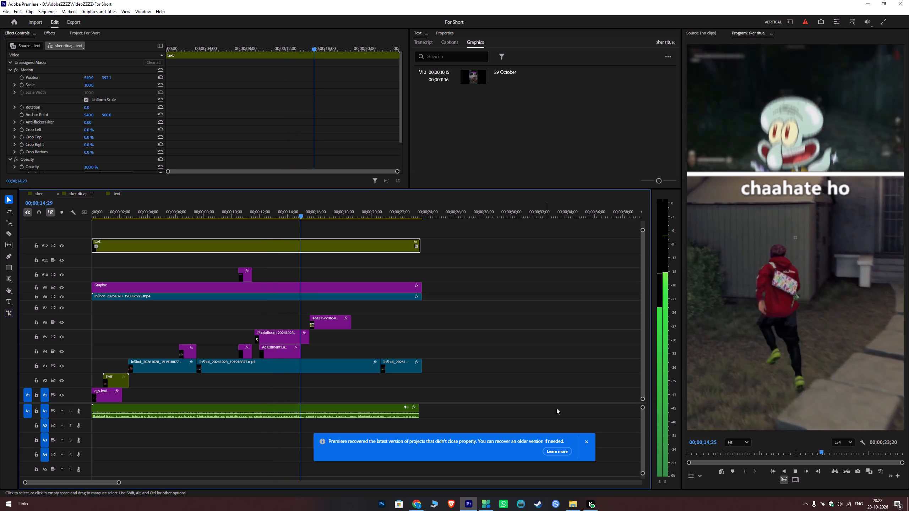
pyautogui.click(584, 441)
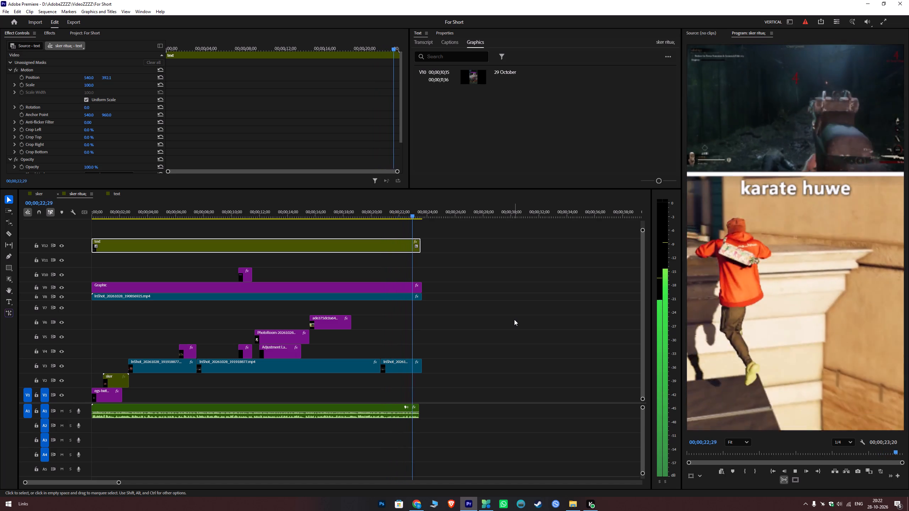
# Return the playhead to the start of the short and save the project.
pyautogui.moveTo(396, 214); pyautogui.dragTo(118, 255)
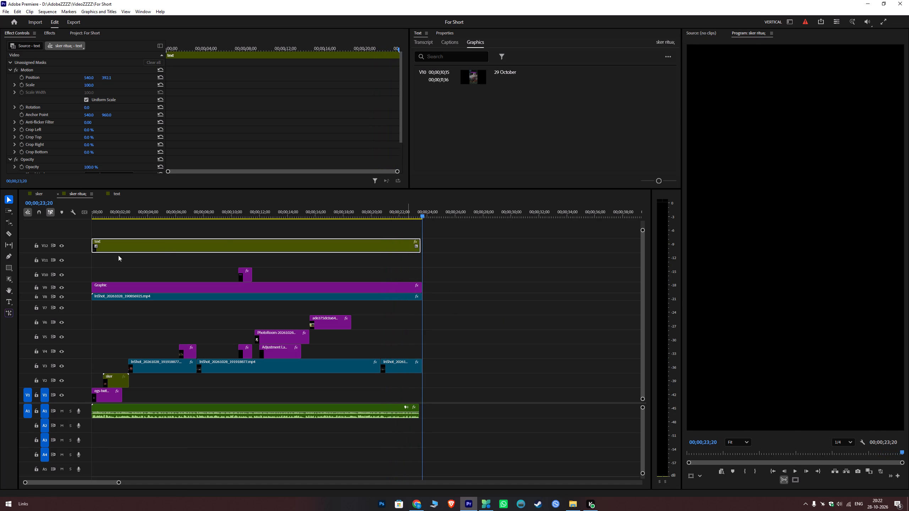
pyautogui.moveTo(118, 255); pyautogui.dragTo(25, 269)
pyautogui.hotkey('ctrl', 's')
# Play the short again from its start to review the repositioned captions.
pyautogui.press('space')
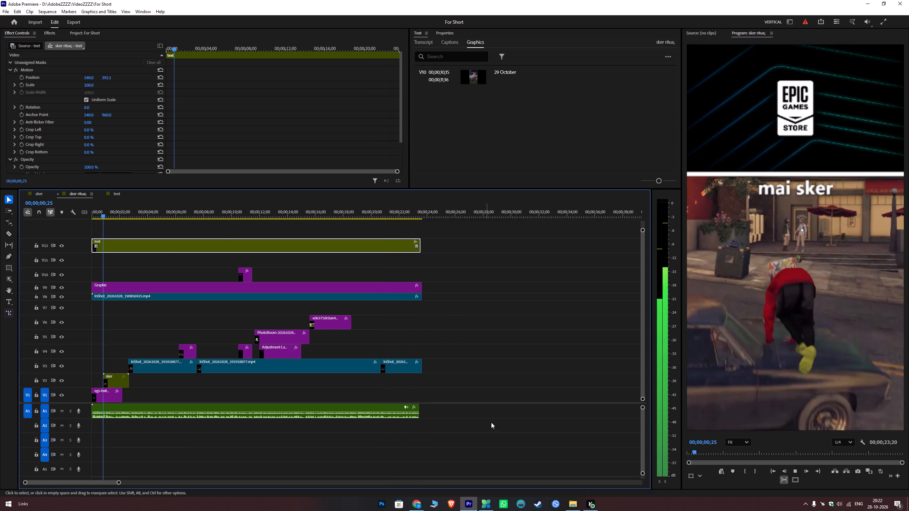
pyautogui.press('space')
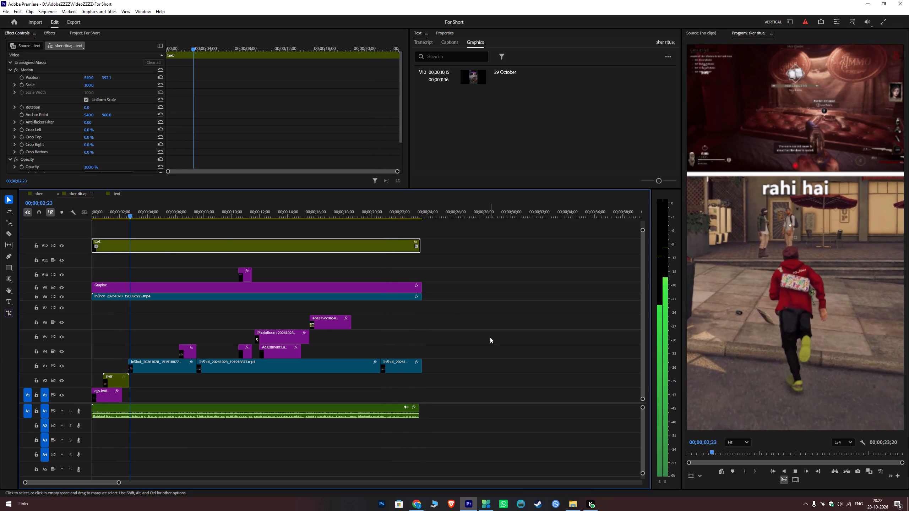